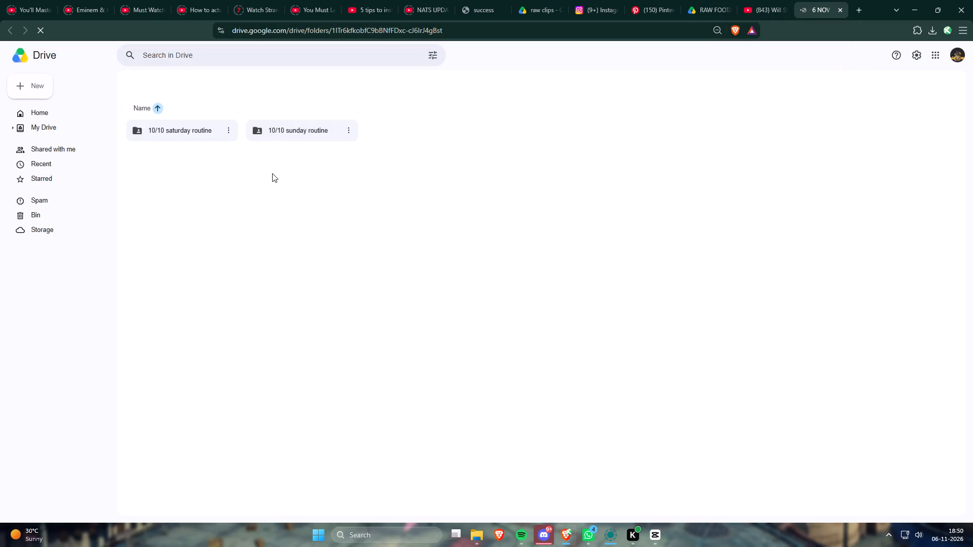
Download the 6 NOV 2026 folder from Google Drive.
click(180, 82)
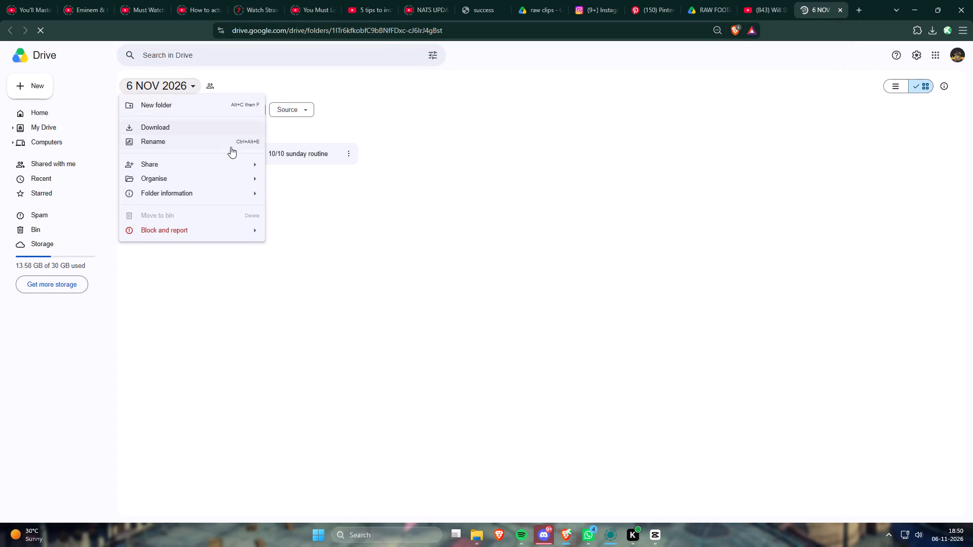
click(183, 129)
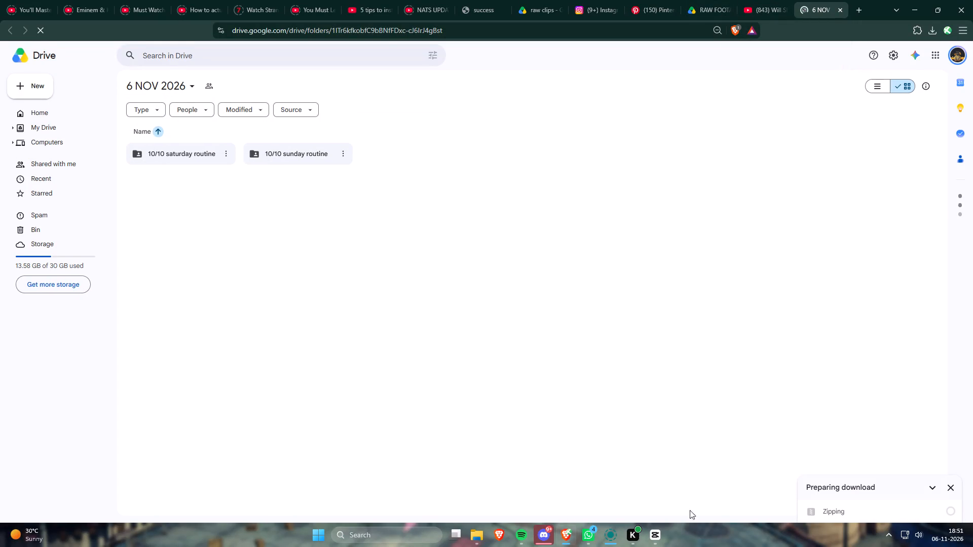
Switch to CapCut and give all captions the favourite Classic font and the first Aa preset style.
click(657, 532)
click(837, 93)
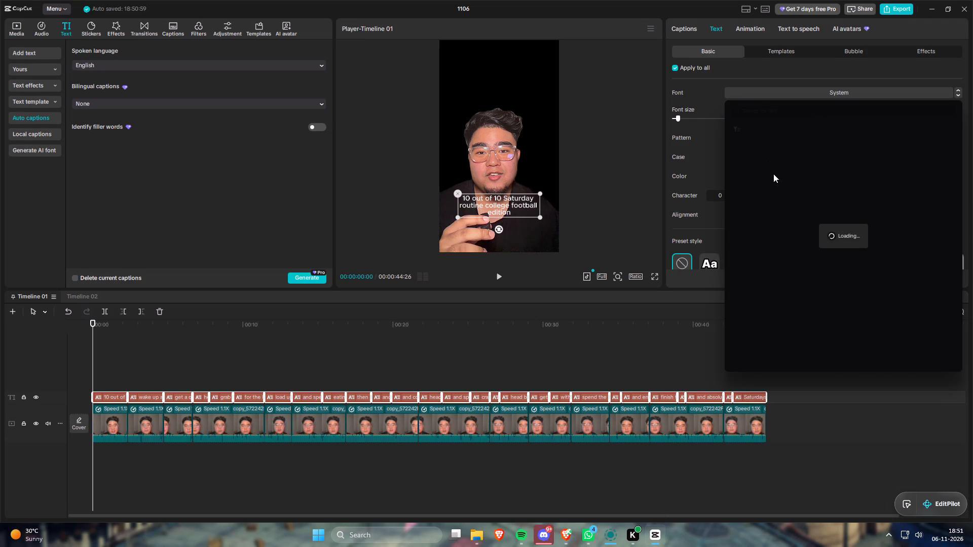
click(768, 168)
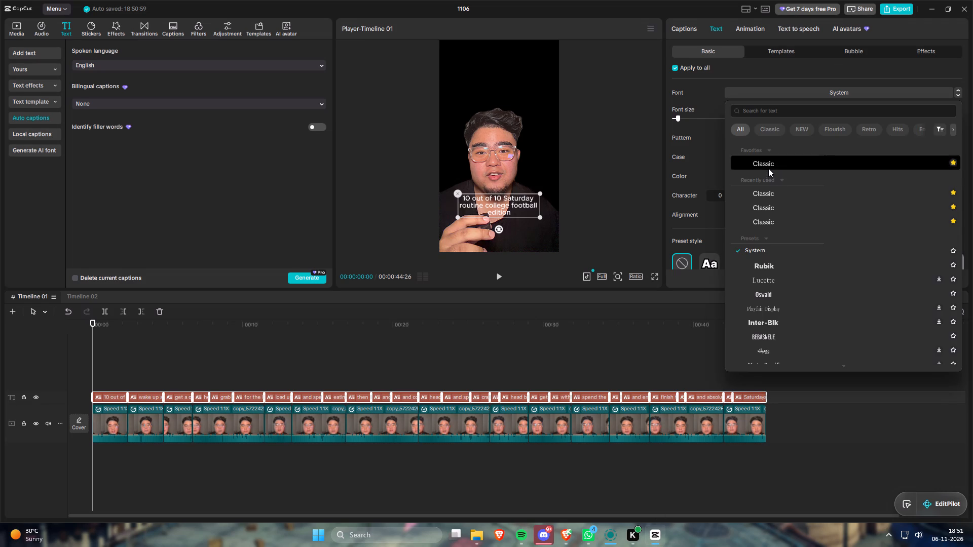
click(706, 258)
Find caption animations for "switch" and apply Text Switch to all captions.
click(754, 23)
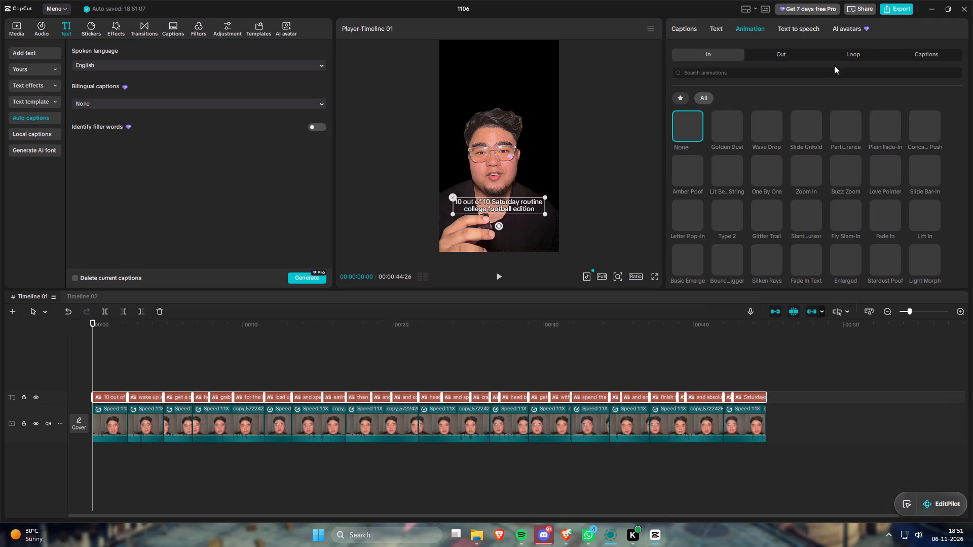
click(908, 52)
click(826, 72)
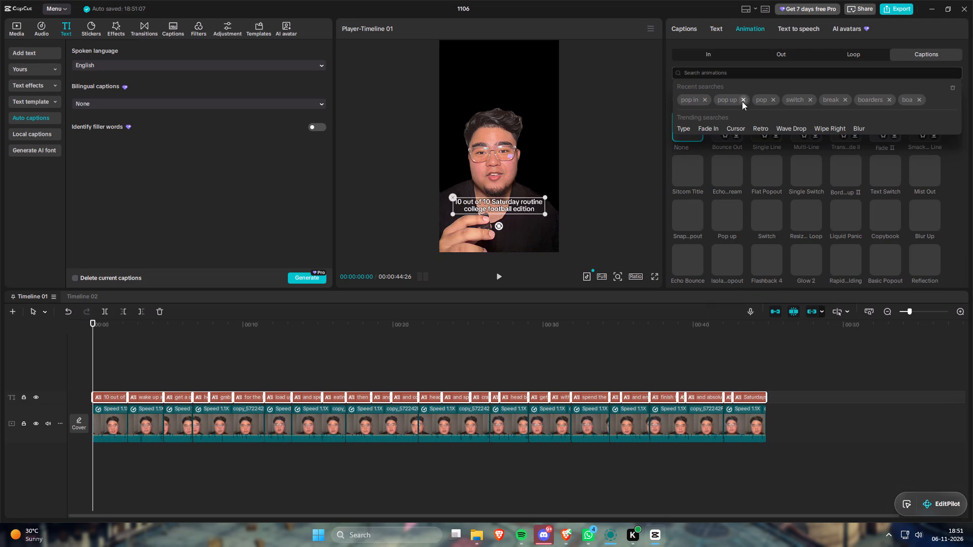
click(792, 99)
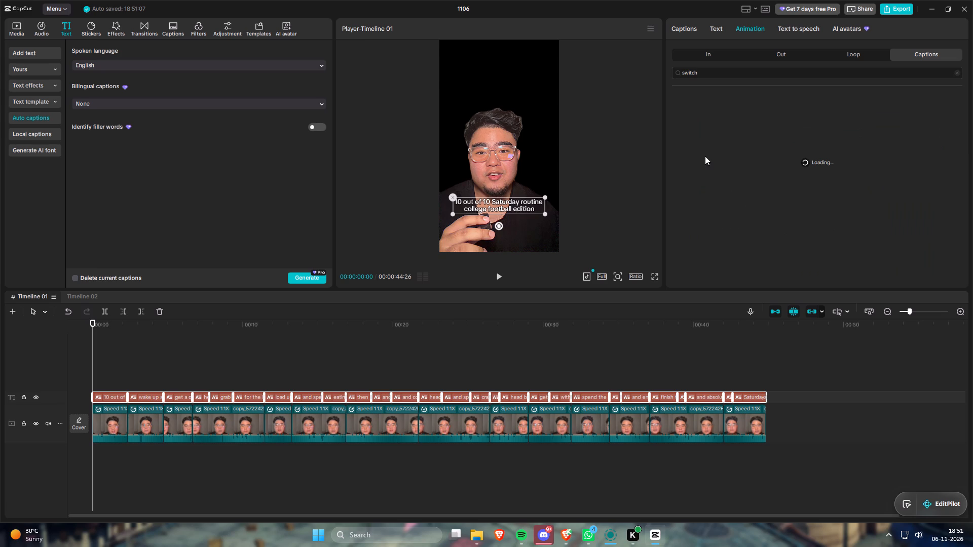
click(768, 111)
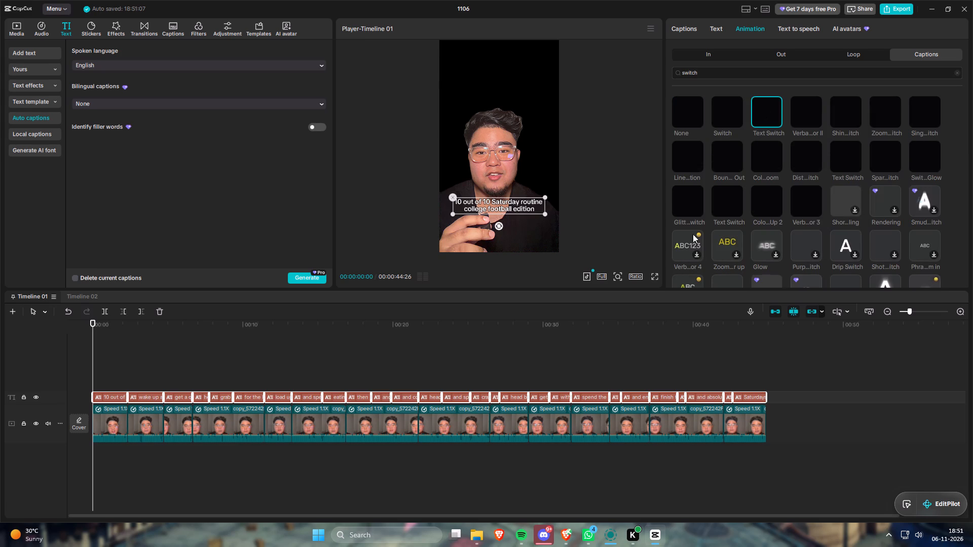
drag(84, 338, 49, 339)
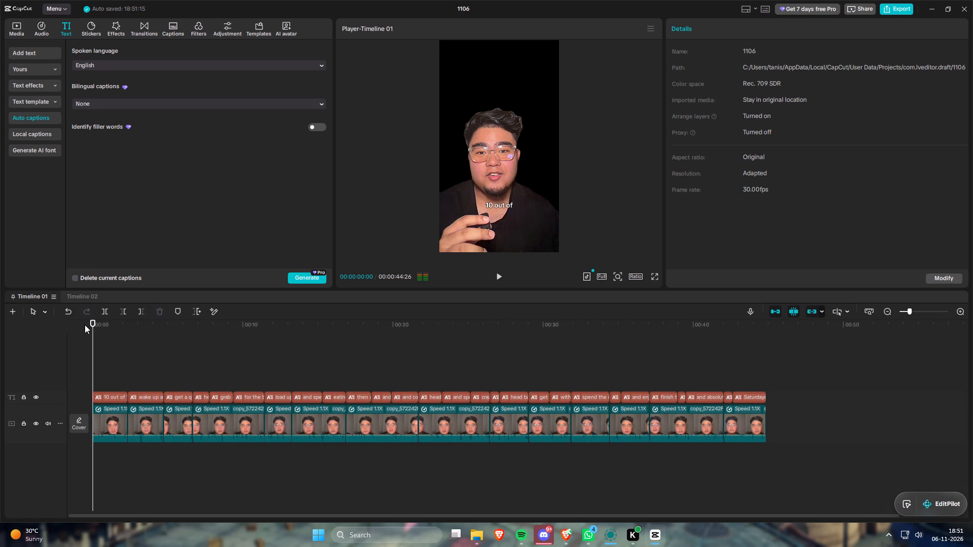
Open Timeline 02 to work on its raw clip.
click(73, 289)
click(80, 300)
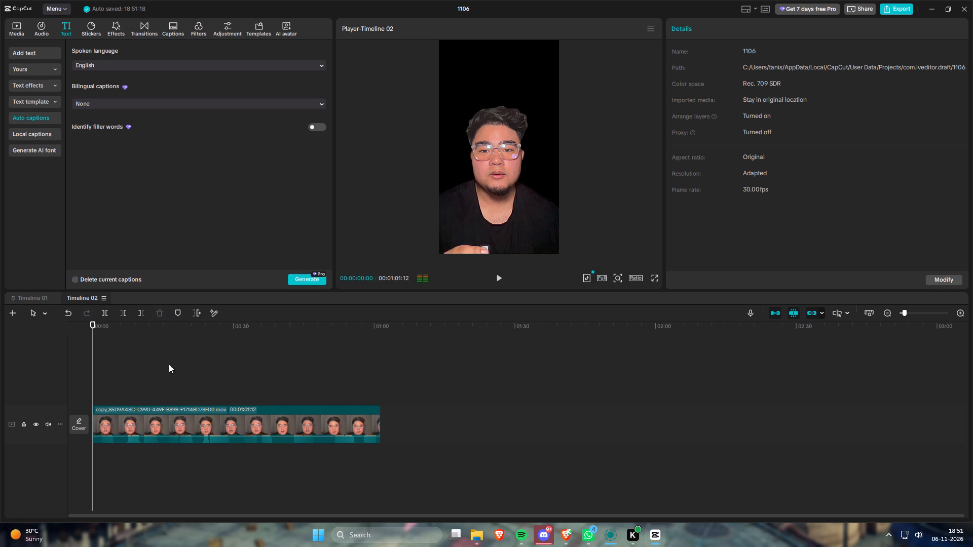
ctrl+scroll(166, 369, up, 20)
ctrl+scroll(166, 369, up, 13)
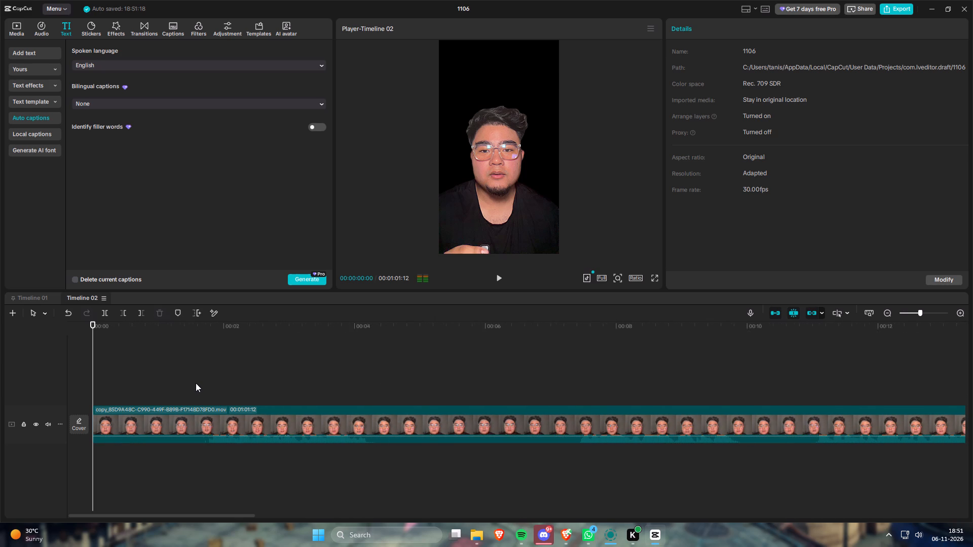
ctrl+scroll(196, 383, up, 12)
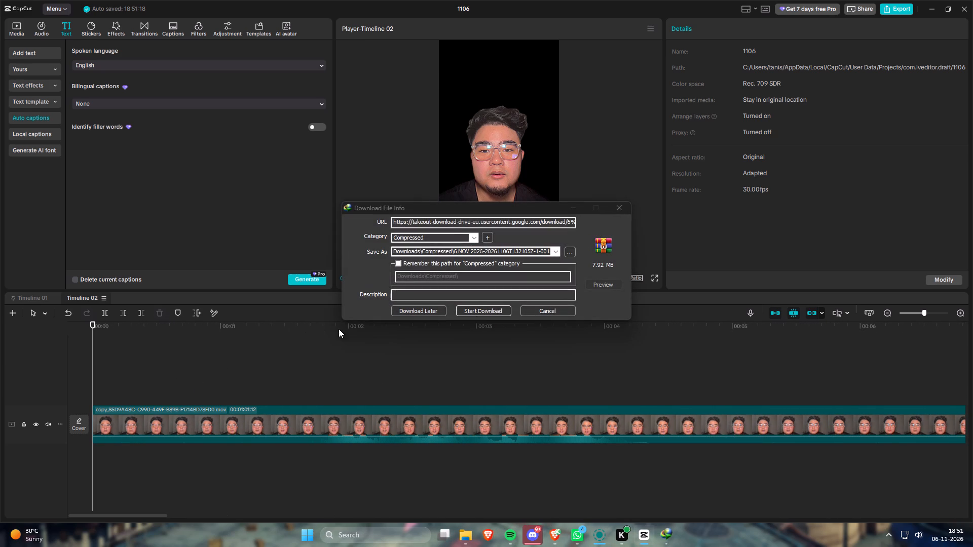
Save the 6 NOV 2026 archive to F:\Adobe\Premiere Projects\ContentHaus\06-11 and start its download.
click(554, 251)
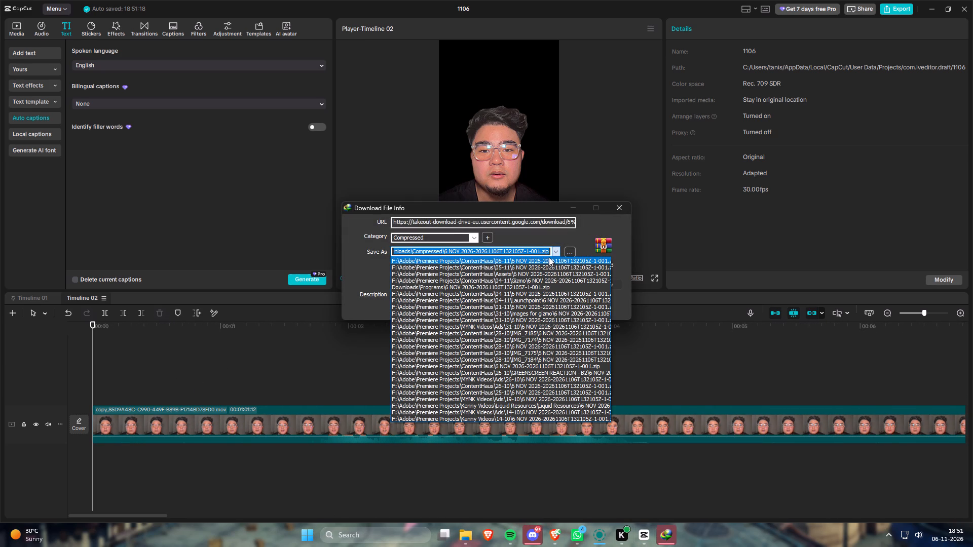
click(549, 257)
click(481, 310)
Trim about 1.8 seconds off the start of the raw clip.
drag(243, 329, 300, 333)
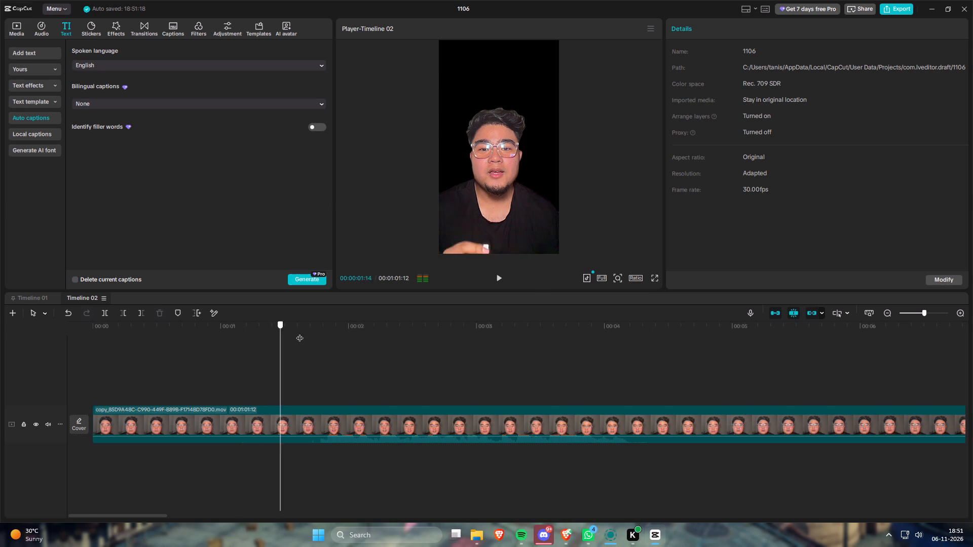
drag(300, 333, 317, 333)
key(q)
Split the clip at about 00:00:02:13 and cut about 3.3 seconds off the start of the second part.
key(space)
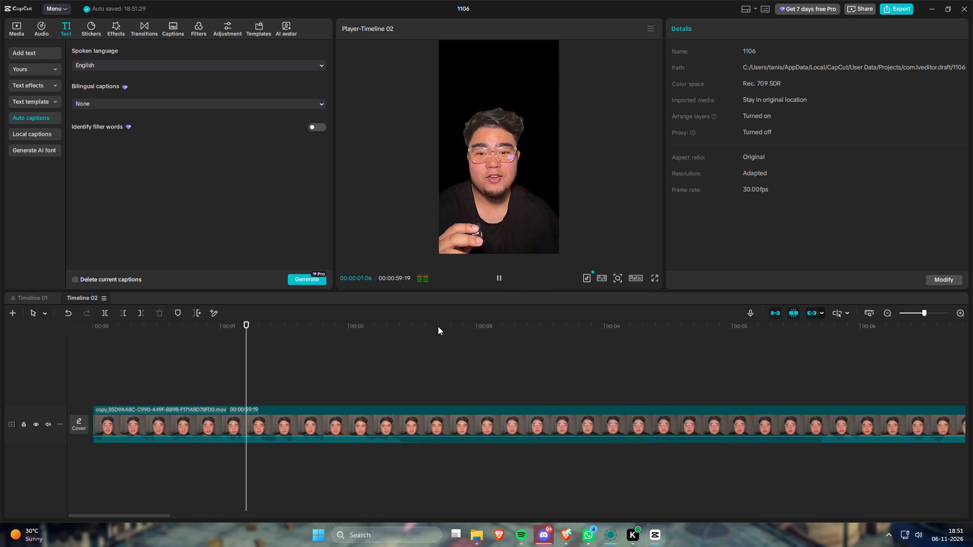
key(space)
drag(401, 327, 396, 331)
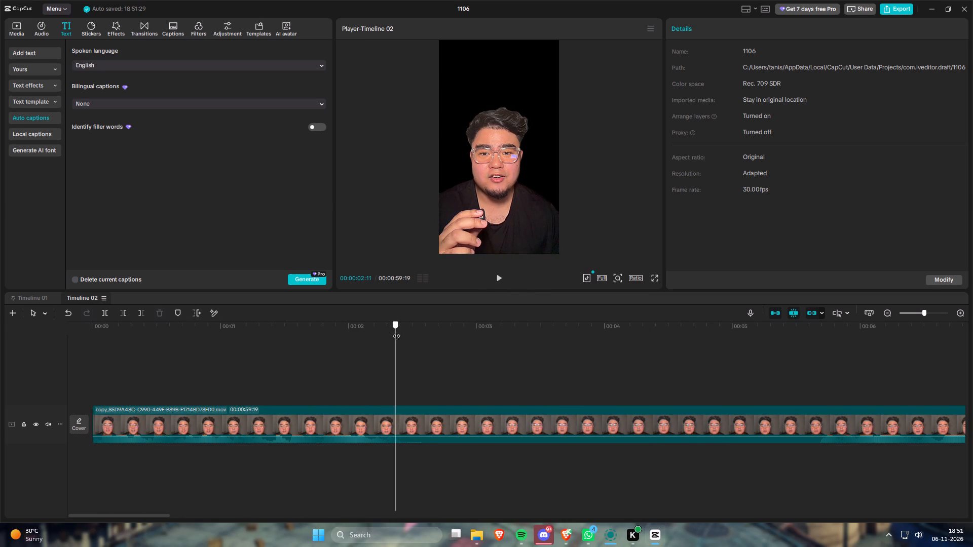
drag(396, 331, 609, 345)
key(s)
drag(827, 330, 822, 331)
key(q)
Split the last clip at about 00:00:04:25 and cut about 1.2 seconds off the start of the remaining part.
key(space)
alt+scroll(618, 352, down, 1)
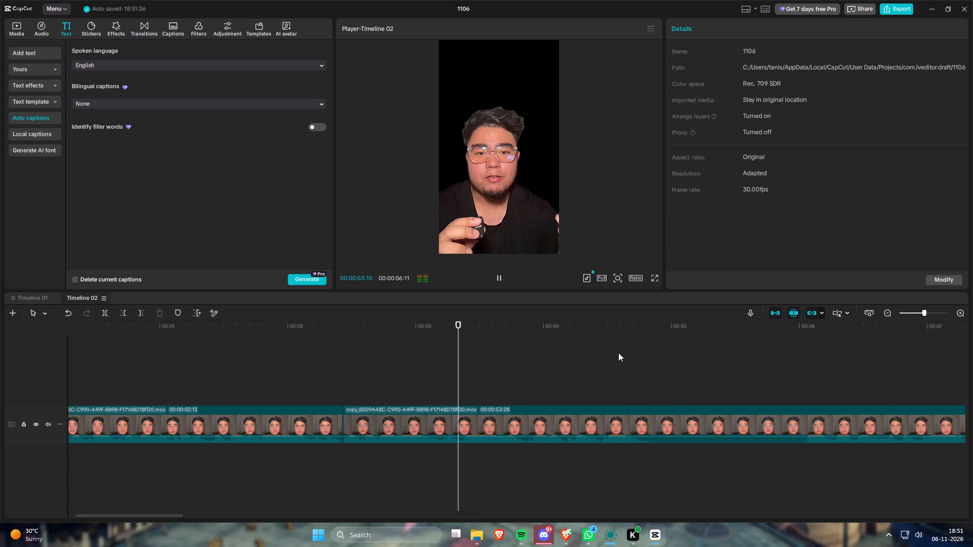
alt+scroll(618, 353, down, 1)
key(space)
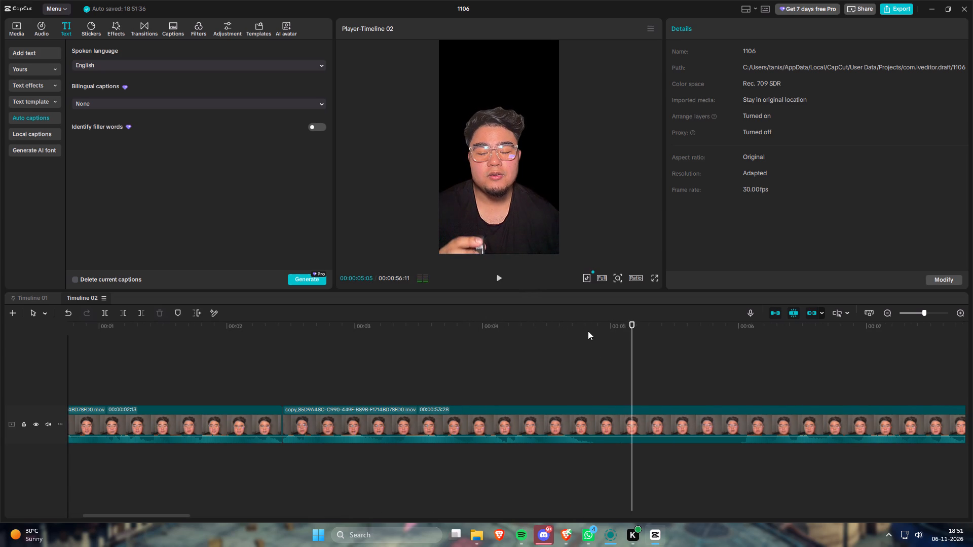
click(588, 331)
key(s)
drag(740, 329, 747, 329)
key(q)
Split the last clip at about 00:00:07:16 and trim away the following footage up to about 00:00:10:03.
key(space)
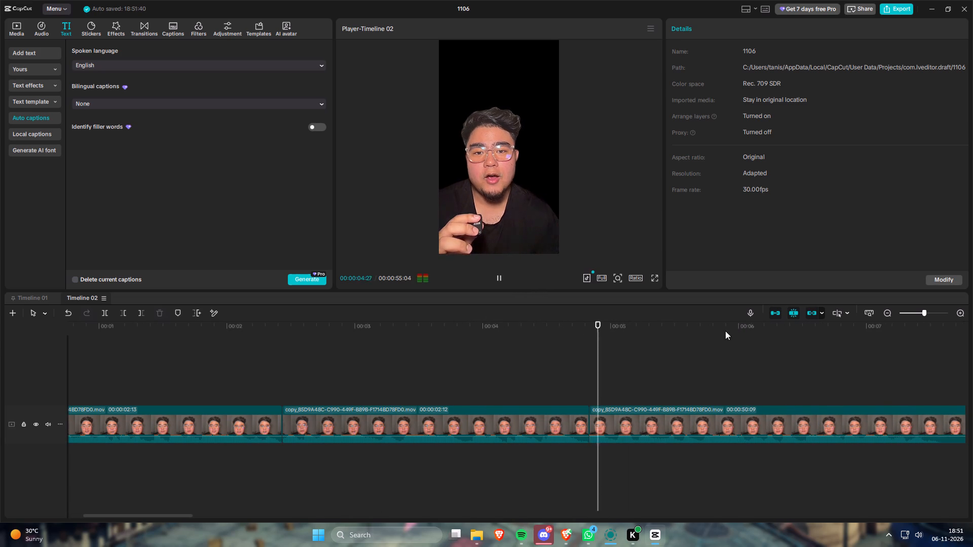
alt+scroll(639, 348, down, 5)
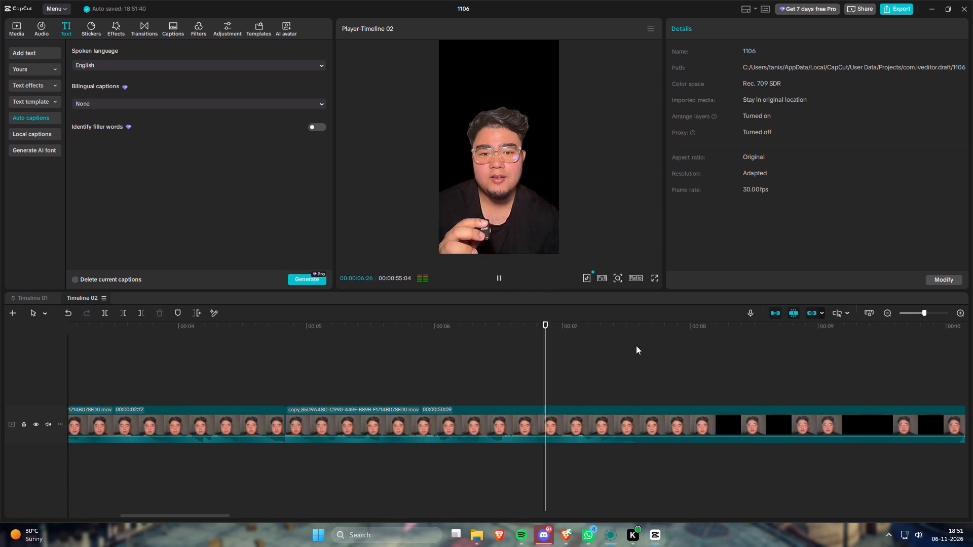
key(space)
drag(640, 329, 631, 332)
key(s)
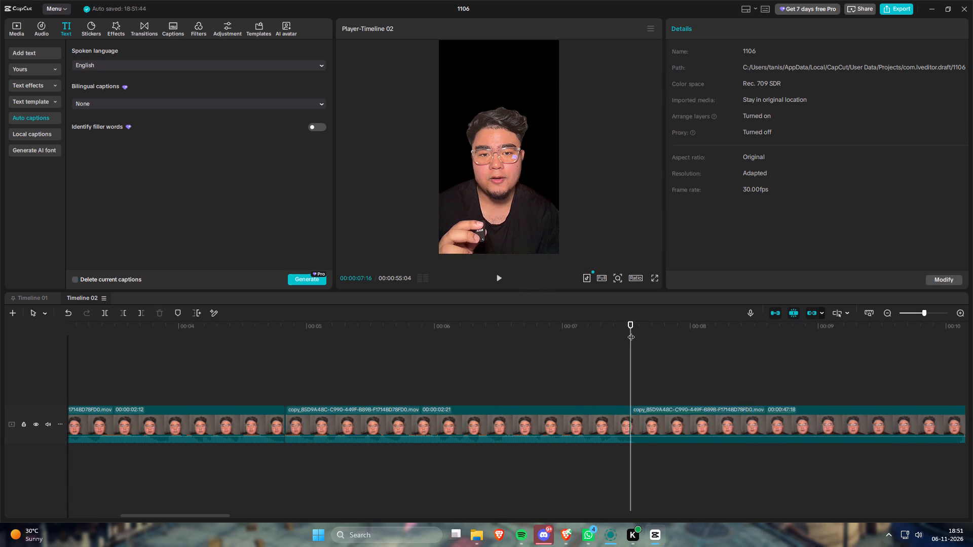
alt+scroll(649, 342, down, 4)
drag(706, 330, 717, 331)
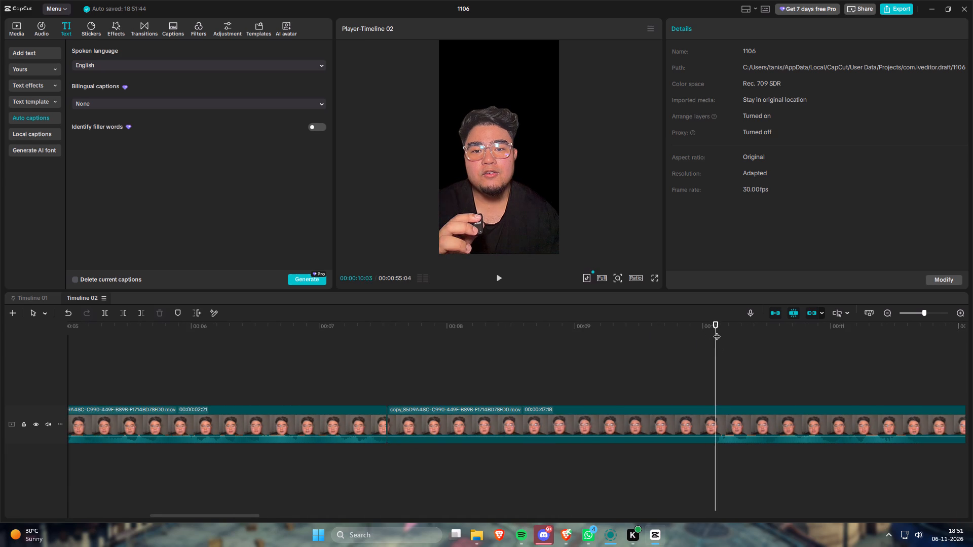
key(q)
Split the last clip at about 00:00:09:02 and cut about 22 frames off the start of the remaining part.
key(space)
key(space)
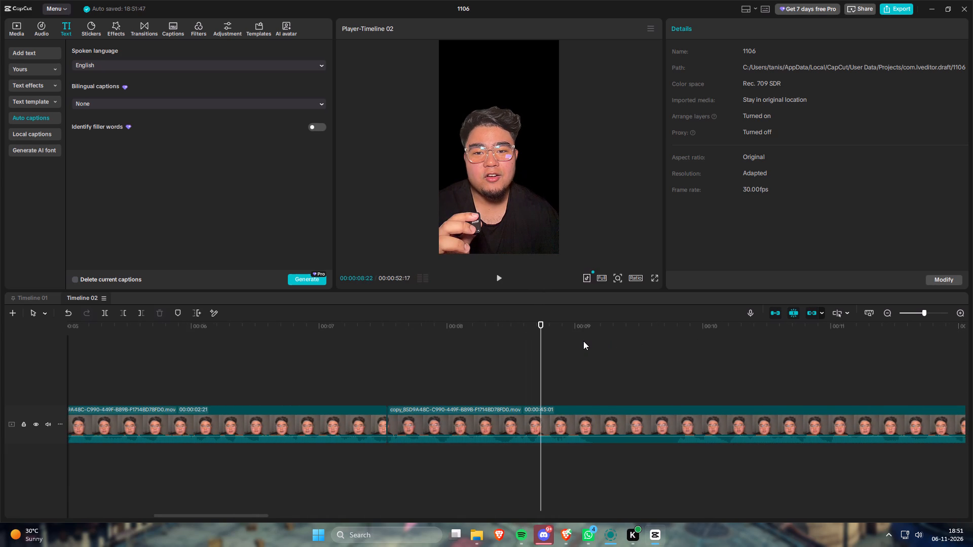
key(Up)
key(Right)
text(q)
key(space)
drag(581, 330, 675, 345)
key(s)
key(q)
Turn off the main-track magnet, delete the short clip starting at about 00:00:07:16, and close the gap it leaves.
key(space)
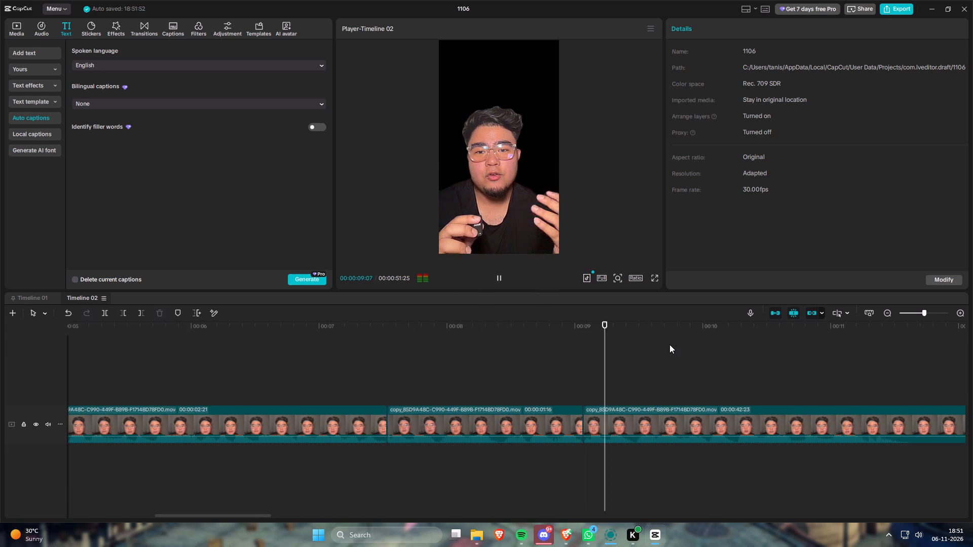
drag(491, 326, 417, 344)
drag(394, 331, 382, 327)
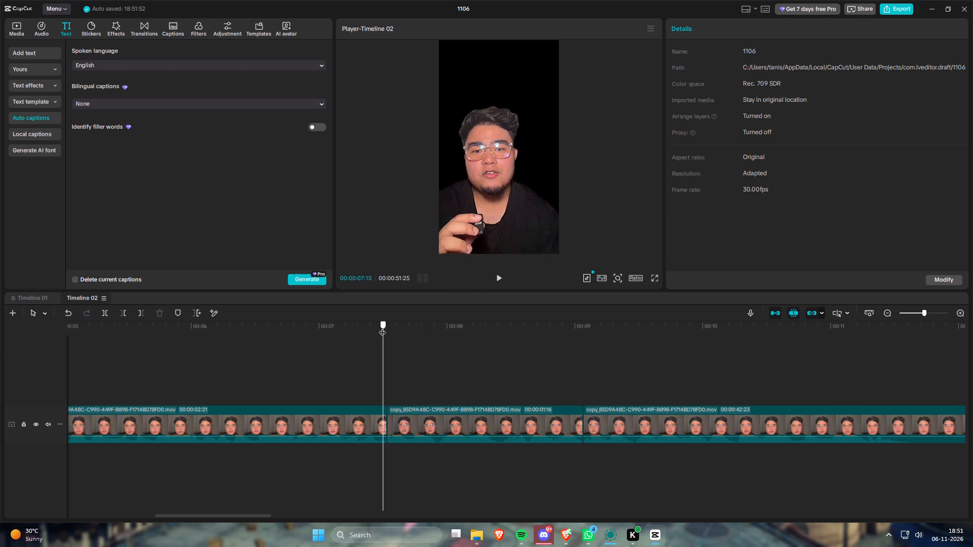
drag(382, 327, 382, 327)
key(space)
drag(477, 379, 526, 418)
key(f)
drag(414, 334, 383, 339)
key(ctrl+z)
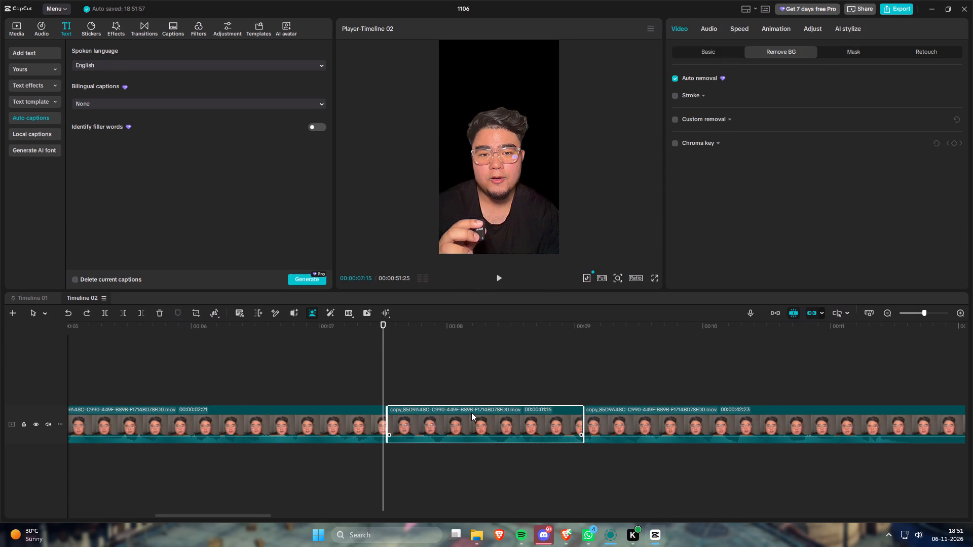
key(BackSpace)
right_click(457, 426)
click(478, 431)
End the current clip at about 00:00:09:29 with a split, and trim the following part's start to about 00:00:12:22.
key(space)
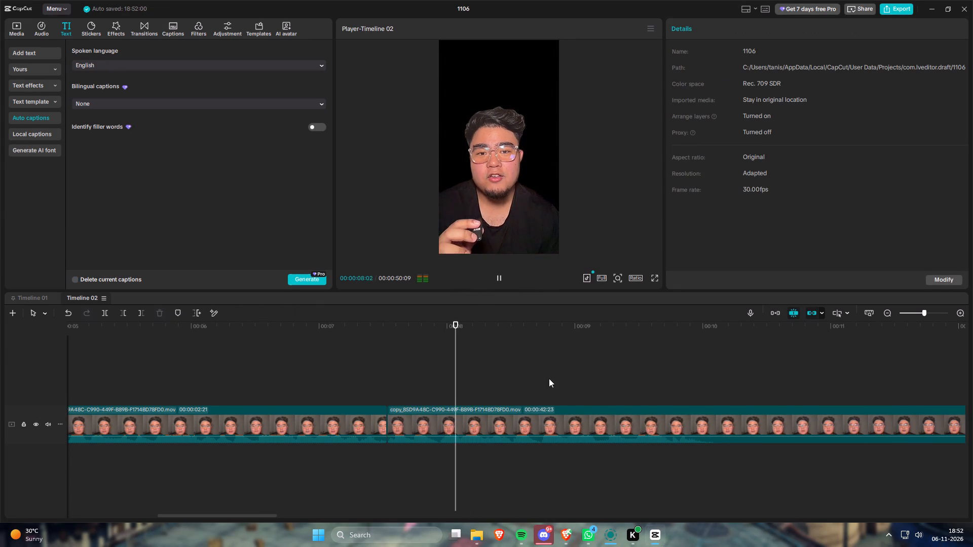
click(700, 330)
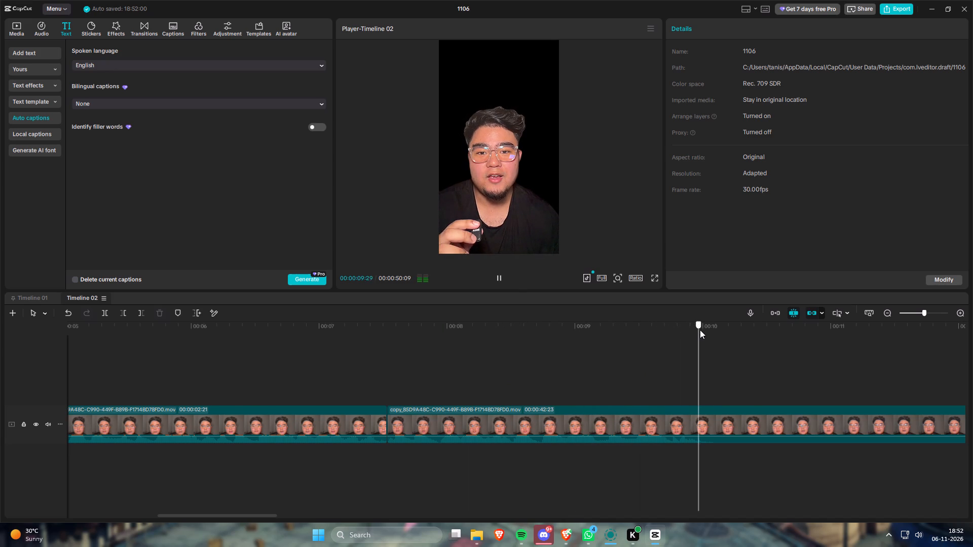
key(s)
key(w)
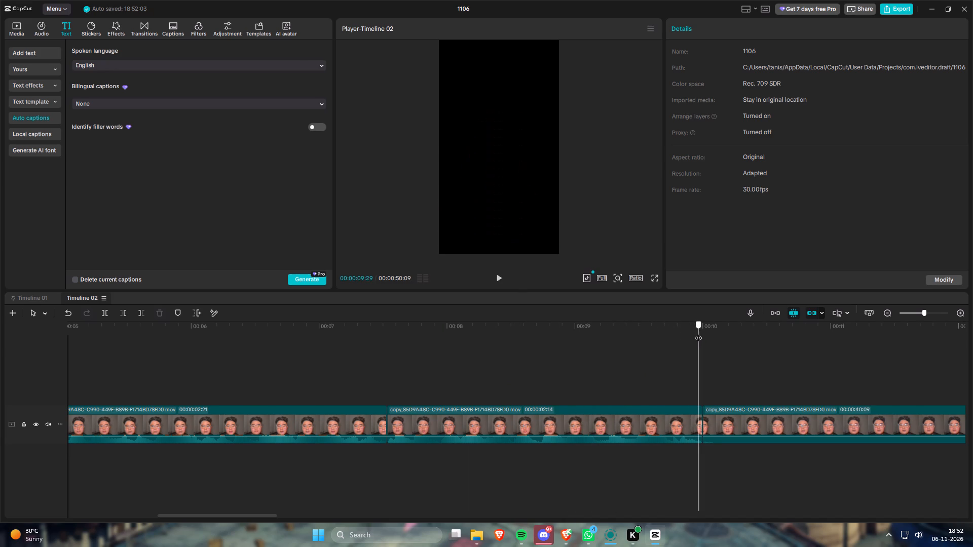
alt+scroll(709, 352, down, 4)
alt+scroll(778, 362, down, 2)
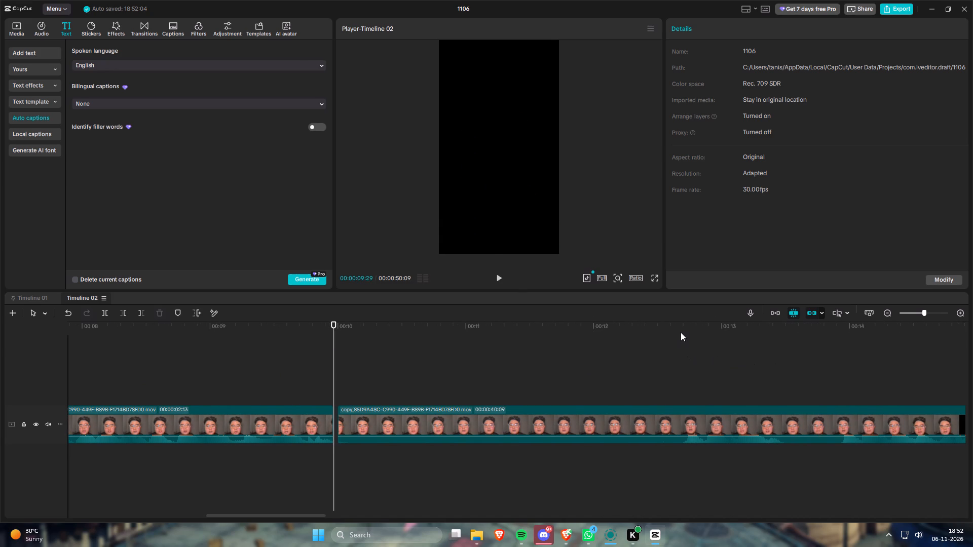
click(684, 328)
key(q)
Trim the last clip's start to about 00:00:13:28, after the gap.
key(space)
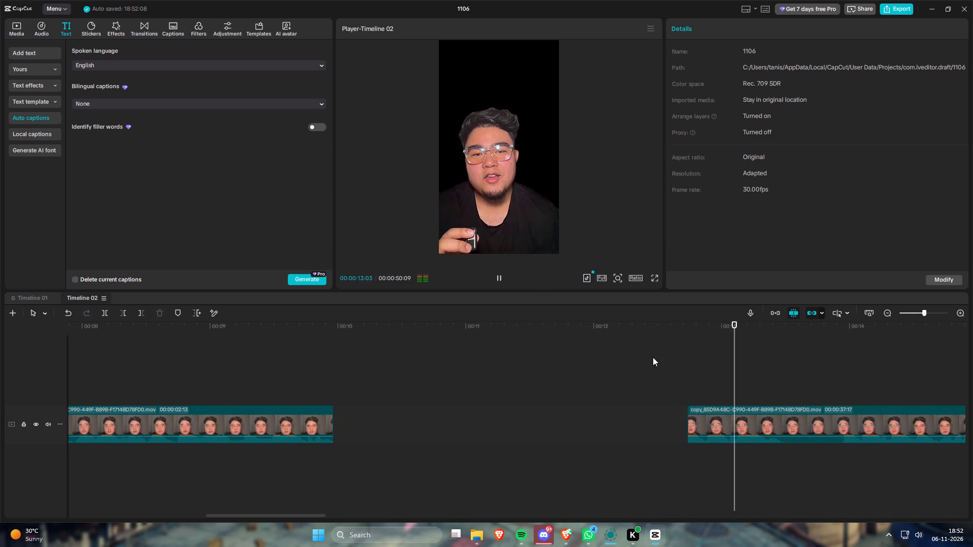
key(space)
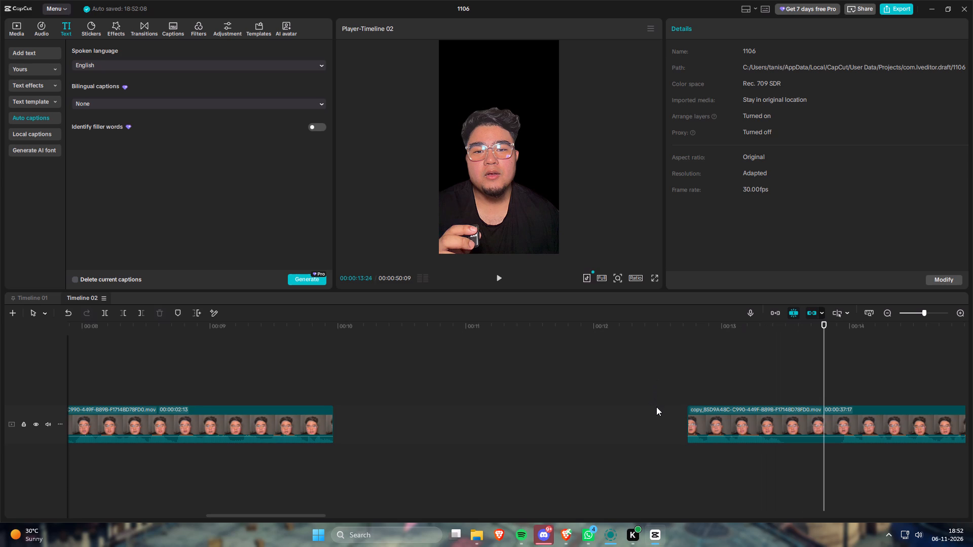
key(Right)
key(Right)
key(Right)
key(Right)
key(Right)
key(Left)
text(q)
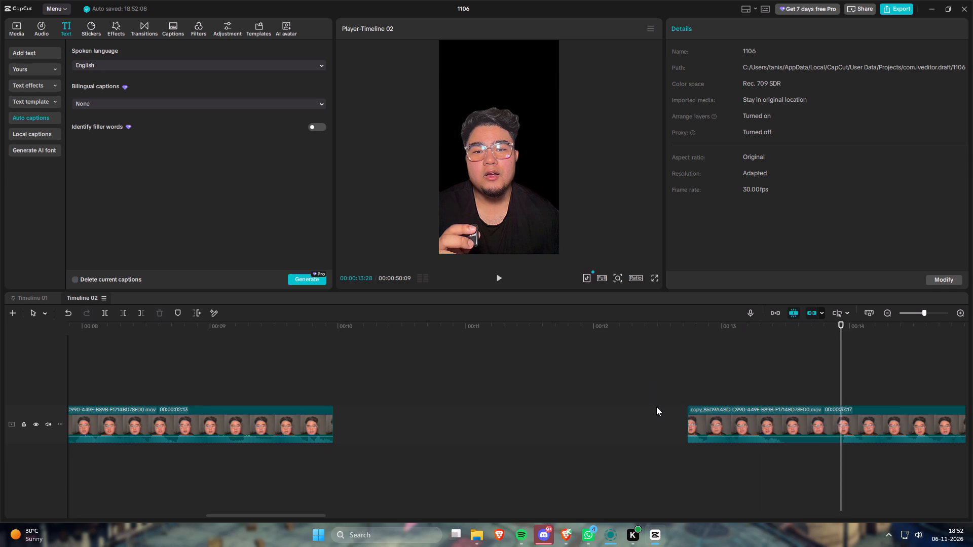
Play on from 00:00:13:28 to find where the take ends, and split the last clip at about 00:00:17:26.
key(space)
key(space)
key(space)
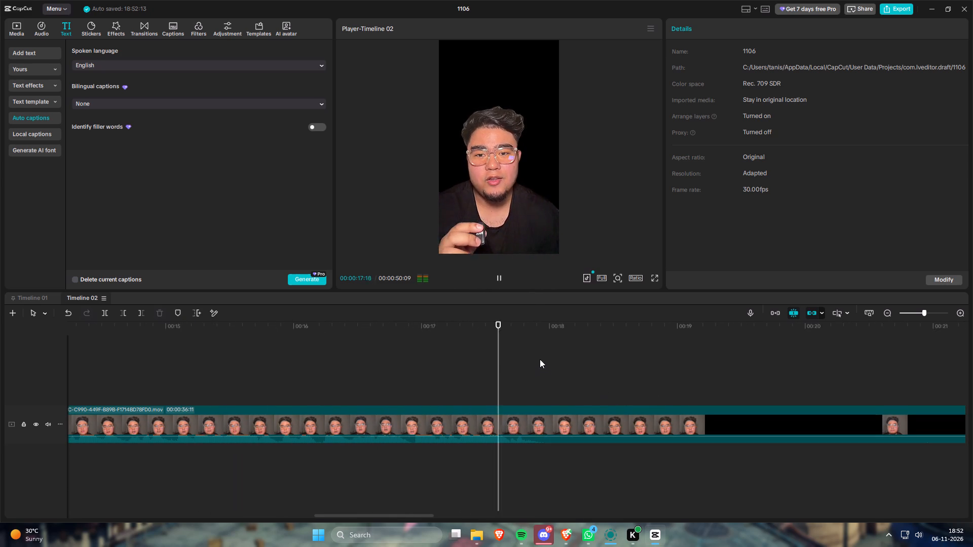
key(space)
key(space)
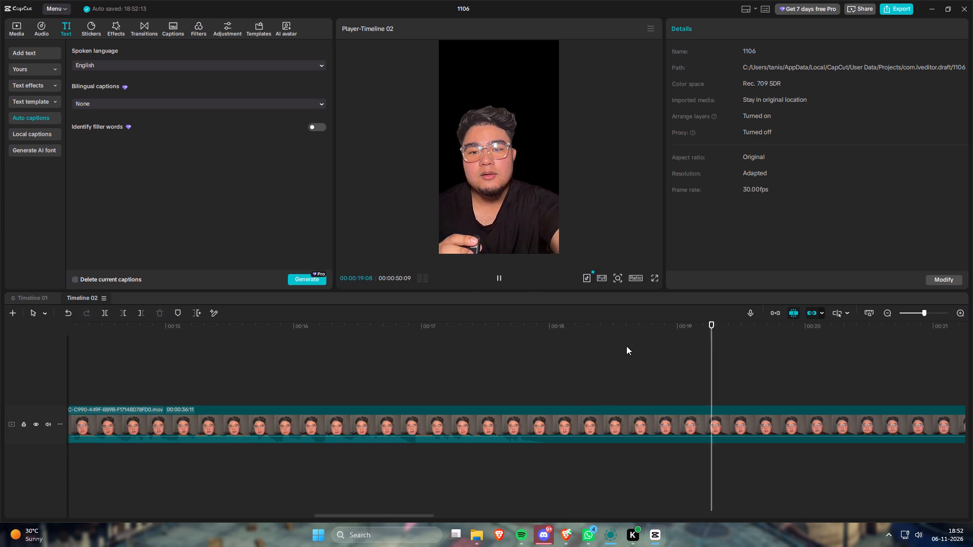
scroll(641, 356, down, 2)
alt+scroll(647, 362, down, 2)
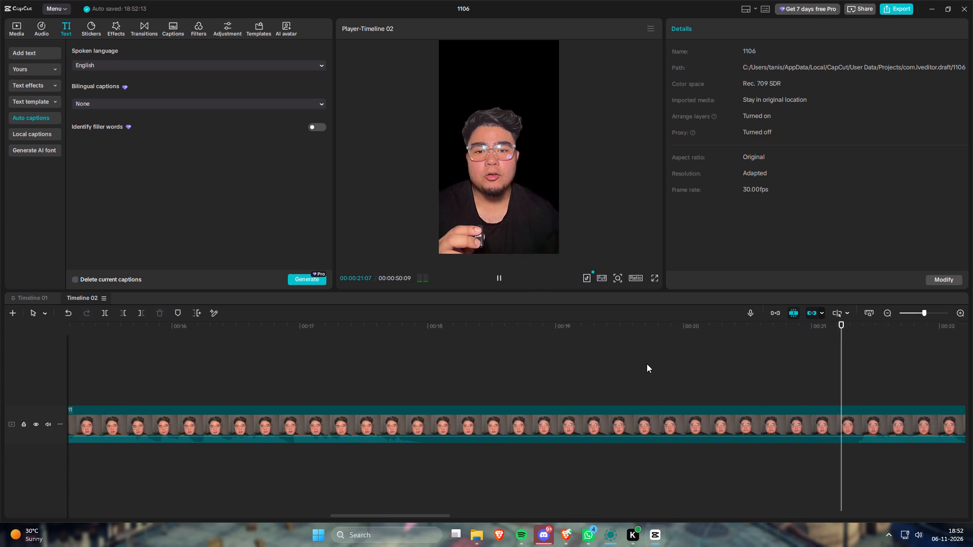
key(space)
click(330, 333)
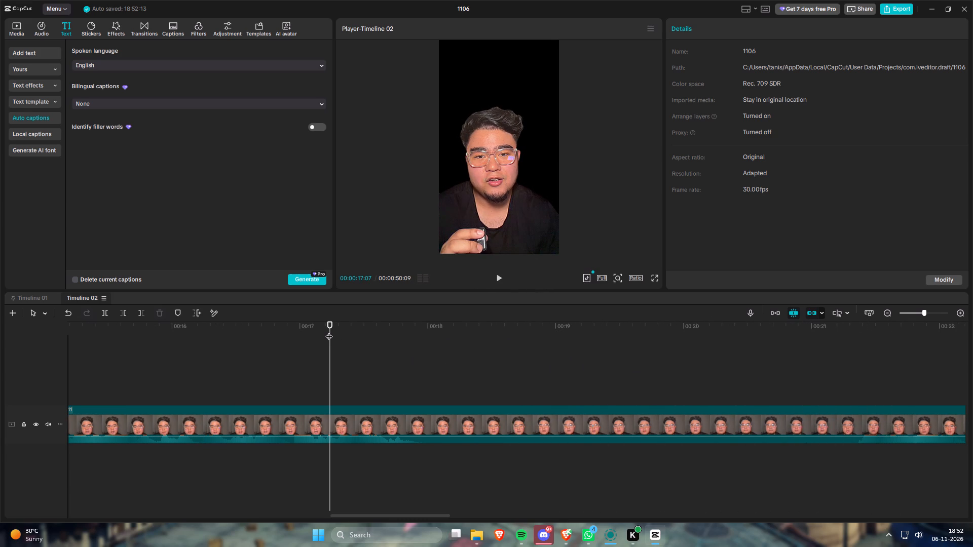
drag(286, 357, 326, 371)
key(space)
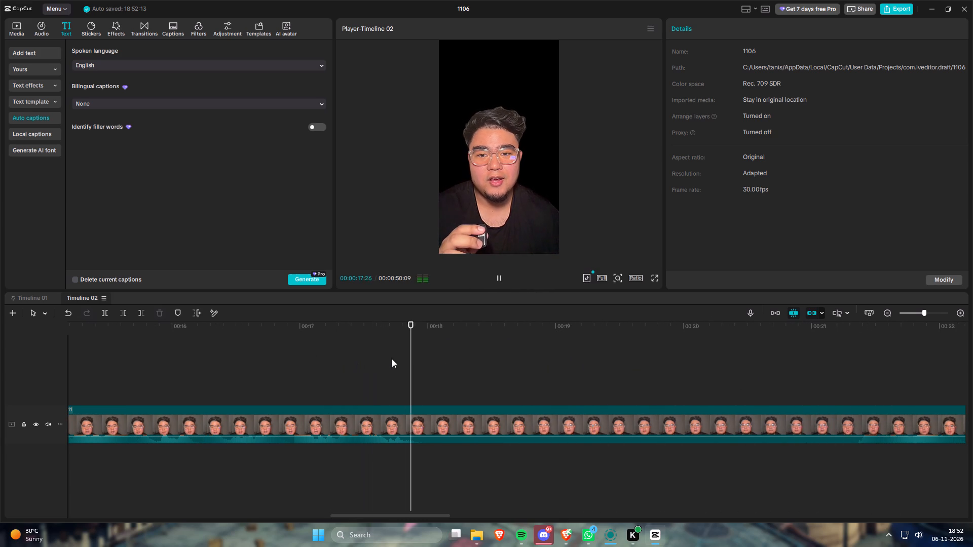
key(space)
drag(406, 328, 411, 331)
key(s)
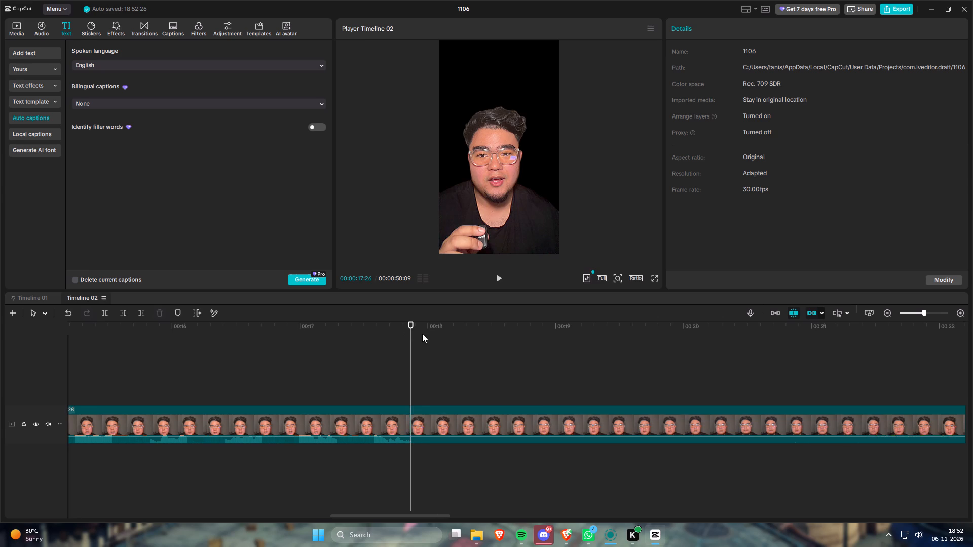
Trim the start of the part after the split to about 00:00:21:12.
key(space)
click(860, 330)
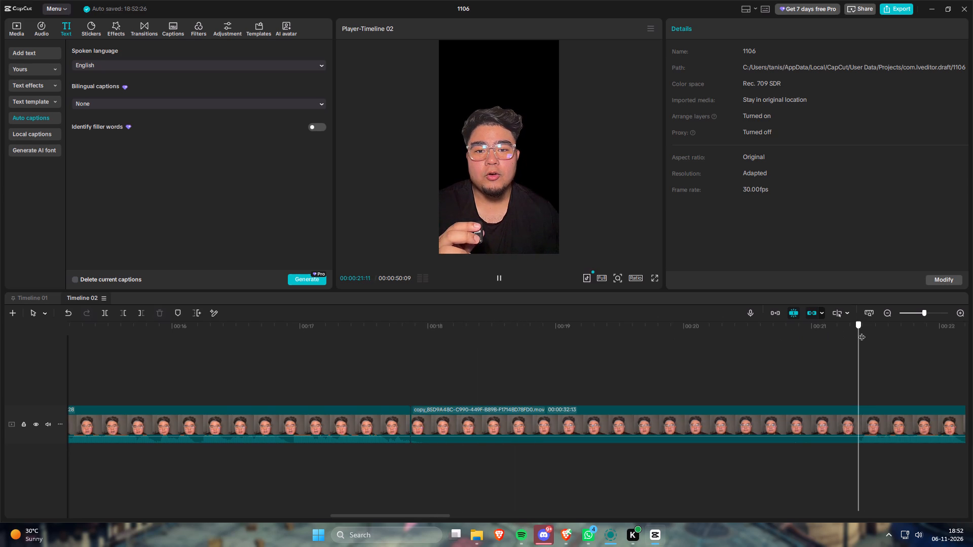
key(q)
Split the last clip at about 00:00:23:23, and trim the following part's start to about 00:00:25:02.
key(space)
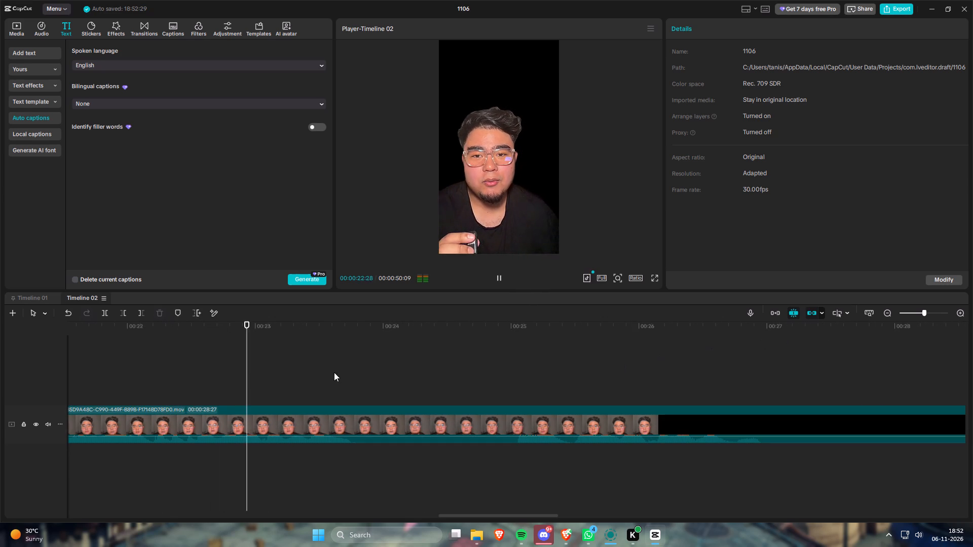
key(space)
drag(353, 328, 524, 356)
key(s)
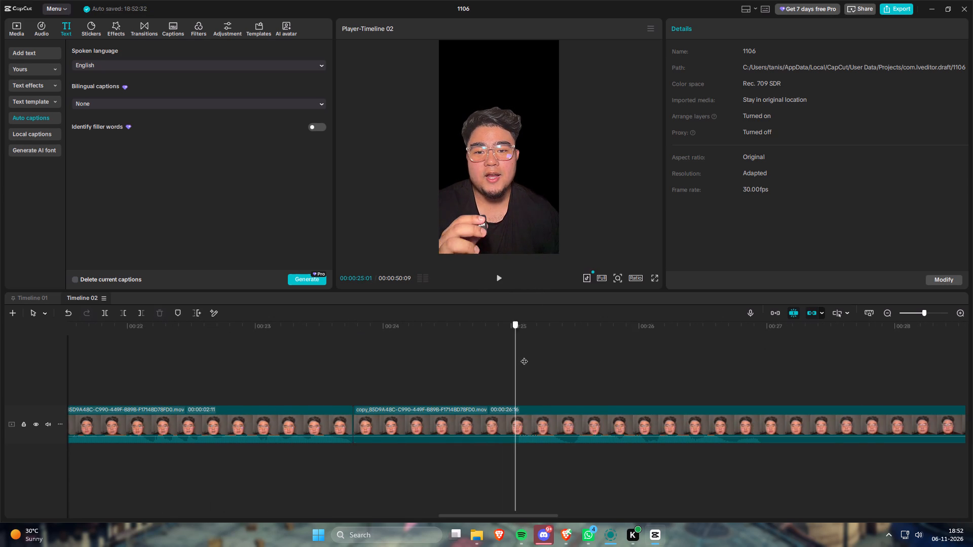
drag(524, 356, 518, 356)
text(q)
End the next take with a split at about 00:00:26:28, and trim the following part's start to about 00:00:31:29.
key(space)
alt+scroll(578, 377, down, 2)
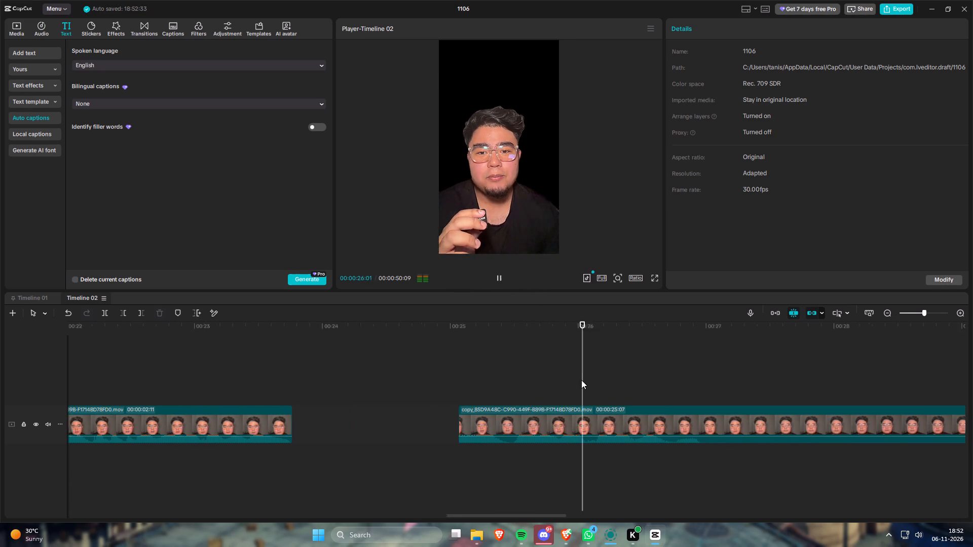
alt+scroll(594, 382, down, 1)
key(space)
click(578, 333)
key(s)
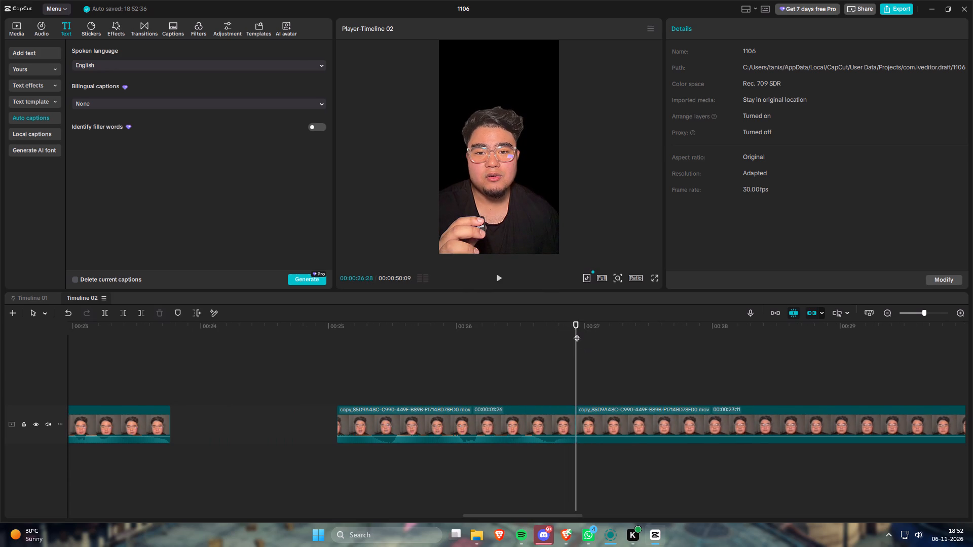
alt+scroll(598, 386, down, 4)
scroll(744, 360, down, 7)
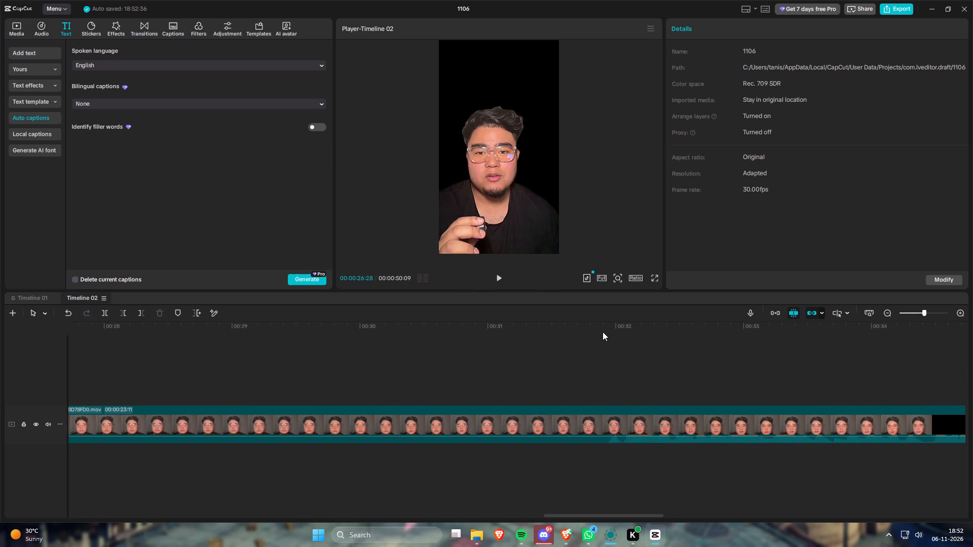
click(614, 331)
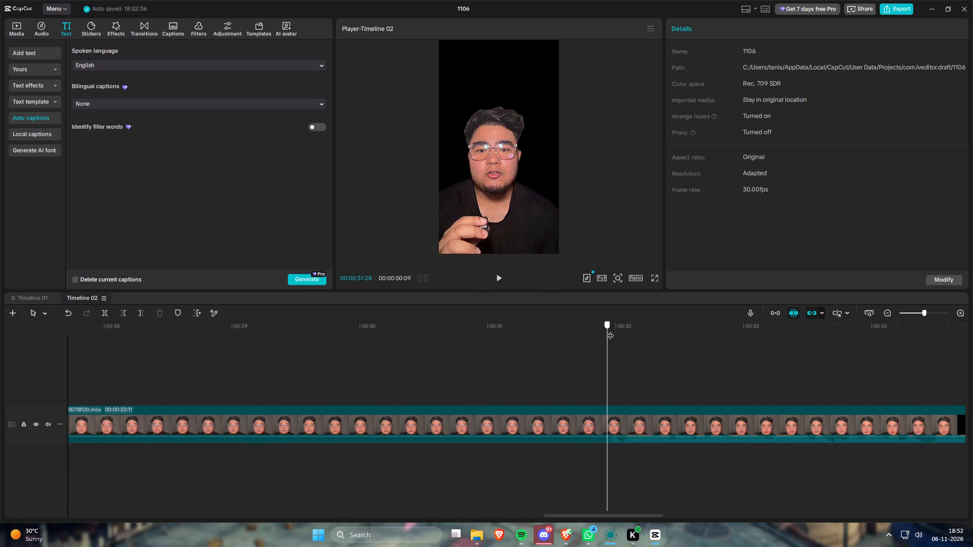
key(q)
Play the next take, split the clip at about 00:00:35:24, and trim the following part's start to about 00:00:40:17.
key(space)
alt+scroll(598, 346, down, 6)
alt+scroll(662, 350, down, 1)
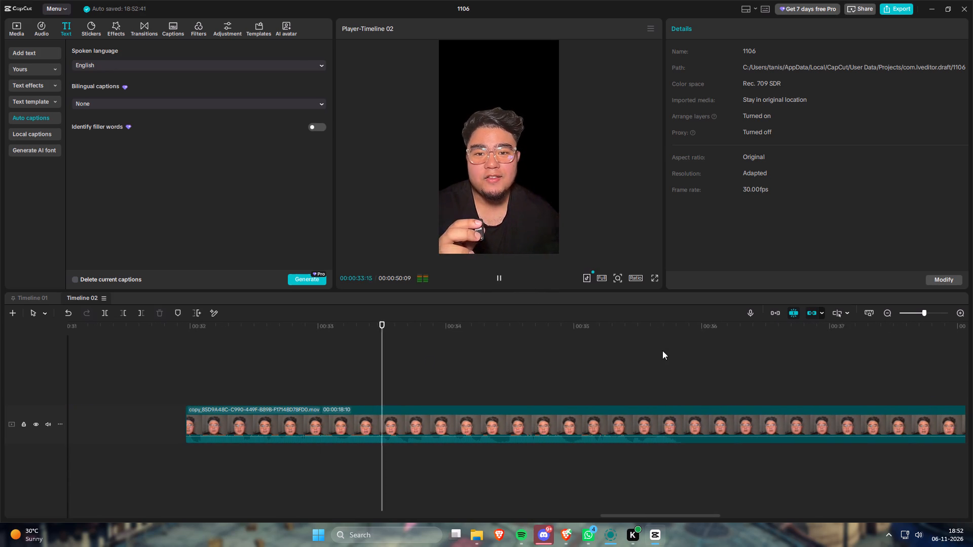
alt+scroll(667, 348, down, 1)
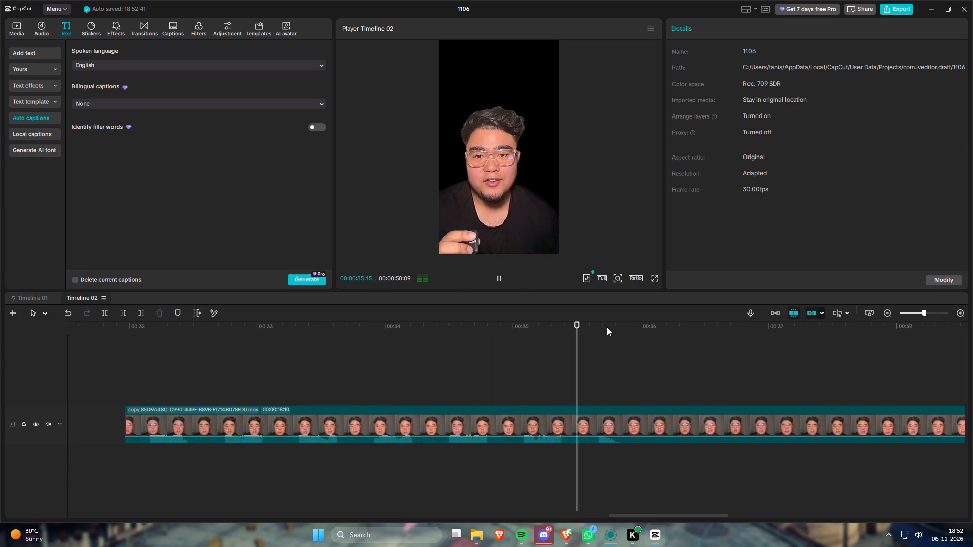
key(space)
drag(610, 325, 615, 329)
key(s)
alt+scroll(622, 346, down, 5)
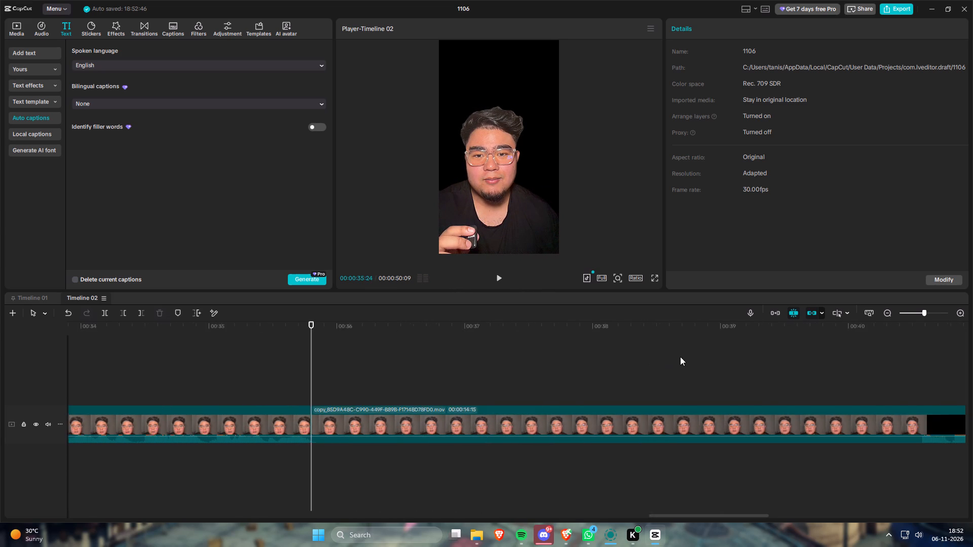
alt+scroll(703, 345, down, 4)
click(673, 325)
key(q)
Split the last clip at about 00:00:44:16, and trim the remaining part's start to about 00:00:46:26.
key(space)
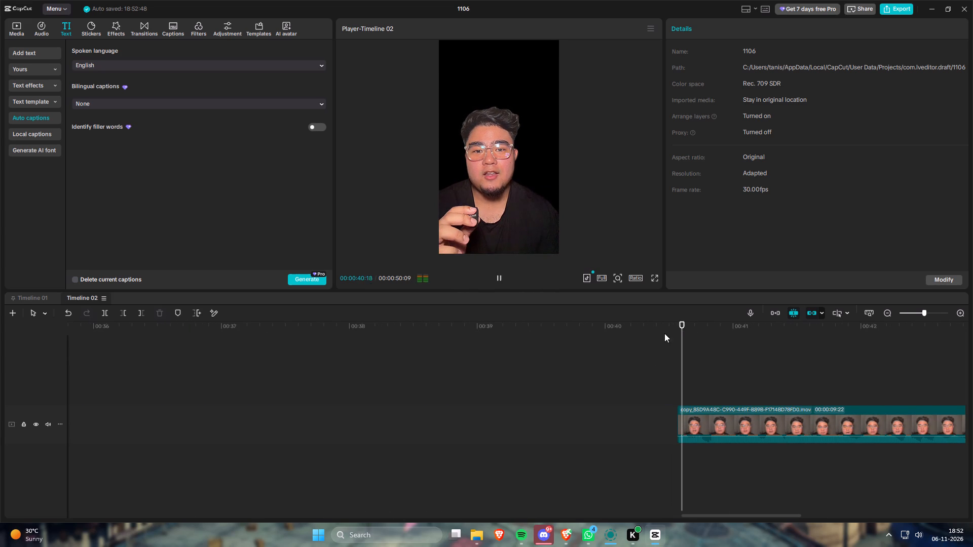
alt+scroll(650, 343, down, 9)
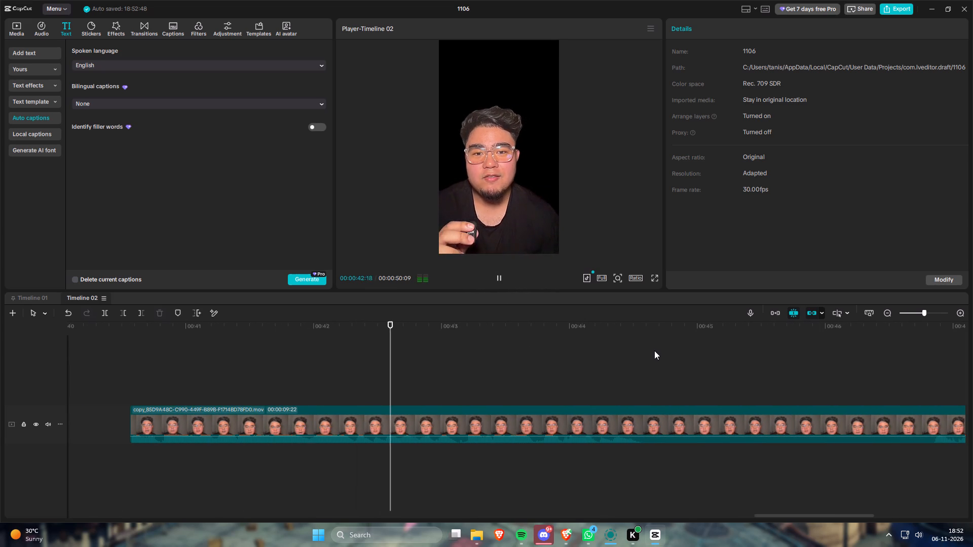
alt+scroll(667, 354, down, 1)
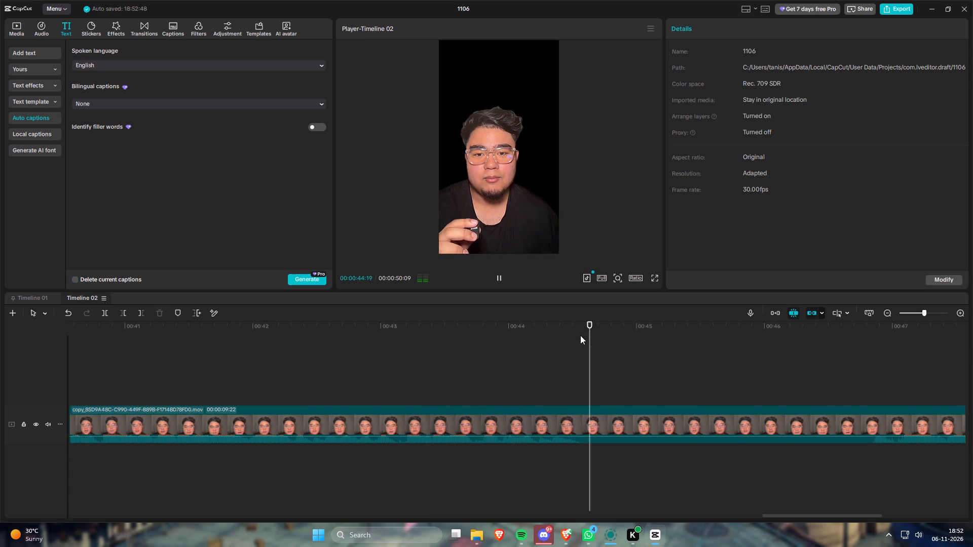
key(space)
drag(580, 335, 575, 336)
key(s)
key(space)
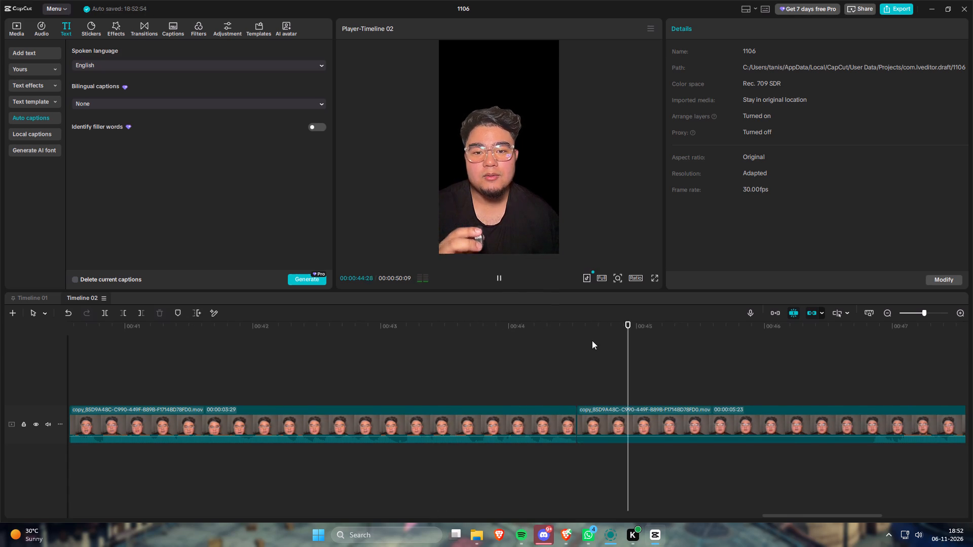
alt+scroll(598, 343, down, 4)
key(space)
click(628, 326)
key(q)
Play the final take and trim the end of the last clip to about 00:00:49:07.
key(space)
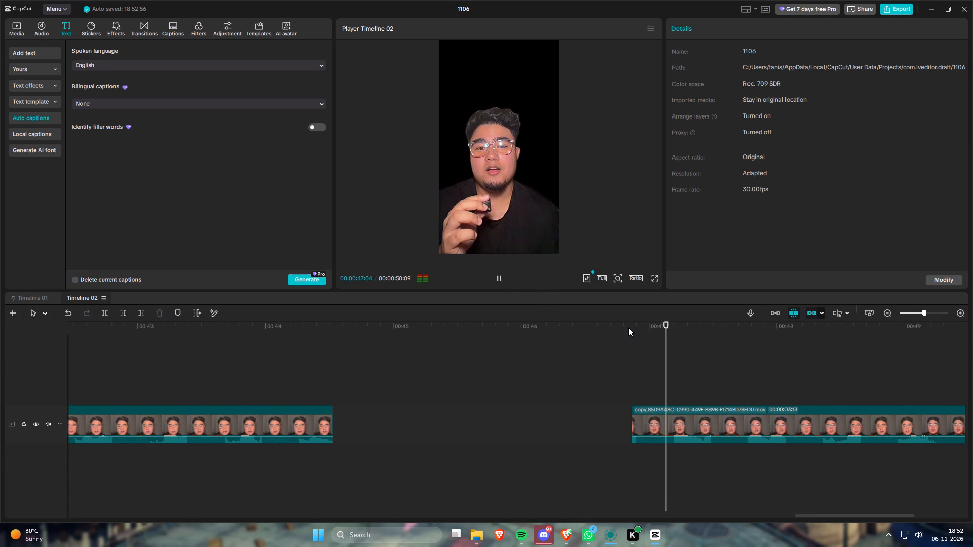
alt+scroll(627, 331, down, 7)
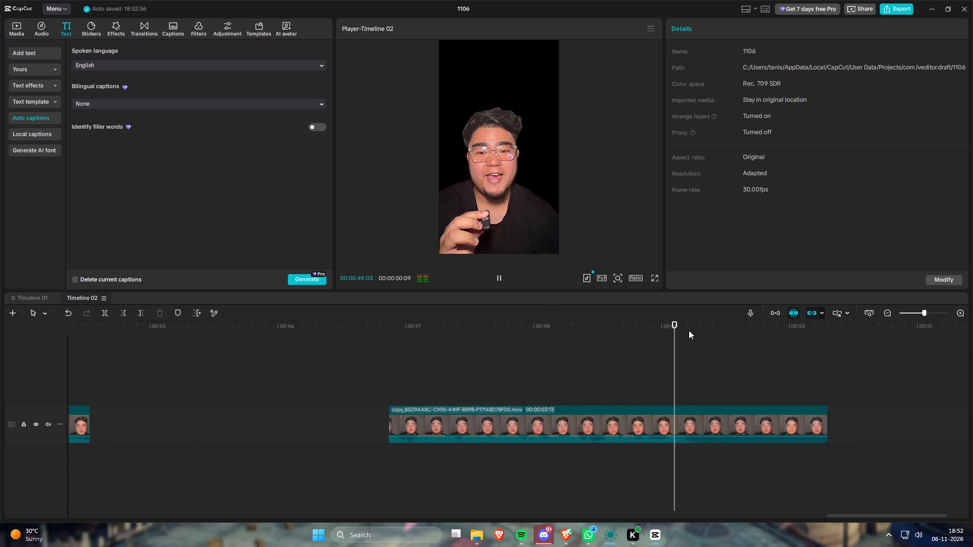
key(space)
click(688, 328)
key(w)
Fit the whole sequence in view and close all the gaps between the clips on the main track.
drag(616, 366, 654, 372)
key(shift+z)
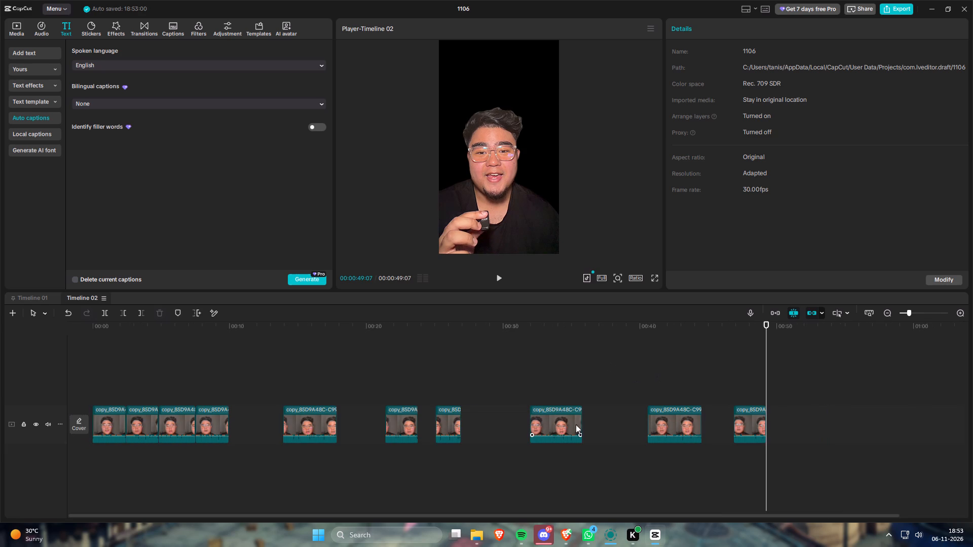
right_click(629, 421)
click(651, 450)
drag(370, 386, 422, 391)
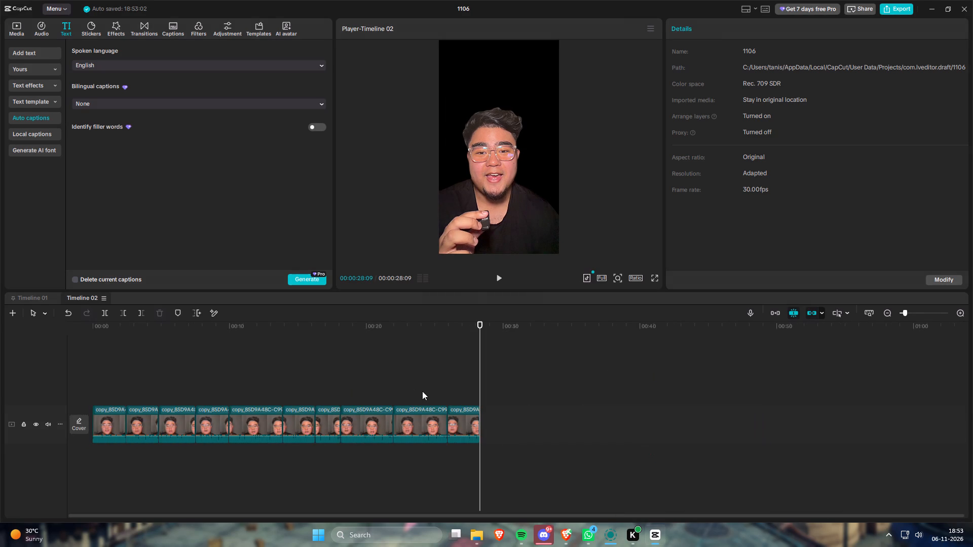
Check the end and the beginning of the captioned sequence on Timeline 01, and return to Timeline 02.
click(35, 296)
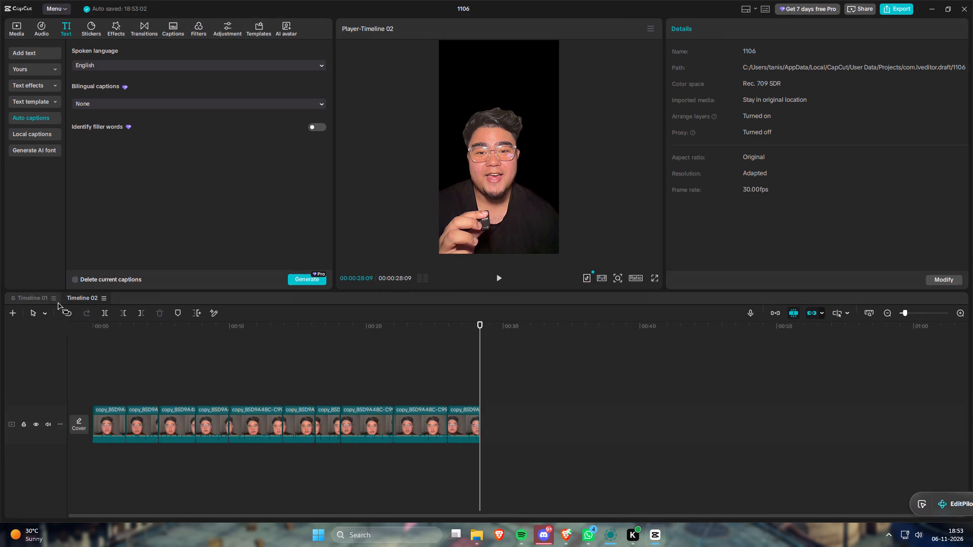
drag(750, 329, 768, 327)
drag(635, 363, 679, 369)
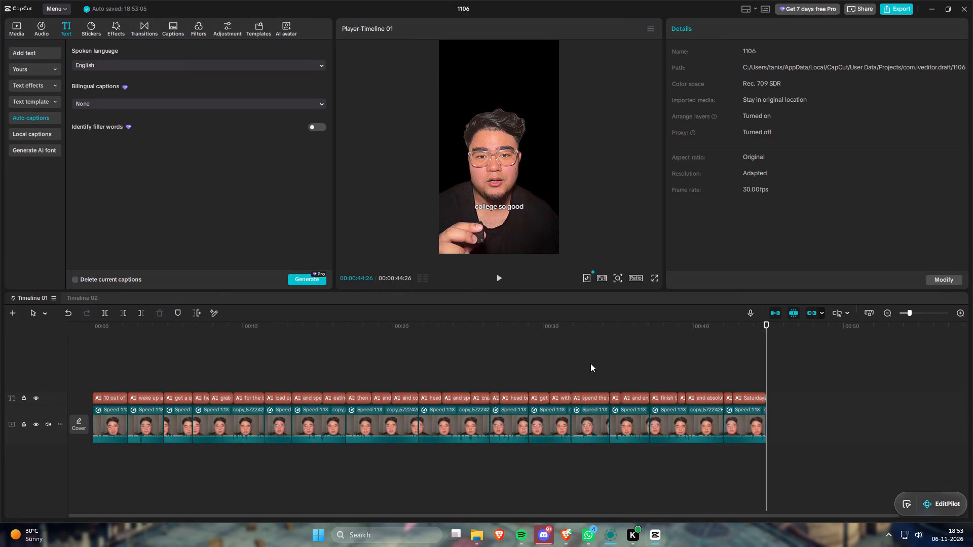
drag(195, 338, 79, 336)
drag(96, 327, 53, 326)
click(73, 293)
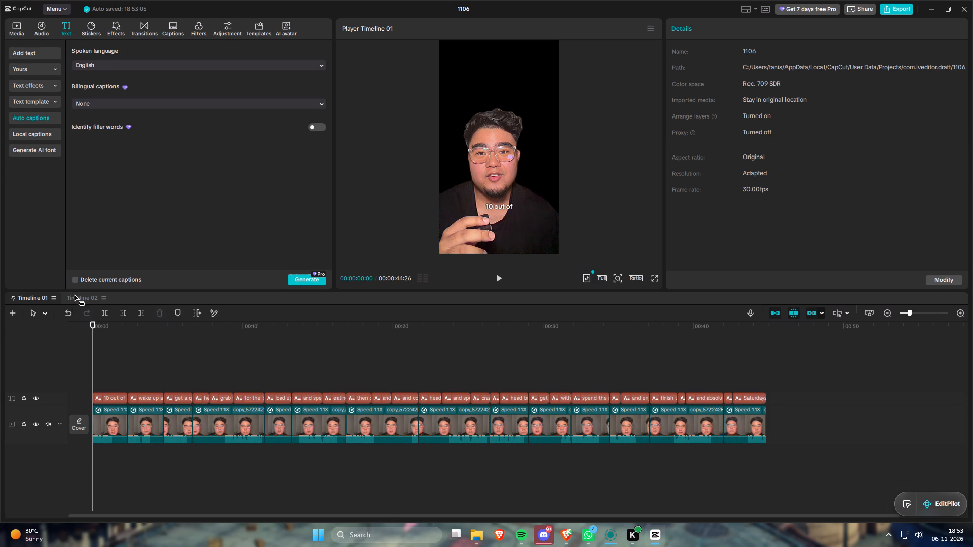
From the start of Timeline 02, trim one frame off the first clip's end and two frames off the second's.
drag(169, 357, 194, 362)
drag(99, 322, 56, 336)
key(shift+z)
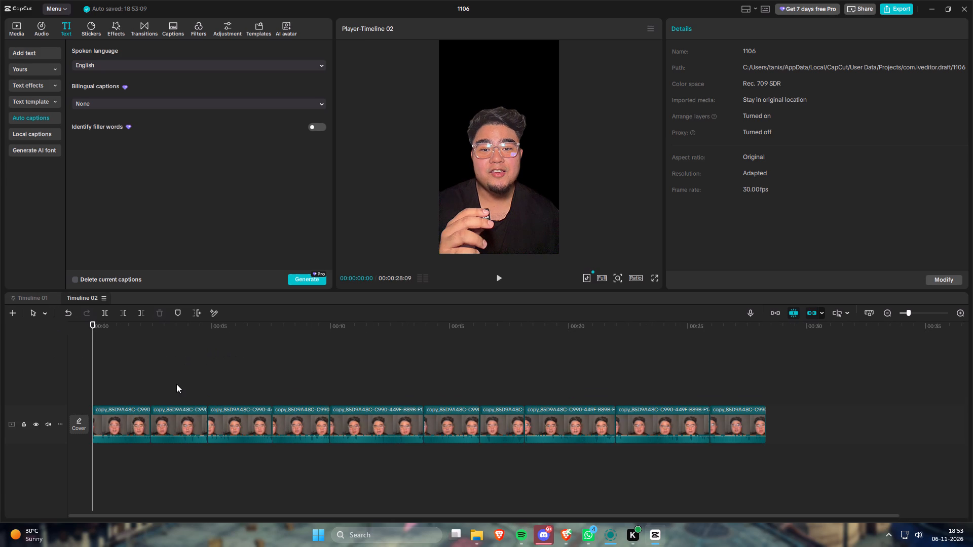
ctrl+scroll(176, 384, up, 20)
ctrl+scroll(176, 384, up, 12)
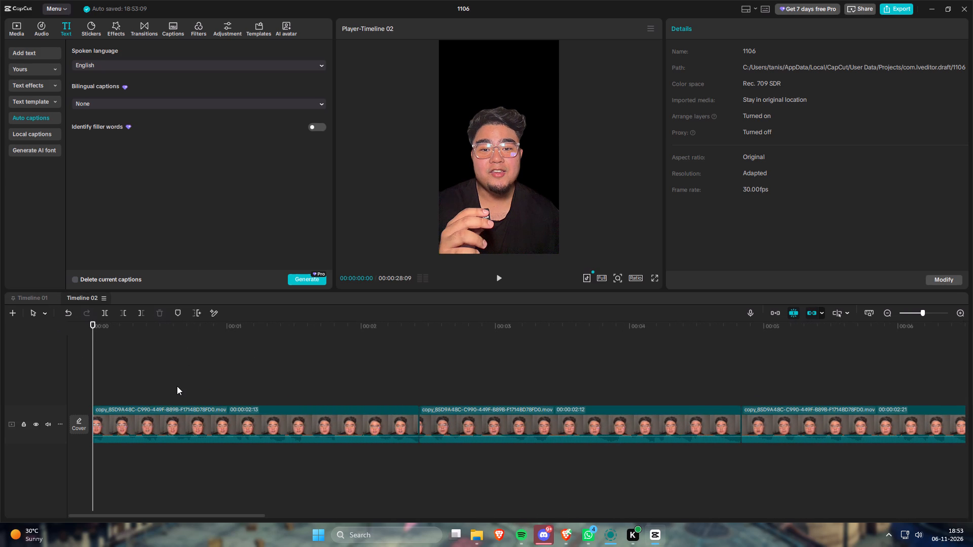
key(Down)
key(Left)
key(w)
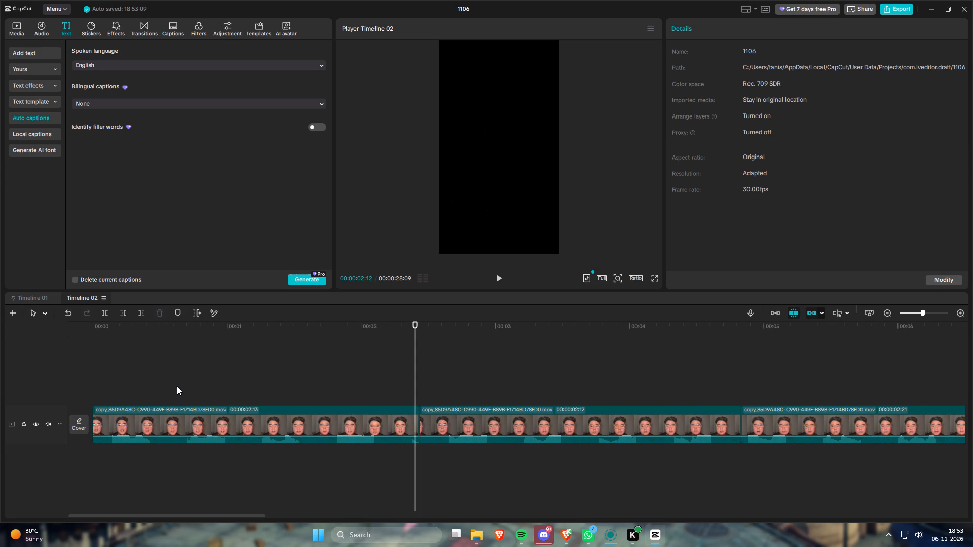
key(Down)
key(Down)
key(Left)
key(Left)
key(w)
Trim one frame off the ends of the third and fifth clips, at about 00:00:07:15 and 00:00:13:26.
key(Down)
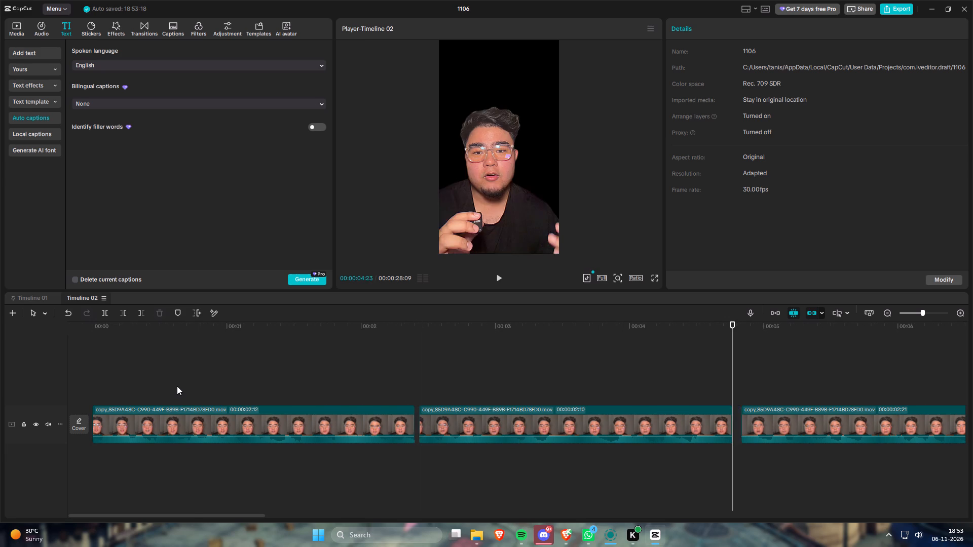
key(Down)
key(Left)
key(w)
key(Down)
key(Down)
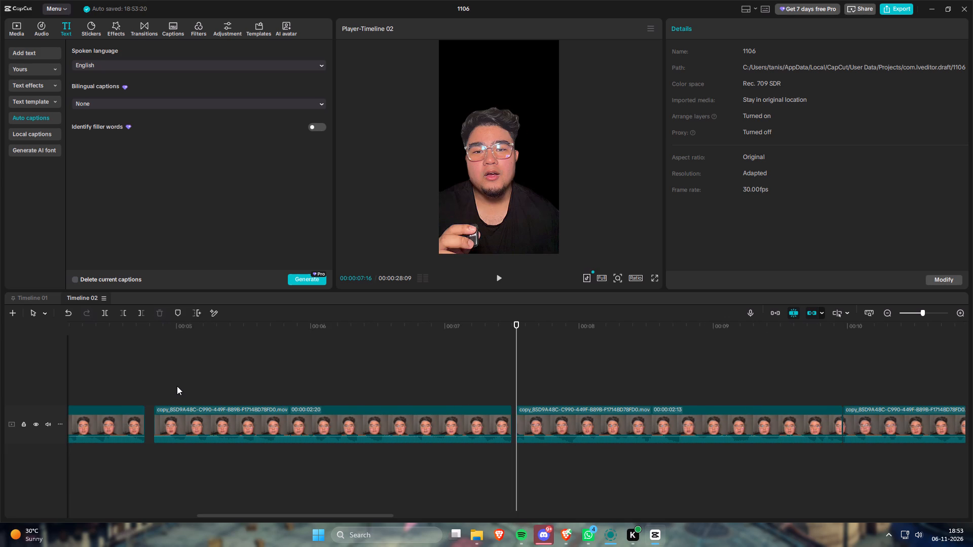
key(Down)
key(Left)
key(w)
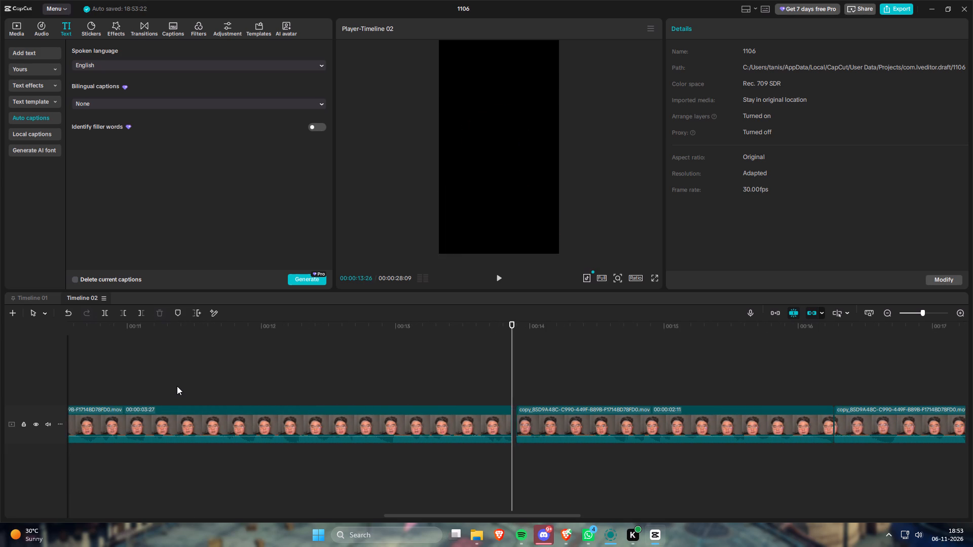
Trim one frame off the end of the sixth clip, bringing its duration to 00:00:02:10.
key(Down)
key(Down)
key(Left)
key(w)
Step through the remaining cut points up to the last clip's start at 00:00:25:28.
key(Down)
key(Down)
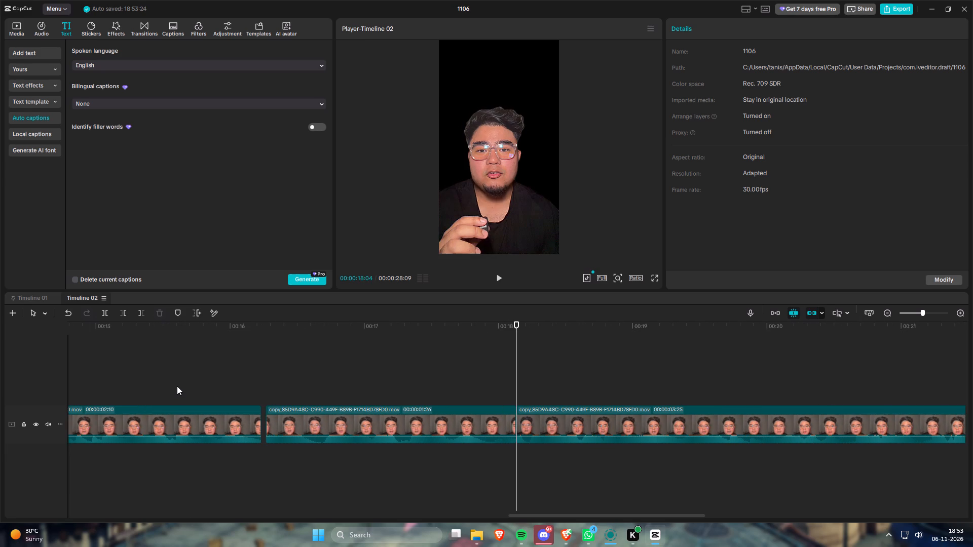
key(Down)
key(Down)
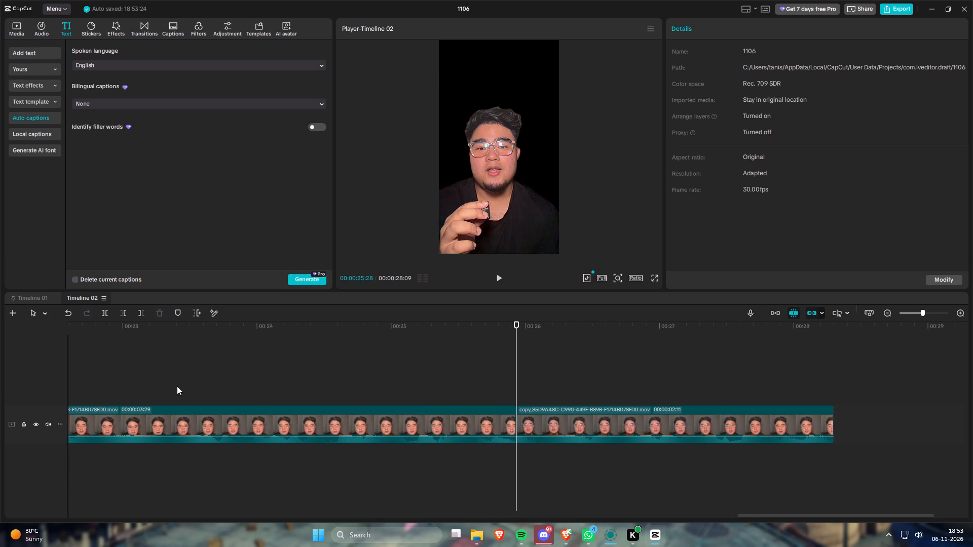
Trim one frame off the end of the second-to-last clip, at about 00:00:25:27.
key(Down)
key(Up)
key(Left)
key(w)
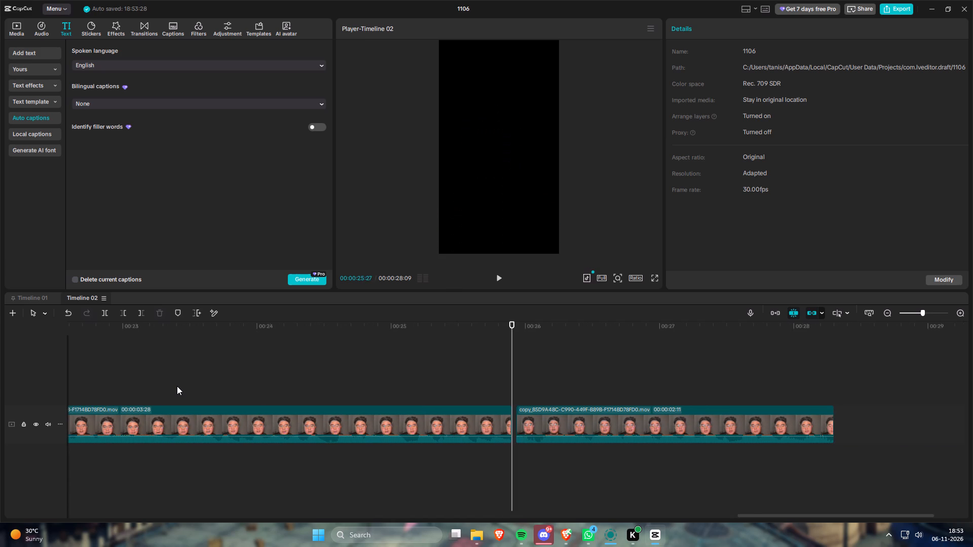
Close the gaps left by the trims in Timeline 02, including the one before the last clip.
right_click(516, 422)
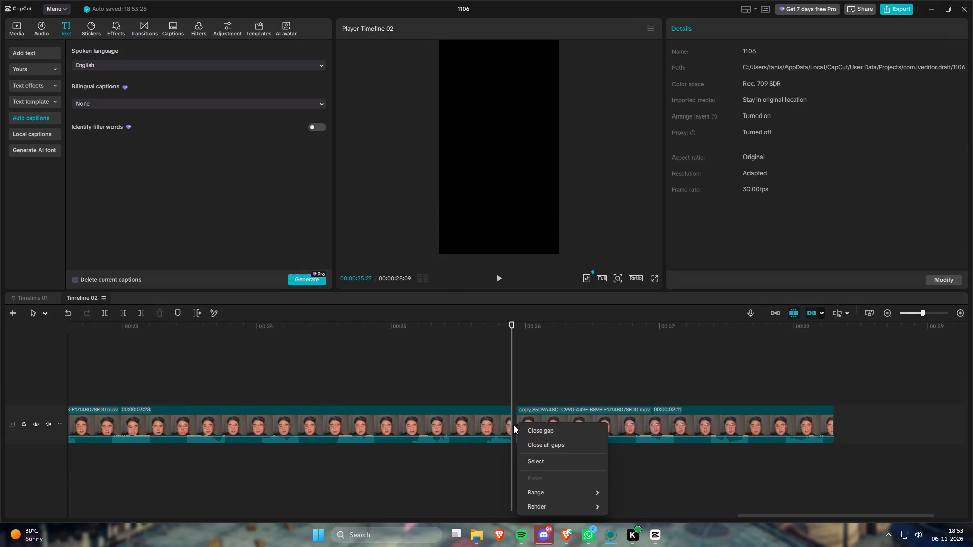
right_click(511, 427)
right_click(513, 425)
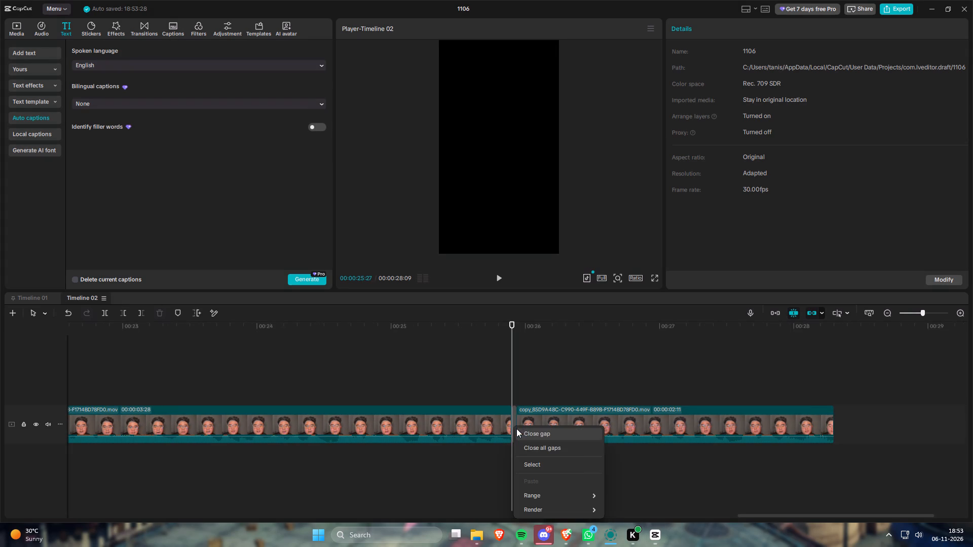
click(527, 447)
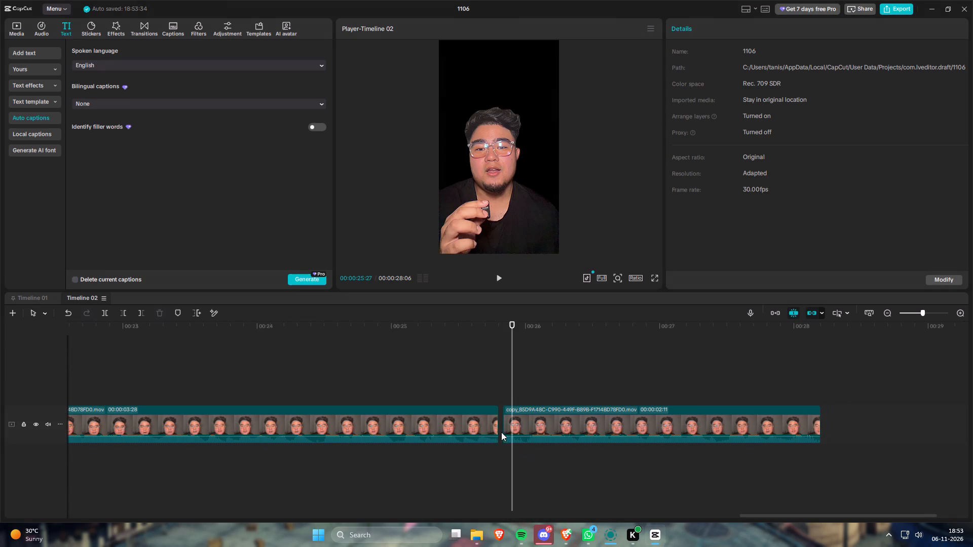
right_click(500, 429)
right_click(500, 428)
click(514, 450)
right_click(501, 429)
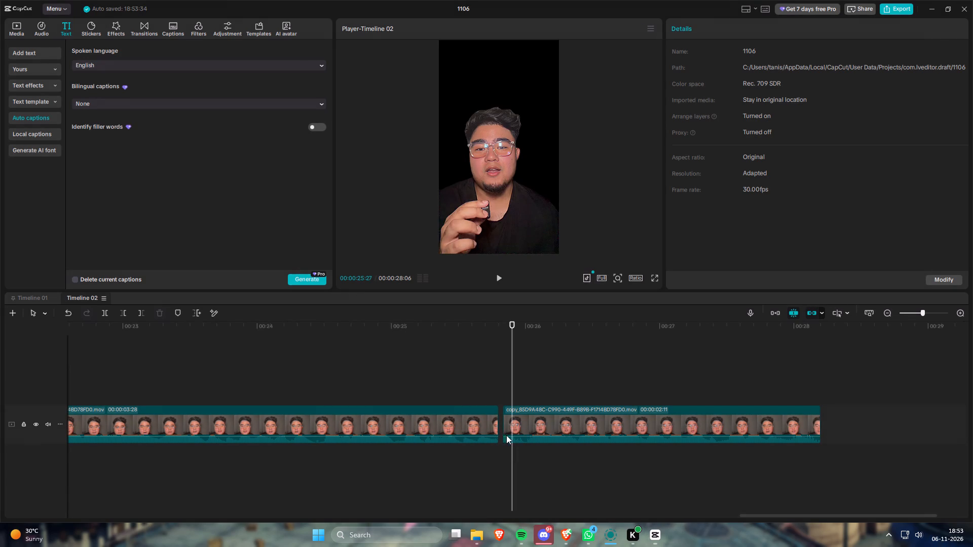
click(507, 436)
Close the remaining gap after the sixth clip, at about 00:00:16:05.
scroll(487, 427, up, 4)
key(Up)
key(Up)
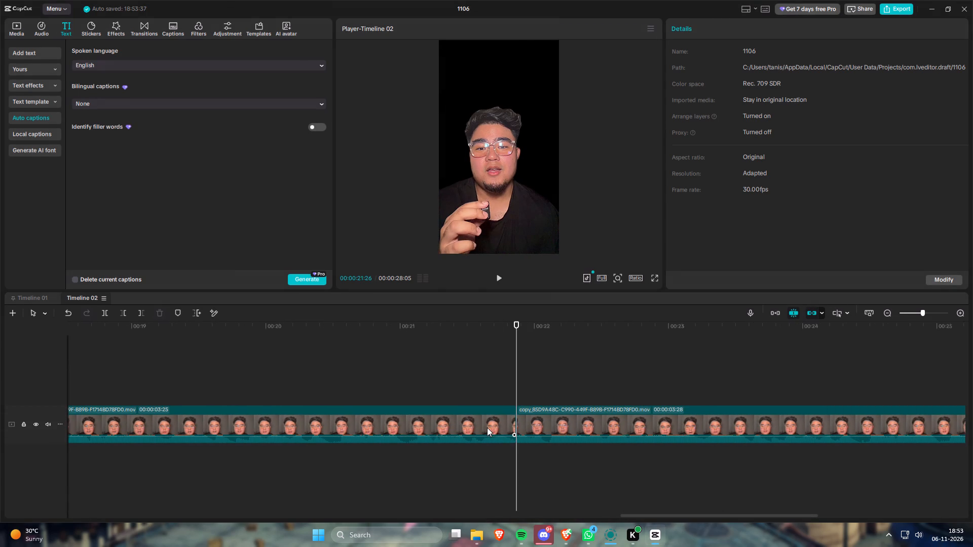
key(Up)
key(Up)
right_click(263, 420)
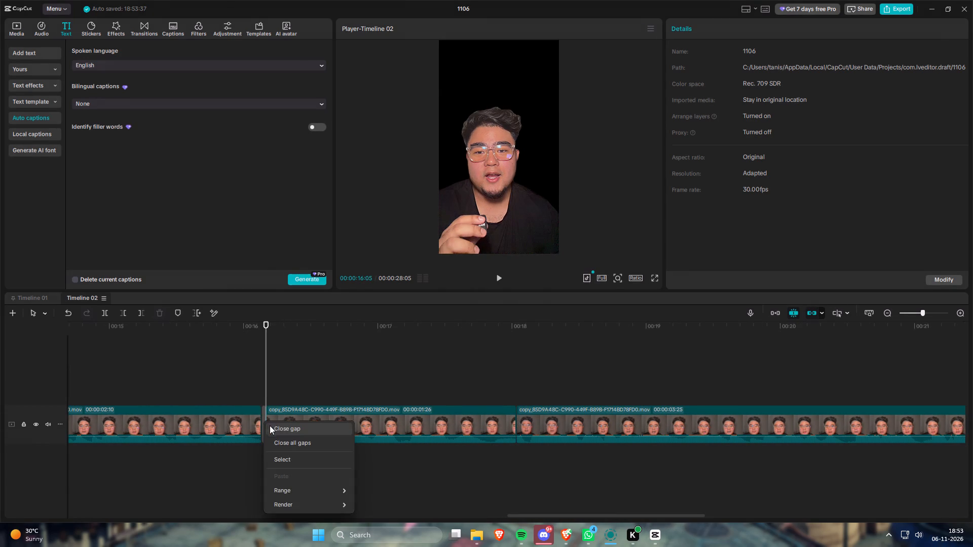
click(271, 426)
Close the gap between the third and fourth clips, at about 00:00:07:14.
key(Up)
key(Up)
key(Up)
key(Up)
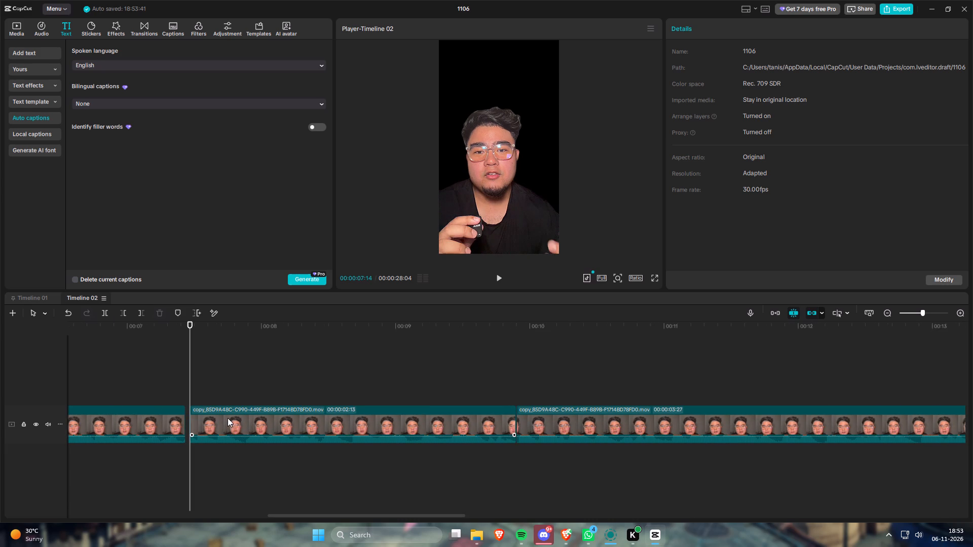
right_click(189, 420)
click(202, 427)
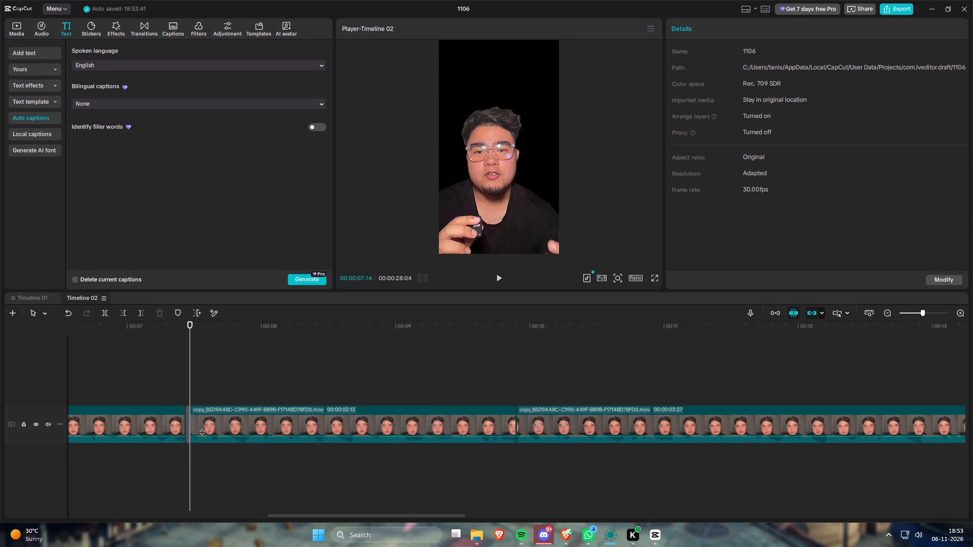
Close the gap between the first and second clips, at about 00:00:02:13.
key(Up)
key(Up)
key(Up)
right_click(200, 423)
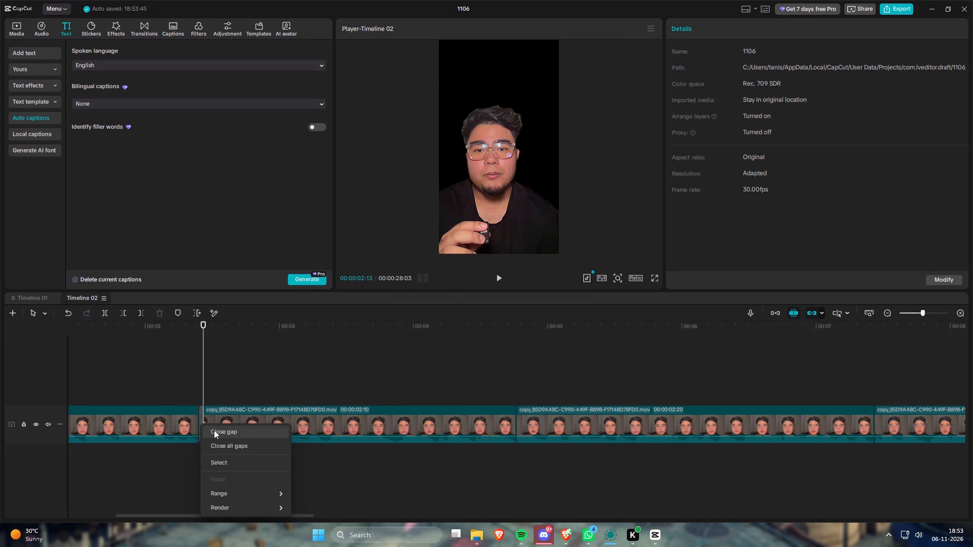
click(214, 430)
Return to the start of Timeline 02 and set the speed of all its clips to 1.1x.
key(Up)
key(Up)
key(Up)
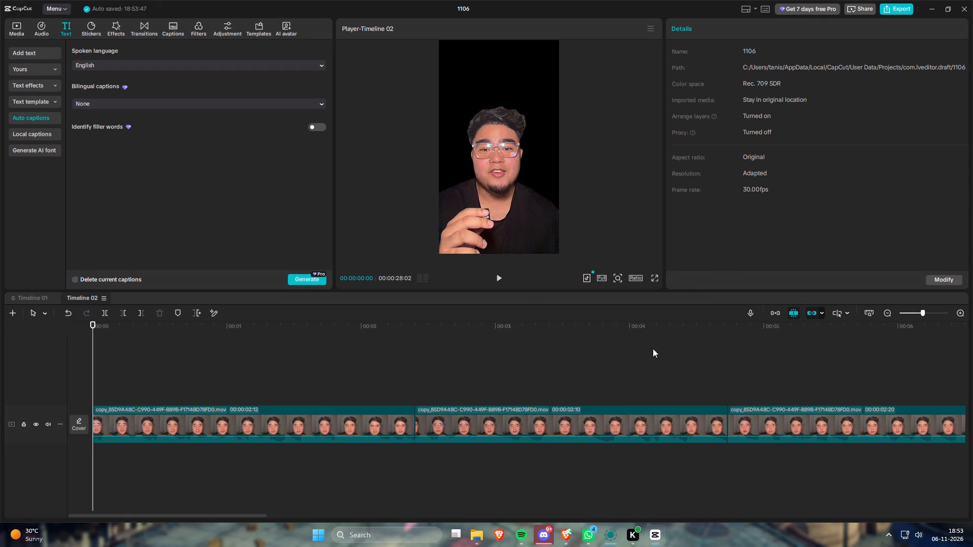
key(ctrl+a)
click(705, 26)
click(736, 28)
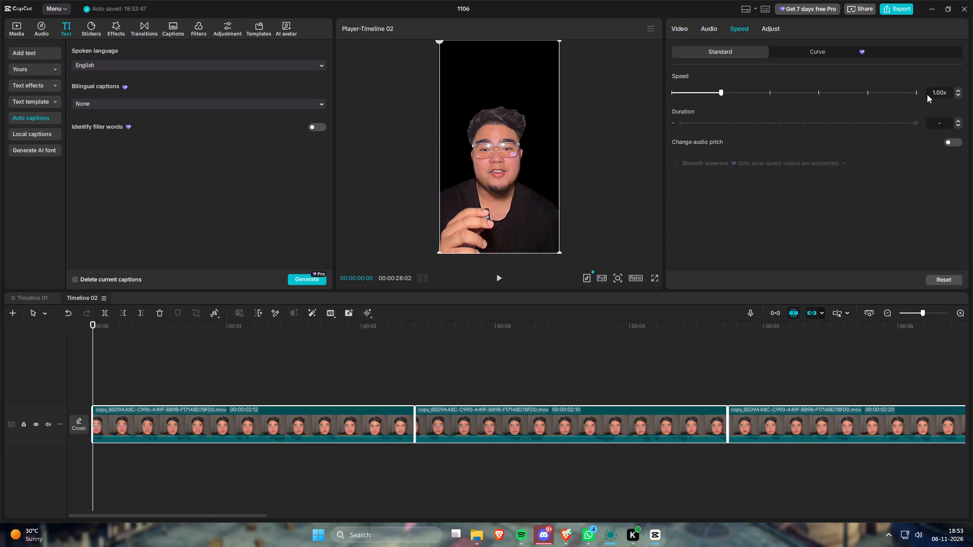
click(957, 92)
drag(481, 372, 517, 378)
Close all gaps between the sped-up clips and fit the whole of Timeline 02 in view.
right_click(399, 424)
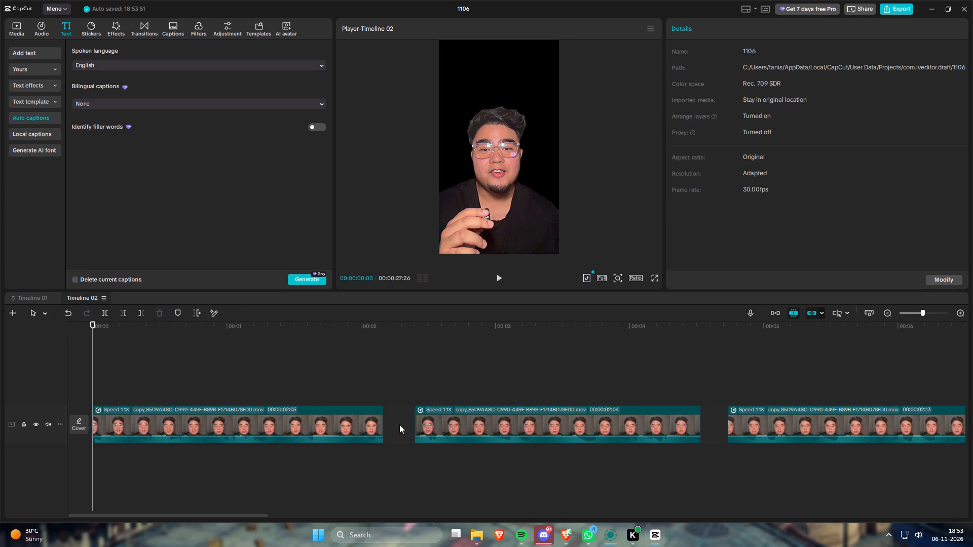
click(437, 449)
drag(402, 384, 458, 388)
key(shift+z)
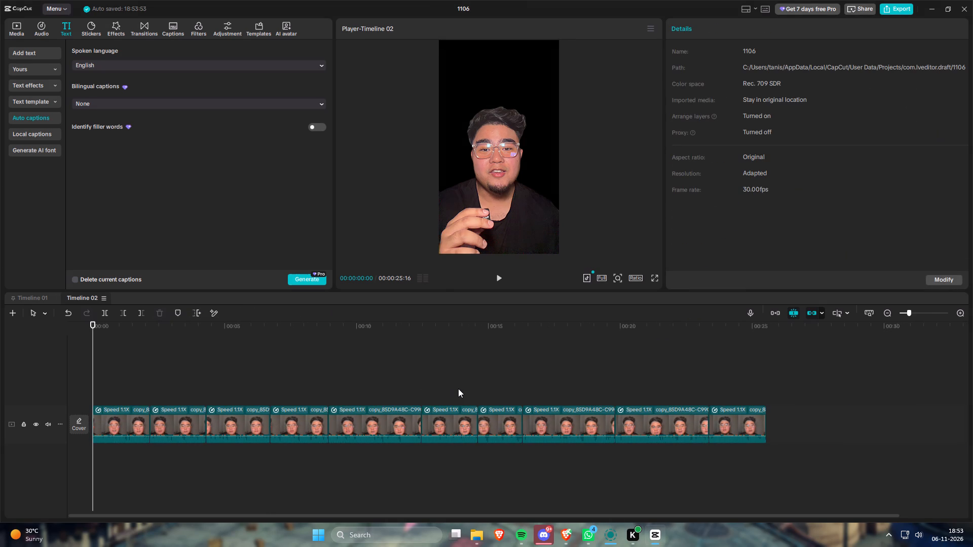
drag(416, 382, 453, 386)
Generate English auto captions for Timeline 02 without bilingual captions.
click(306, 284)
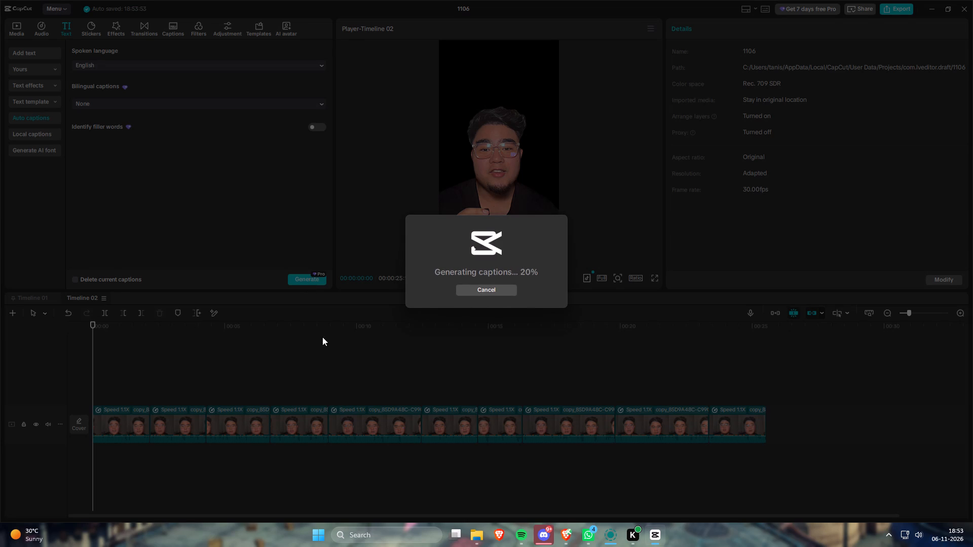
In File Explorer, extract the 6 NOV 2026 archive in the 06-11 folder and select its Saturday and Sunday routine folders.
click(485, 535)
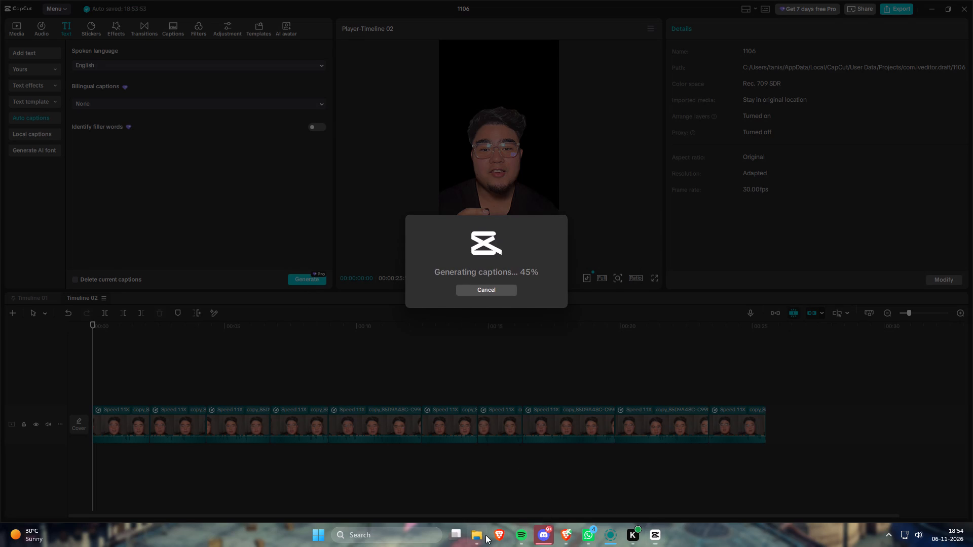
right_click(386, 341)
click(450, 302)
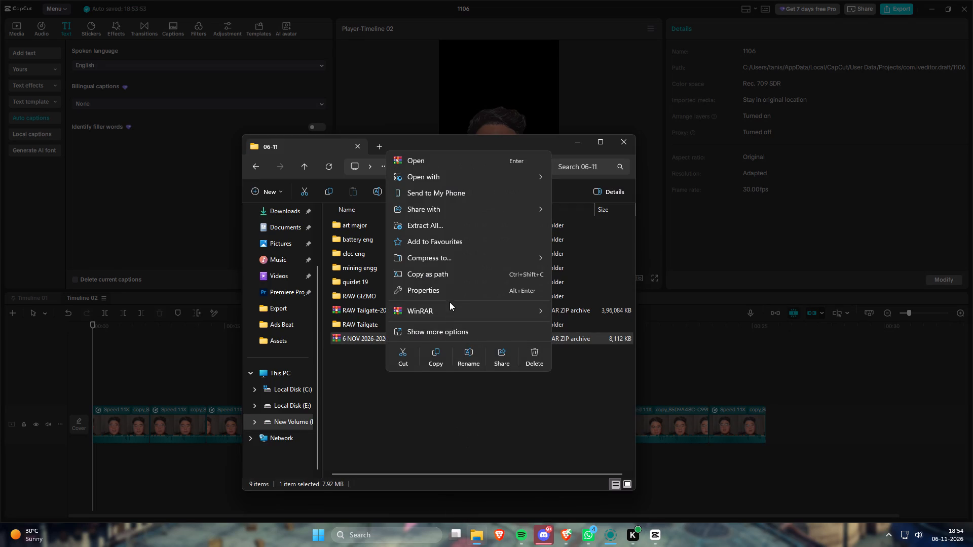
click(465, 306)
click(585, 359)
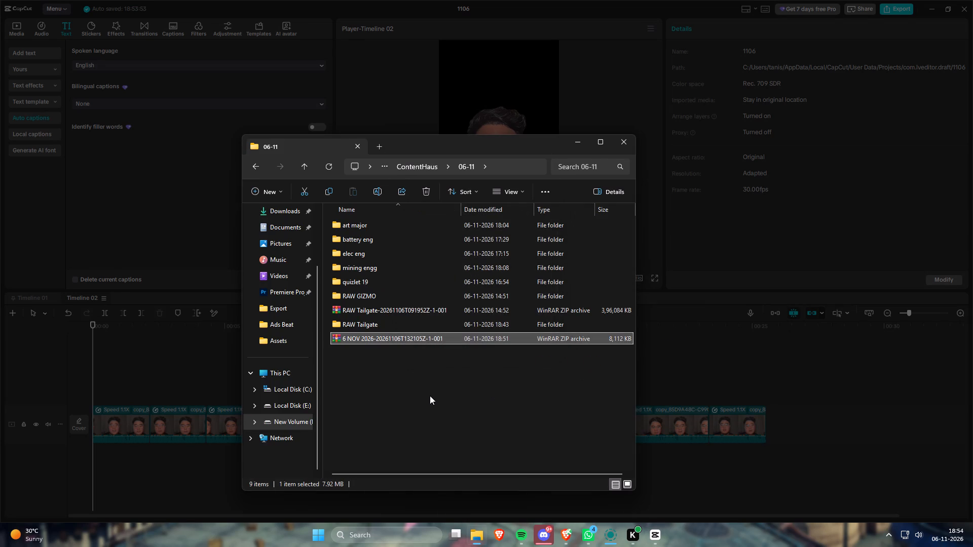
double_click(368, 354)
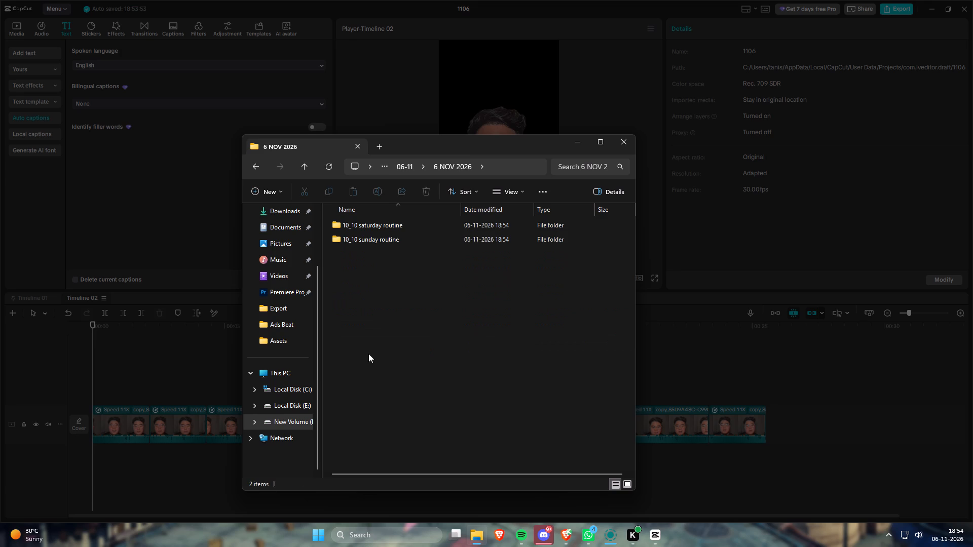
drag(411, 302, 377, 218)
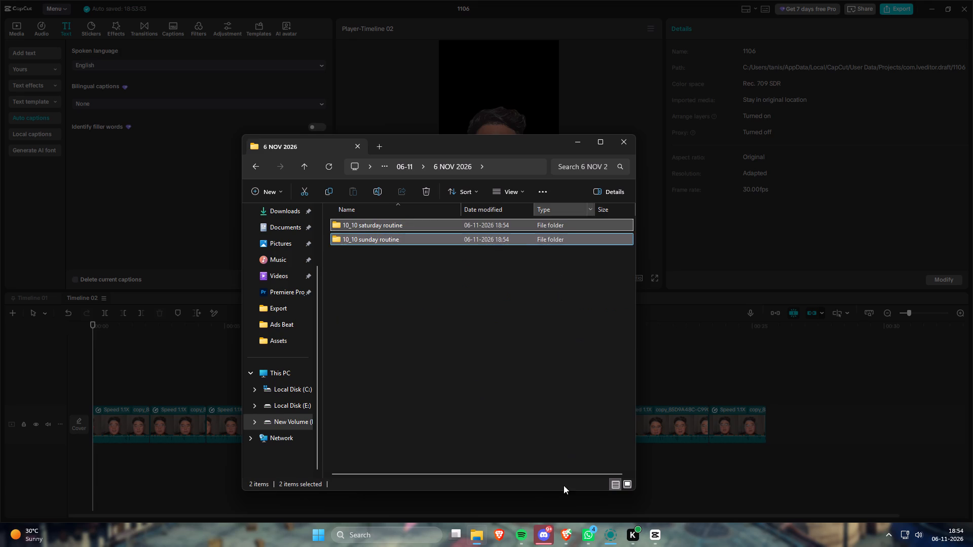
Back in CapCut, style all of Timeline 02's captions with a white preset, a new font and the Text Switch caption animation.
click(648, 534)
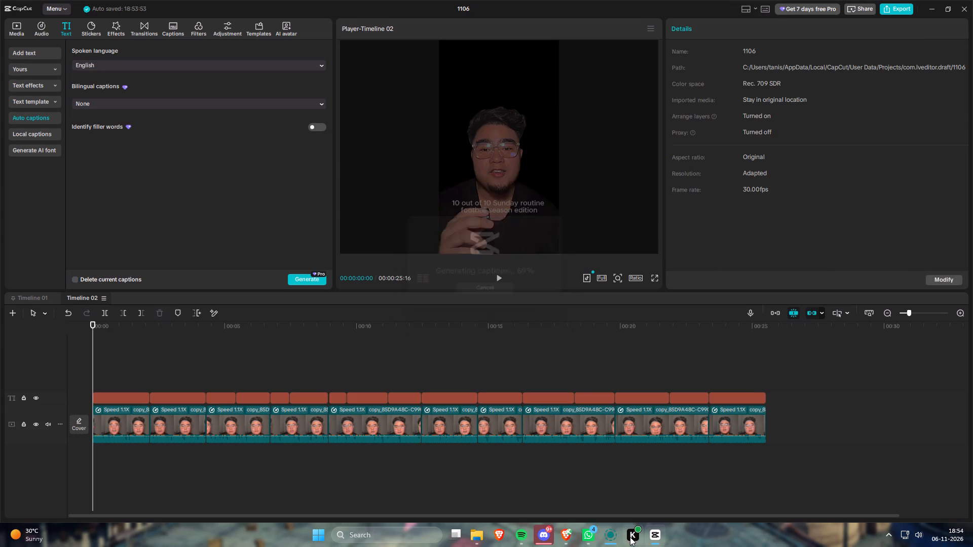
click(707, 261)
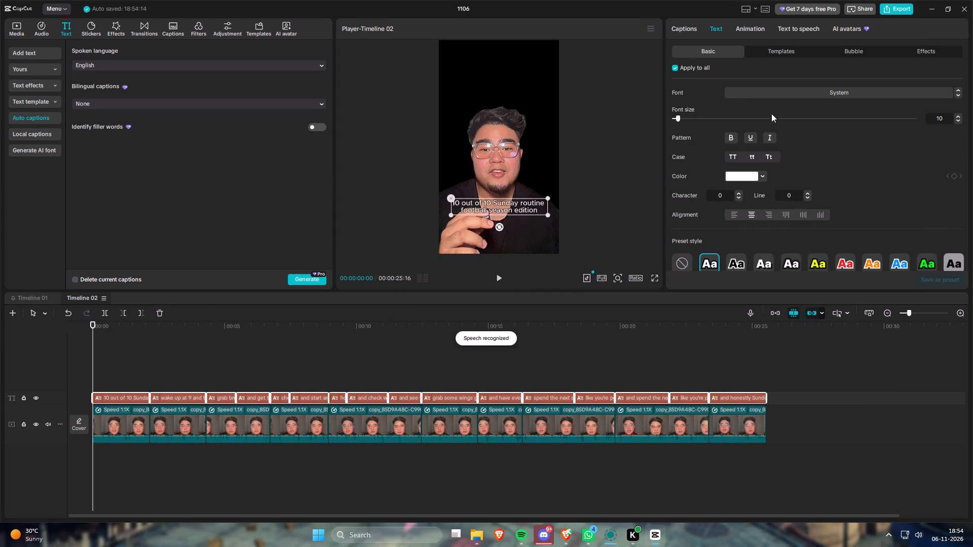
click(770, 91)
click(758, 166)
click(744, 30)
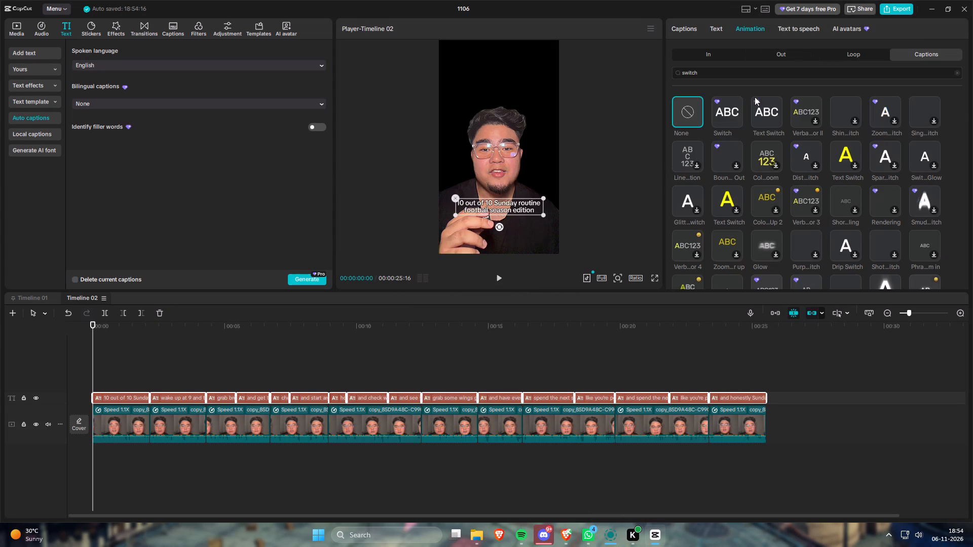
click(765, 108)
drag(157, 357, 199, 371)
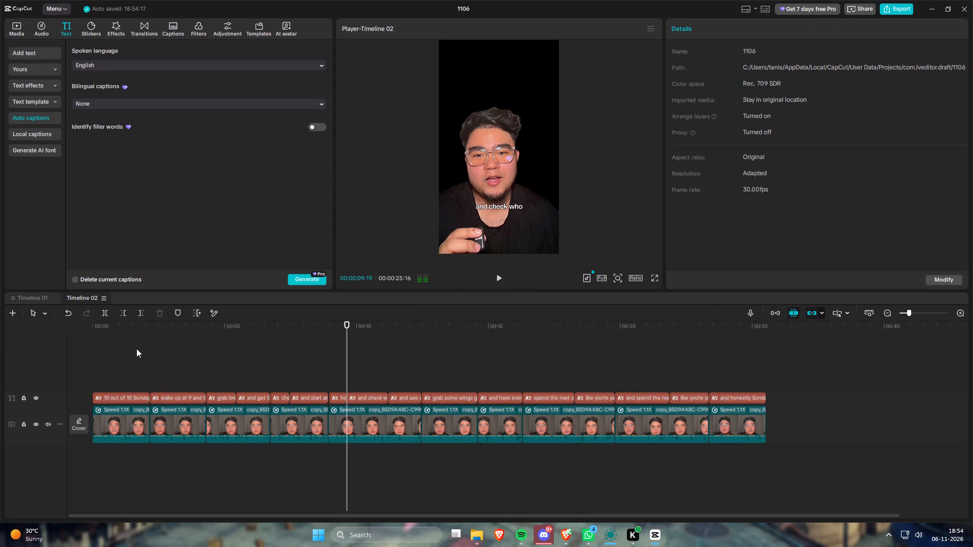
Return Timeline 02's playhead to the start, then switch to Timeline 01 and place its playhead at 00:00:00:00.
drag(101, 322, 38, 326)
click(32, 299)
drag(106, 330, 70, 330)
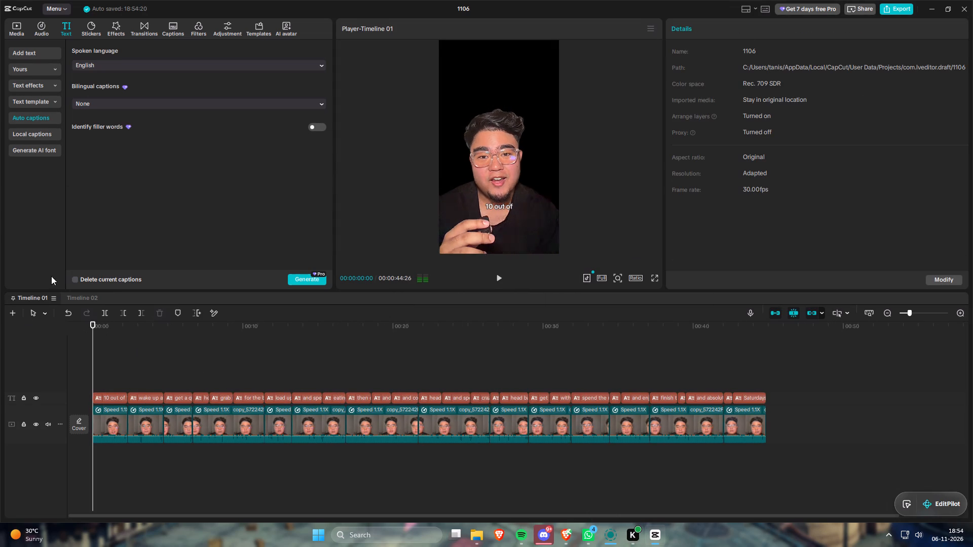
Import the 10_10 saturday routine and 10_10 sunday routine folders into the project's raw clips_ media folder.
click(10, 21)
click(474, 533)
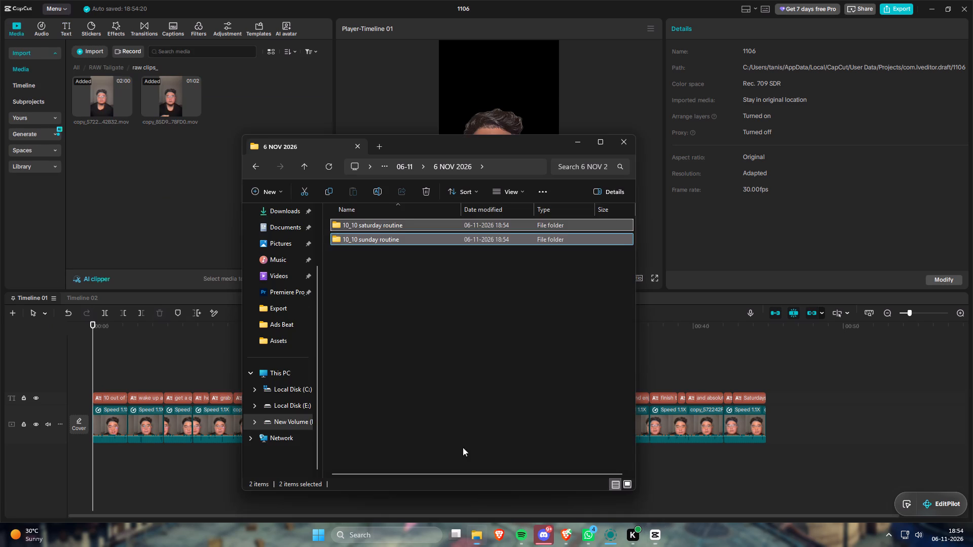
drag(371, 225, 199, 185)
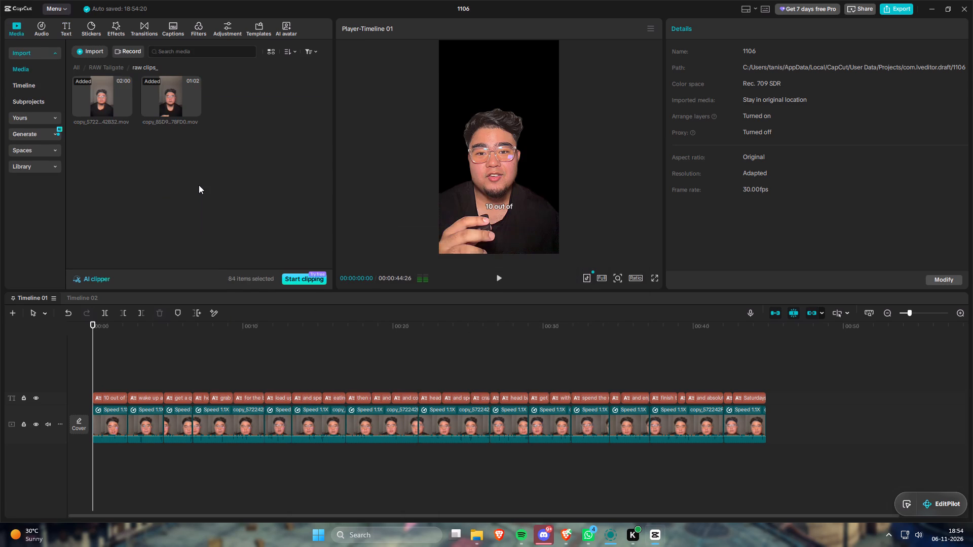
Import the psychology term and psychologyshows images from ContentHaus's Assets > PINTEREST PHOTOS folder into the project media.
click(470, 535)
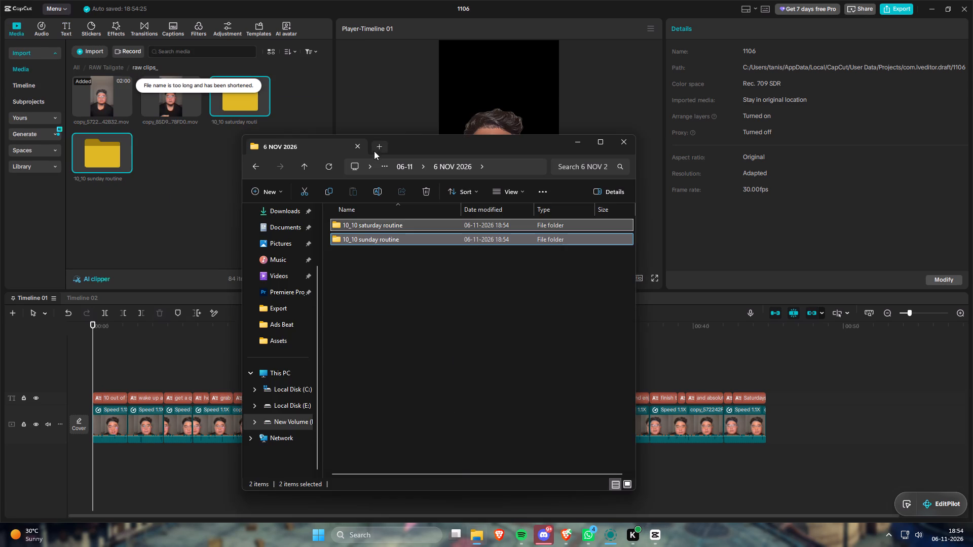
click(400, 170)
click(422, 167)
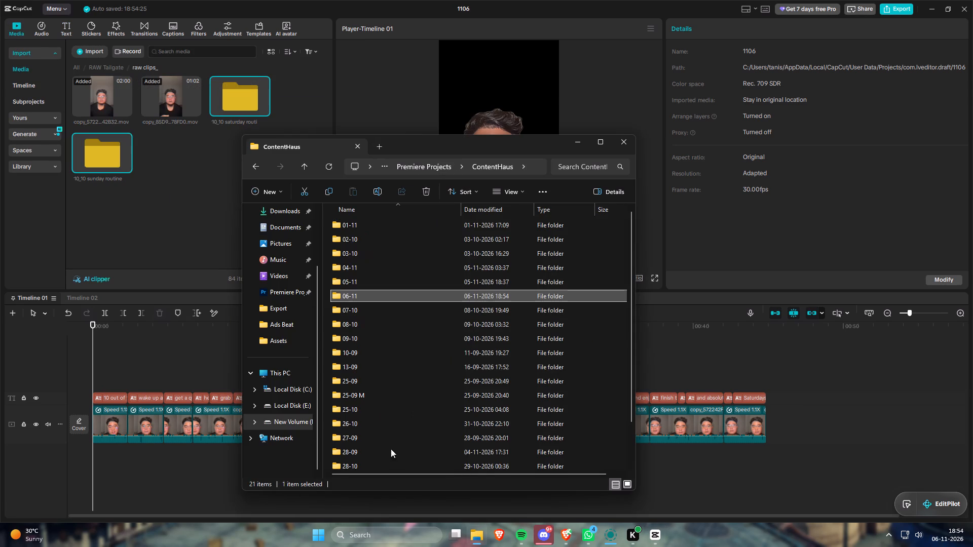
scroll(390, 447, down, 4)
double_click(384, 453)
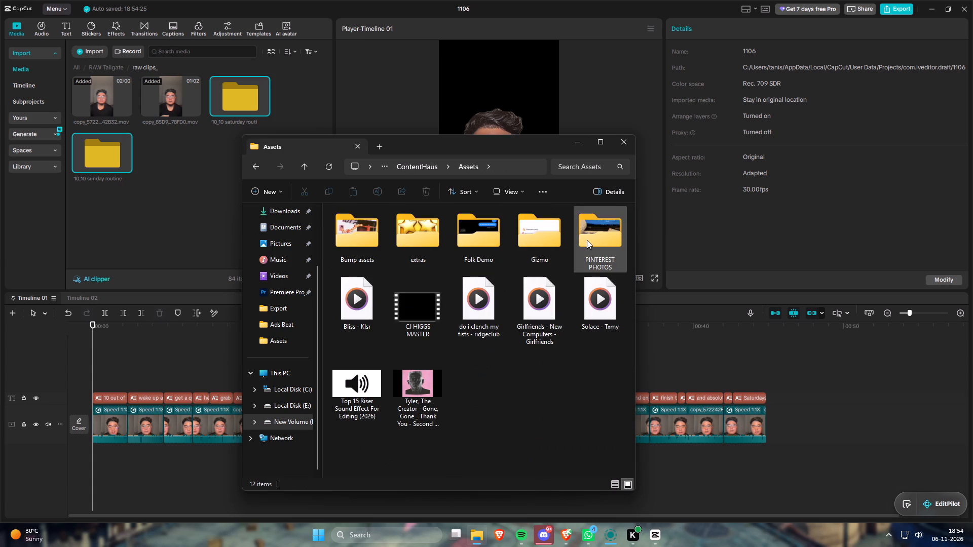
double_click(587, 240)
click(551, 248)
shift+click(589, 249)
drag(542, 248, 506, 246)
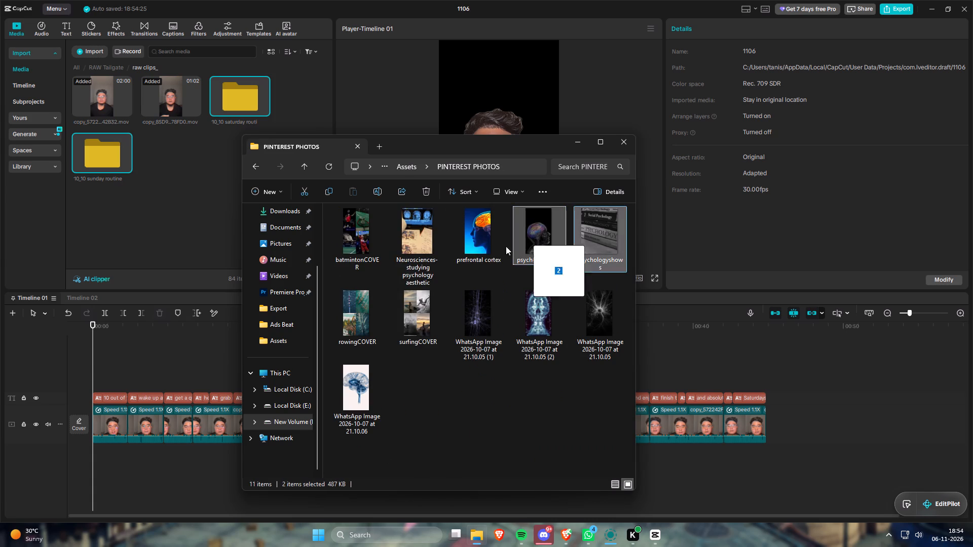
drag(506, 246, 153, 215)
drag(167, 241, 215, 253)
drag(126, 354, 156, 366)
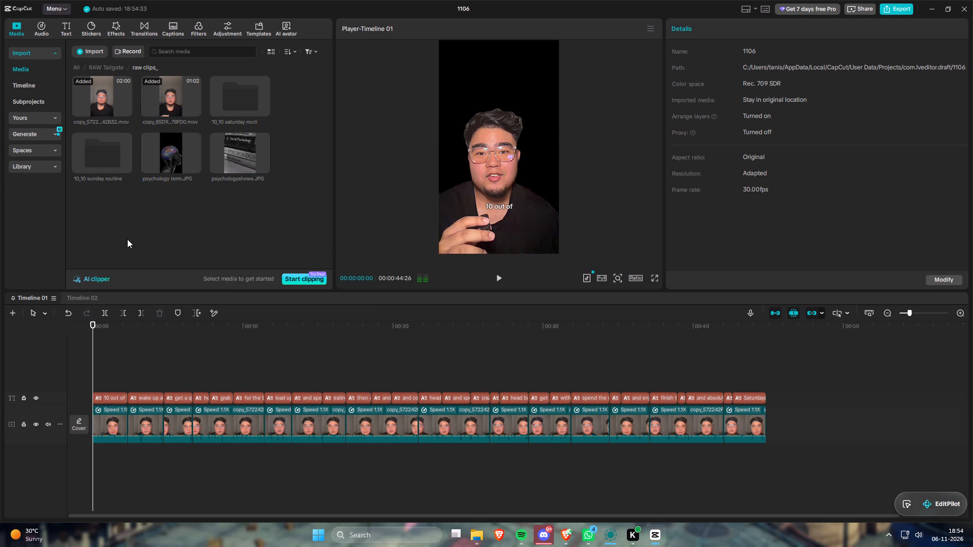
Open the 10_10 saturday routine media folder and move all of Timeline 01's captions and talking-head clips up, leaving the main track empty.
double_click(231, 91)
alt+scroll(136, 347, up, 5)
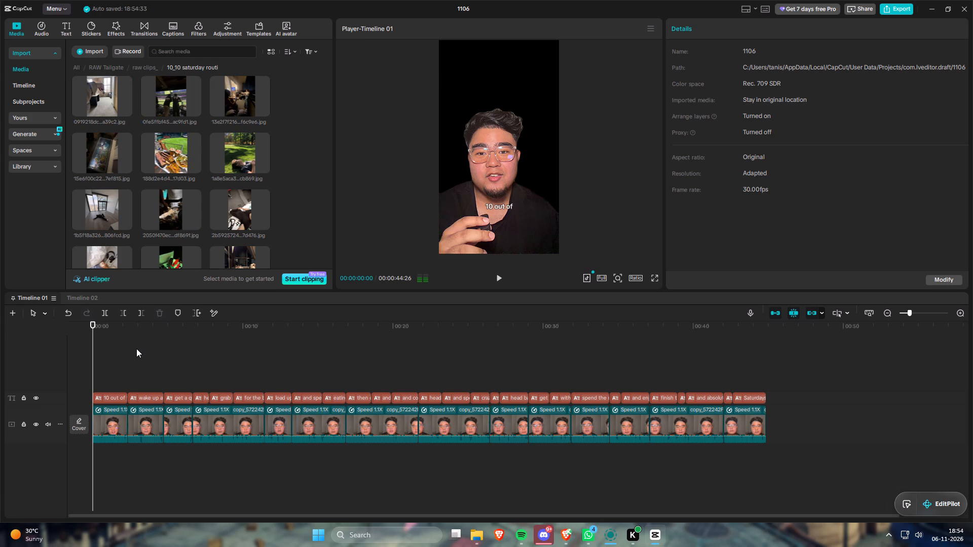
ctrl+scroll(135, 346, up, 20)
ctrl+scroll(135, 346, up, 2)
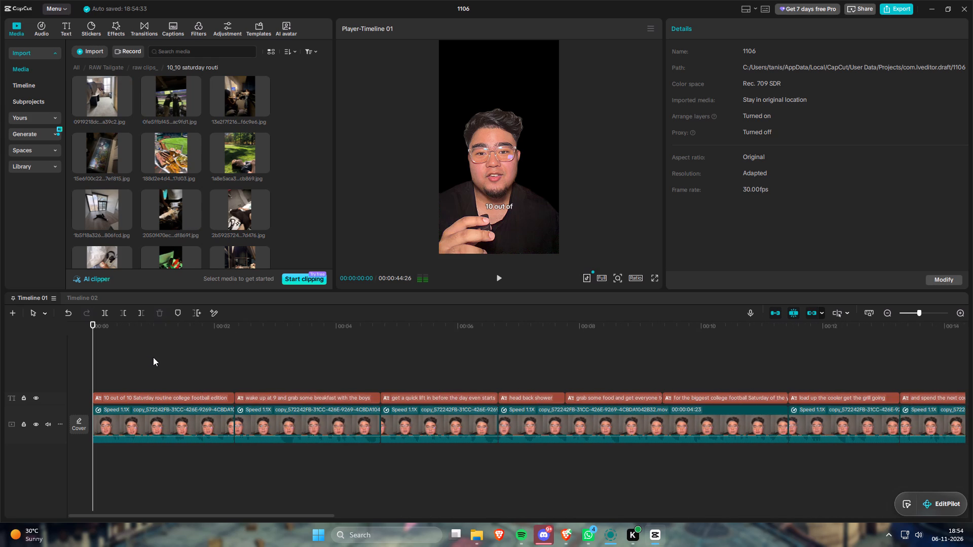
key(shift+z)
drag(812, 478, 101, 393)
drag(110, 421, 99, 388)
drag(125, 442, 203, 462)
ctrl+scroll(167, 450, up, 7)
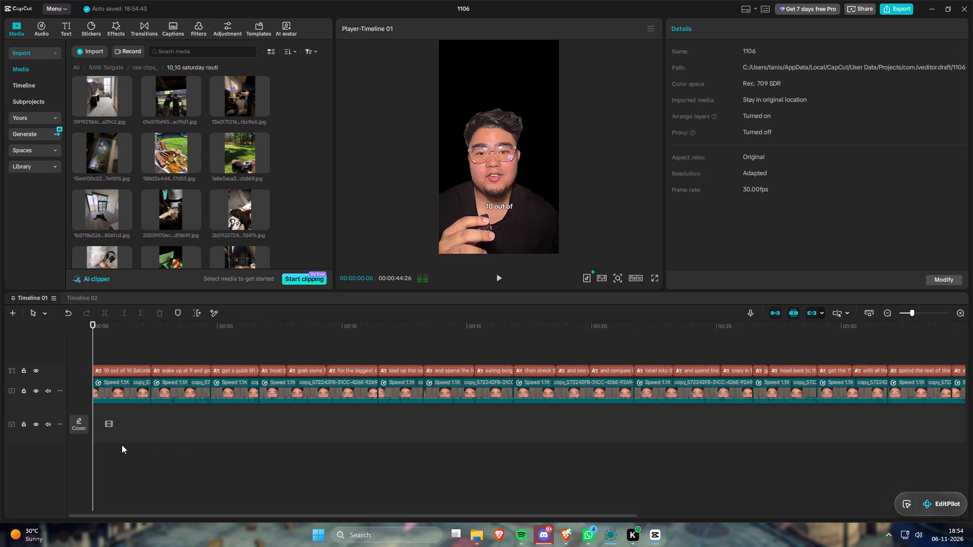
Place the stadium photo on a track below the talking-head clips at 00:00:00:00 and trim it to the first clip's end, 00:00:02:10 long.
ctrl+scroll(122, 445, up, 13)
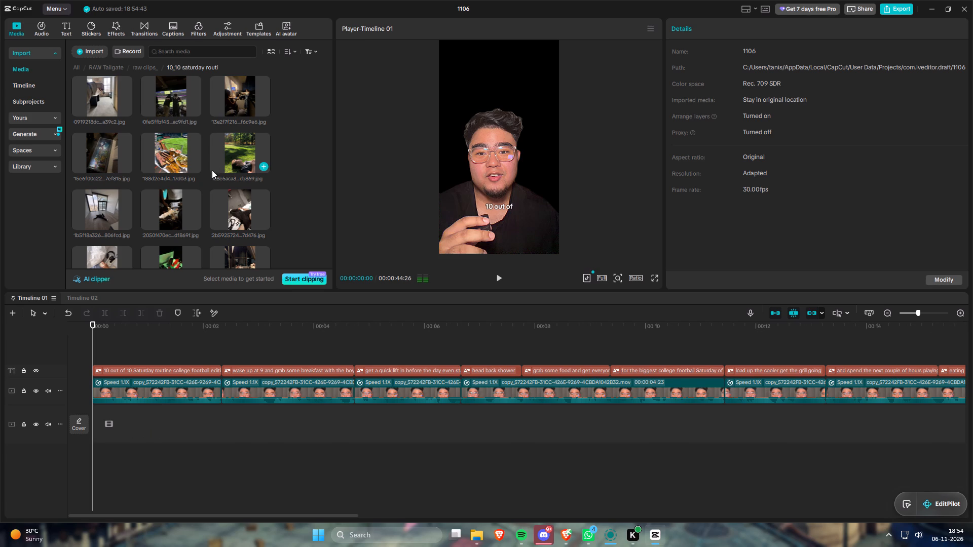
drag(173, 99, 93, 405)
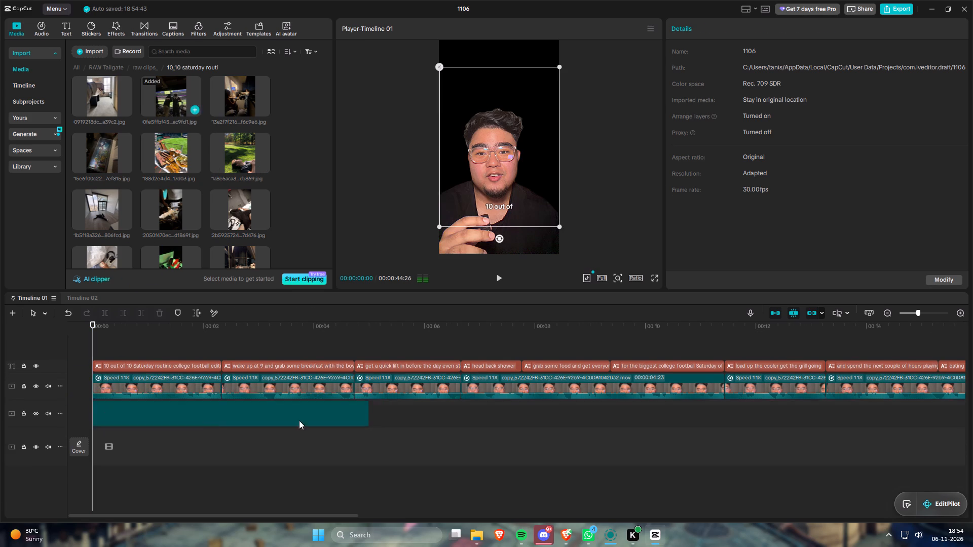
drag(369, 412, 220, 419)
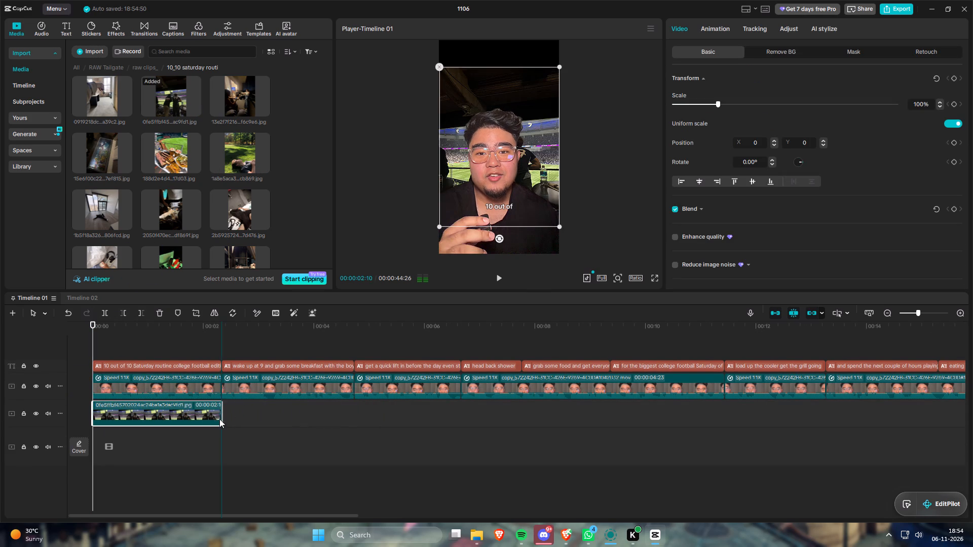
Select all talking-head clips in Timeline 01 and set their scale to 30% and Y position to 145.
key(shift+z)
drag(794, 383, 107, 387)
ctrl+scroll(152, 405, up, 20)
ctrl+scroll(152, 405, up, 6)
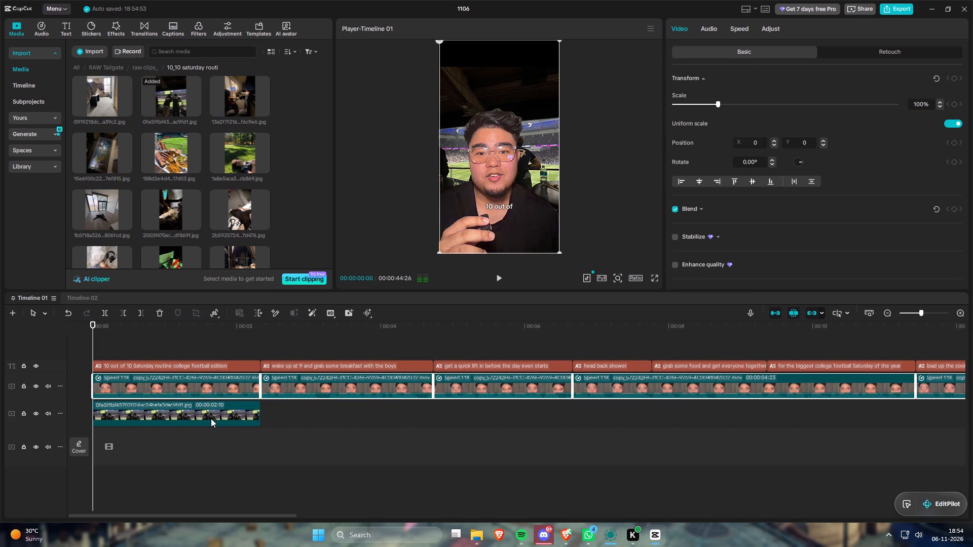
ctrl+scroll(211, 418, up, 3)
drag(918, 105, 904, 103)
key(3)
drag(799, 140, 813, 140)
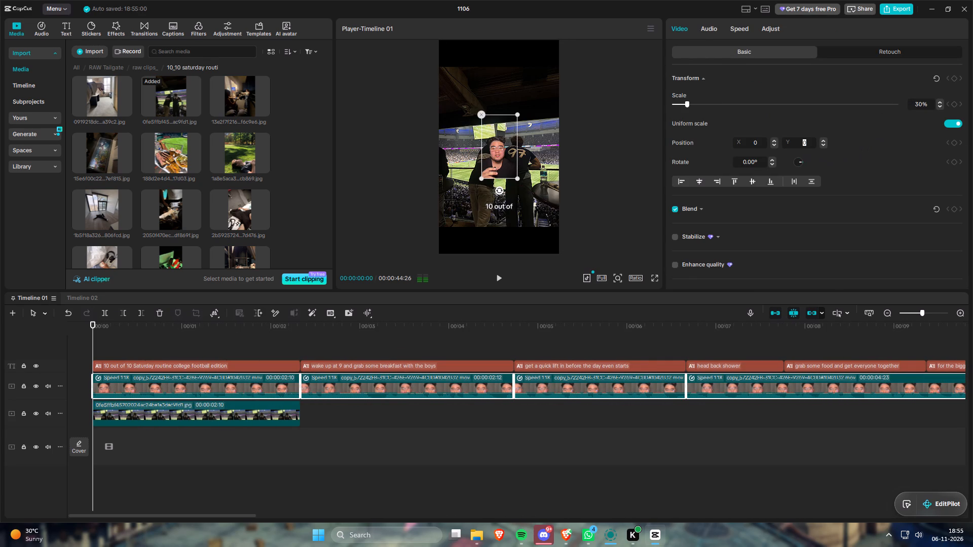
text(13)
key(BackSpace)
text(45)
key(Return)
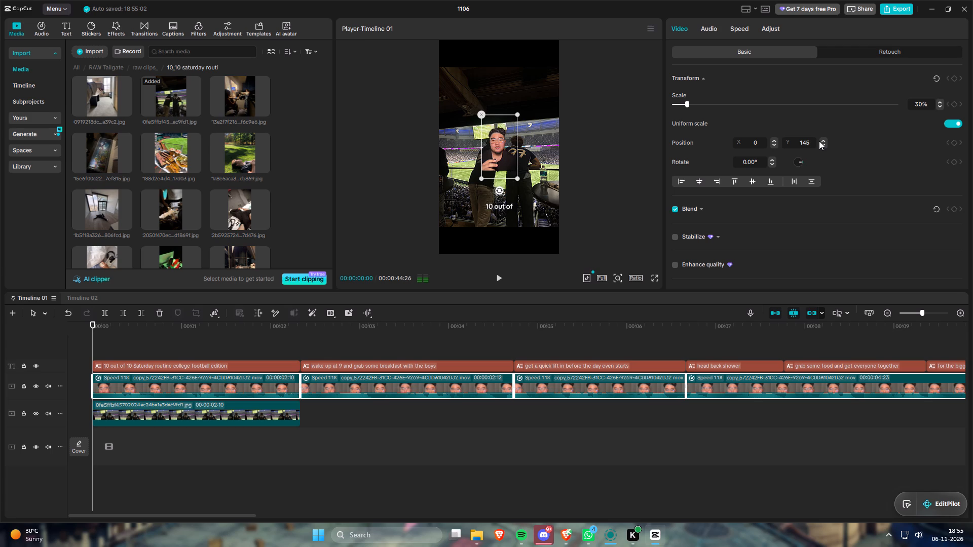
drag(331, 442, 360, 451)
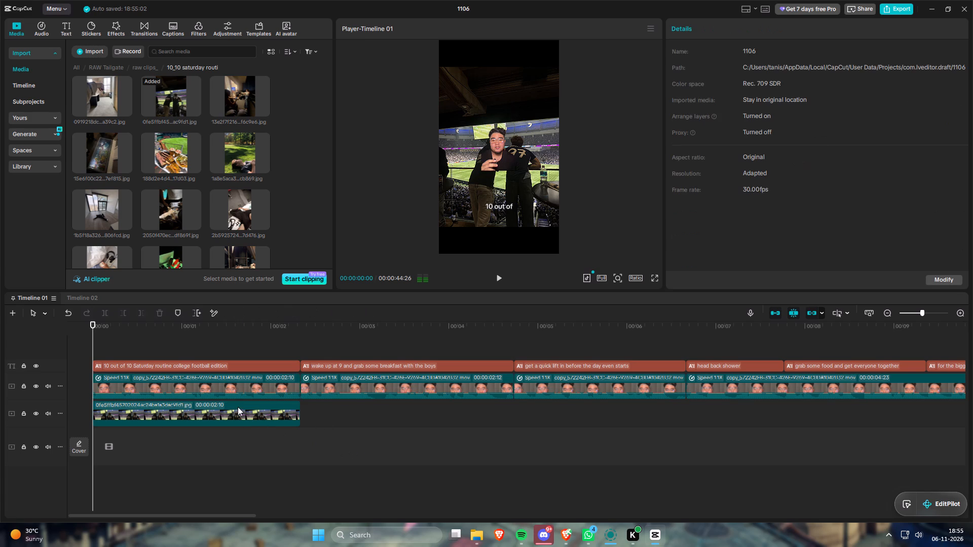
Crop the stadium photo to a vertical aspect ratio that fills the whole video frame.
click(238, 407)
click(198, 316)
click(475, 419)
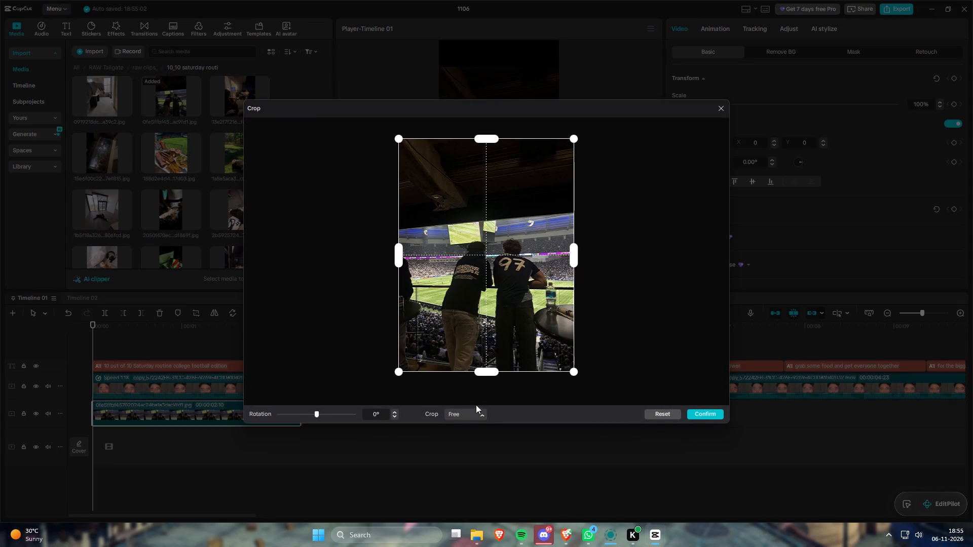
click(475, 401)
click(708, 417)
Duplicate the cropped stadium photo onto tracks beneath it until four copies are stacked over the same time span.
alt+drag(219, 416, 218, 424)
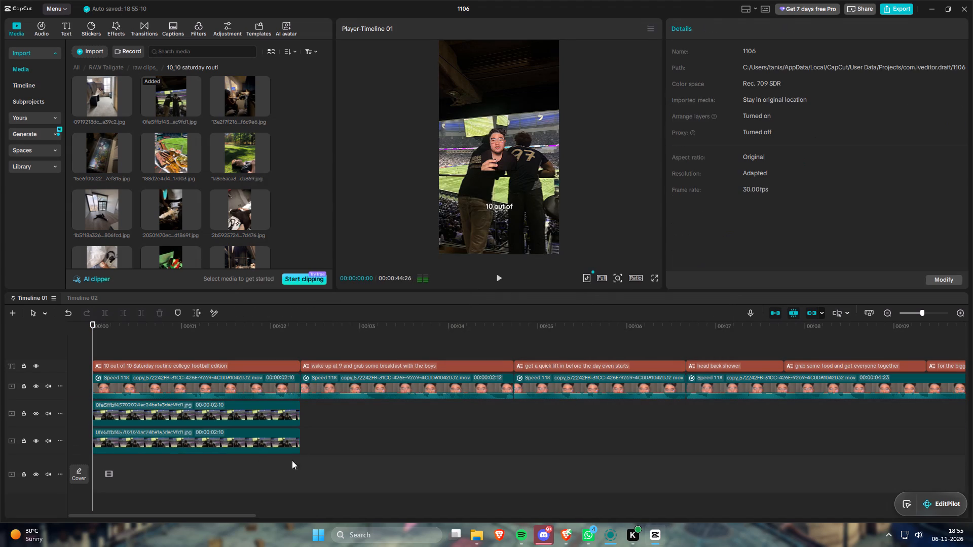
drag(336, 454, 278, 420)
alt+drag(281, 444, 280, 437)
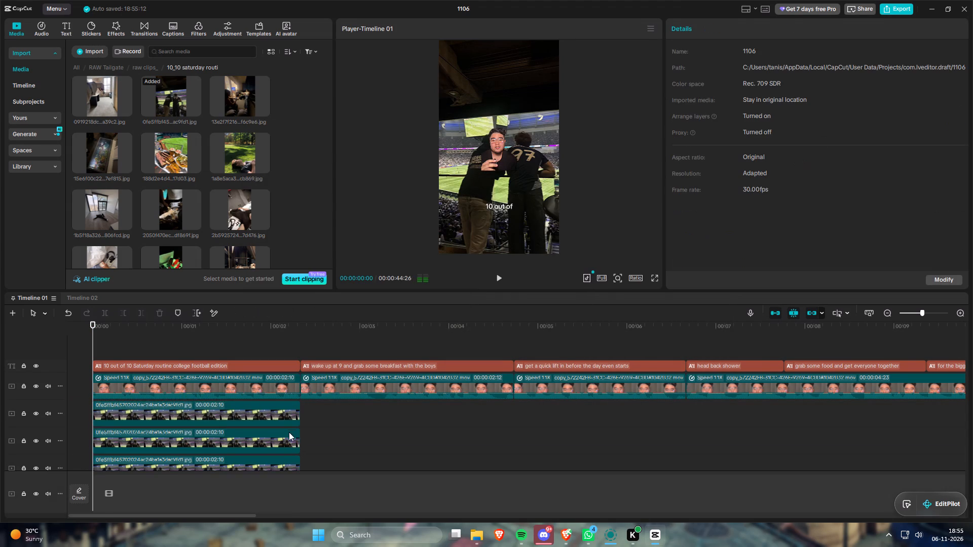
alt+scroll(286, 427, down, 3)
alt+scroll(232, 431, up, 5)
scroll(267, 407, down, 5)
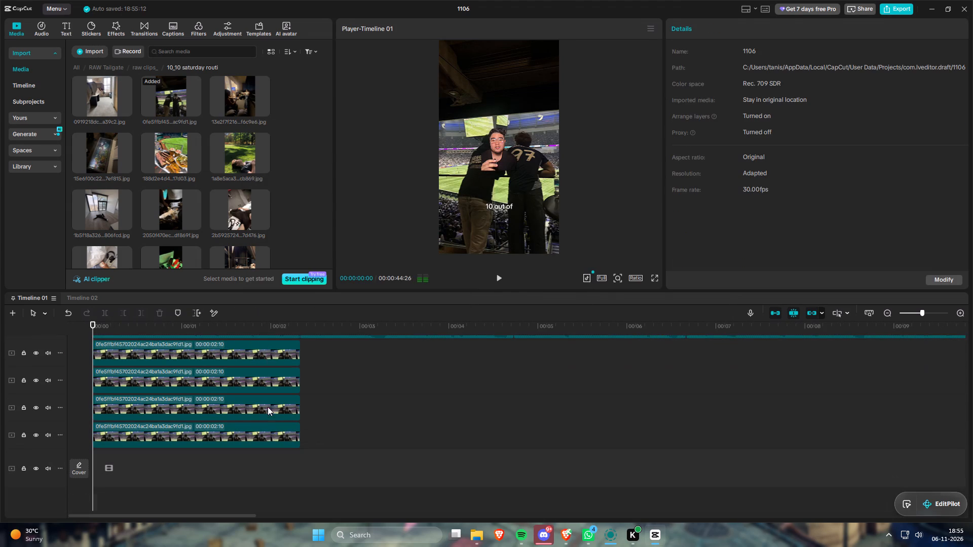
scroll(327, 383, up, 1)
Select all four stadium photo copies and set their scale to 50%.
drag(321, 367, 273, 462)
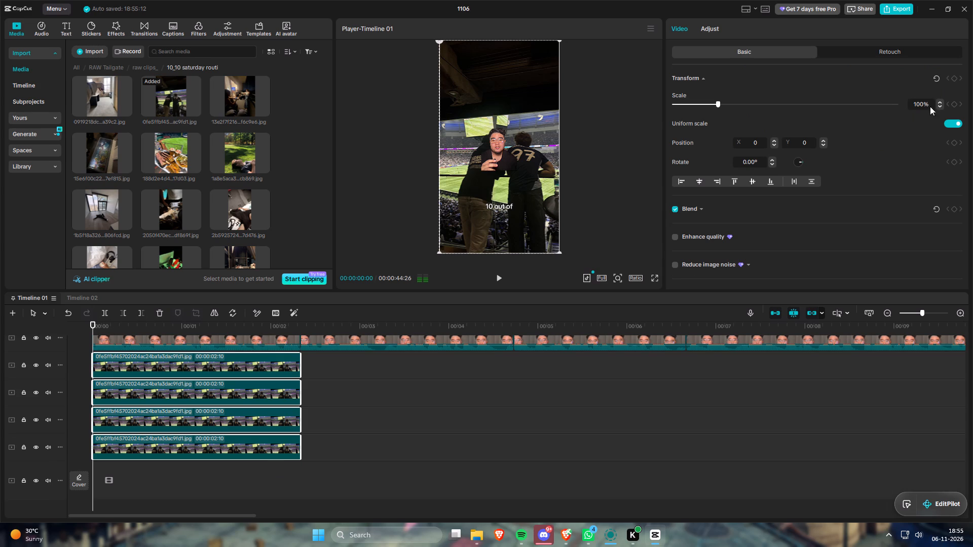
drag(920, 103, 878, 106)
key(5)
key(Return)
Arrange the four stadium copies in a 2×2 grid, track by track: upper-left, upper-right, lower-right and lower-left of the frame.
click(253, 361)
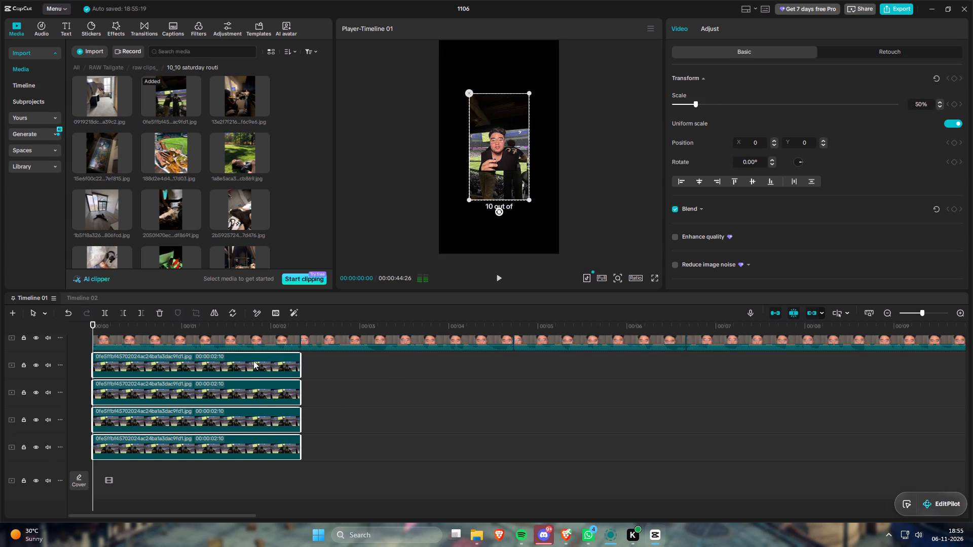
drag(474, 192, 446, 140)
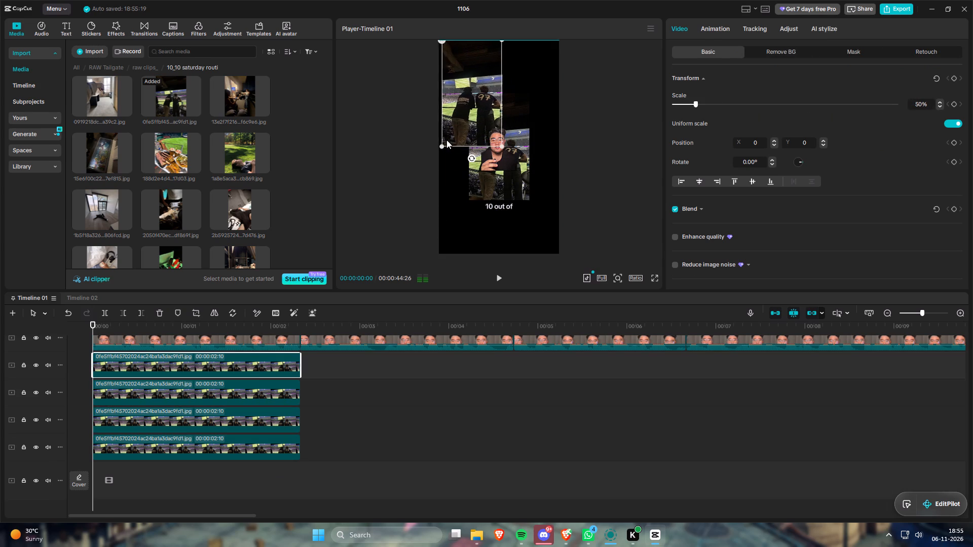
drag(446, 140, 443, 138)
drag(486, 196, 515, 143)
drag(516, 189, 545, 242)
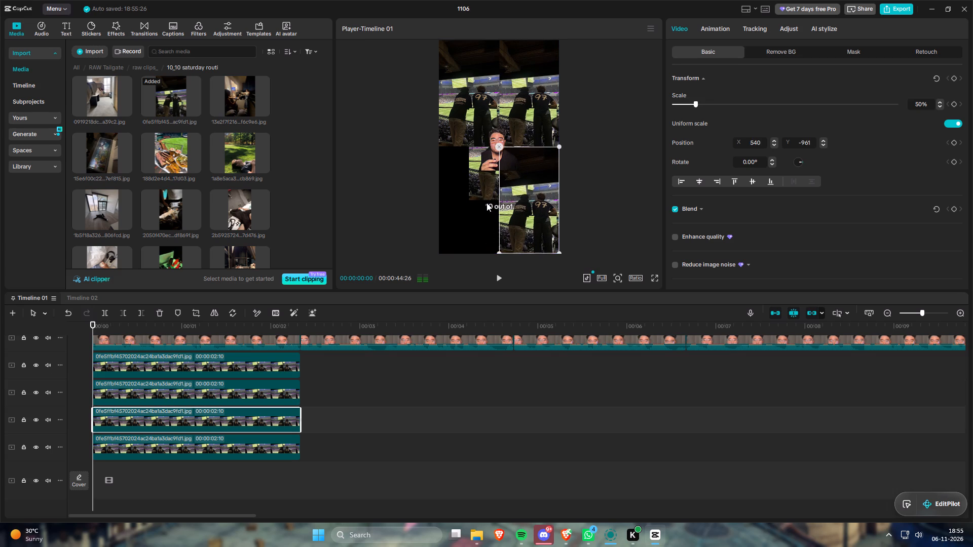
drag(471, 186, 440, 242)
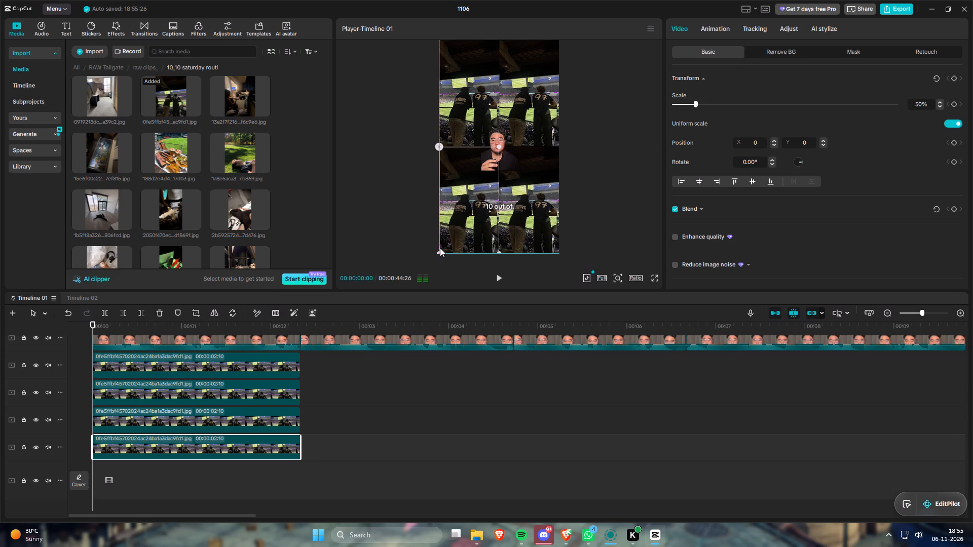
drag(350, 395, 392, 421)
Replace the grid's upper-right stadium copy with the ballpark food tray photo, 188d2e4d4…17d03.jpg.
drag(175, 154, 182, 337)
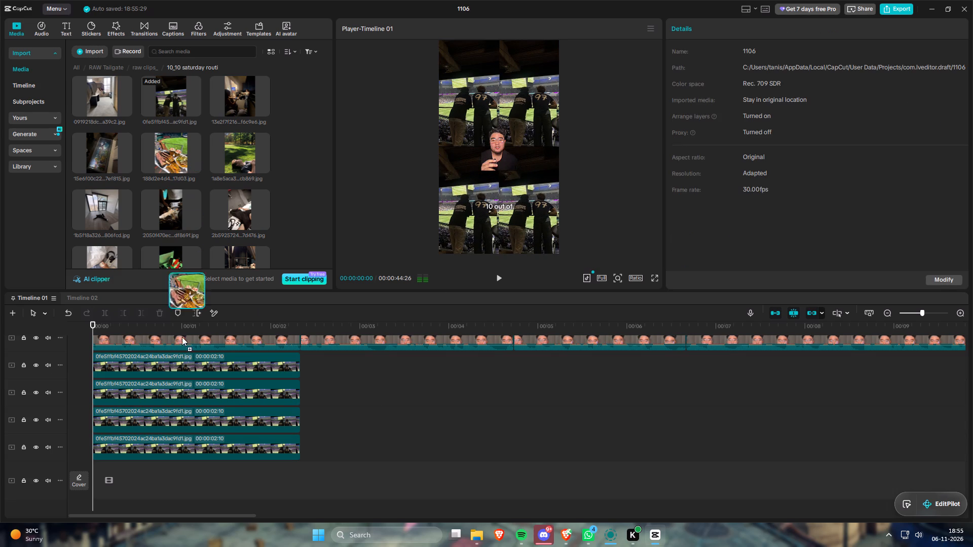
drag(182, 337, 202, 392)
click(515, 372)
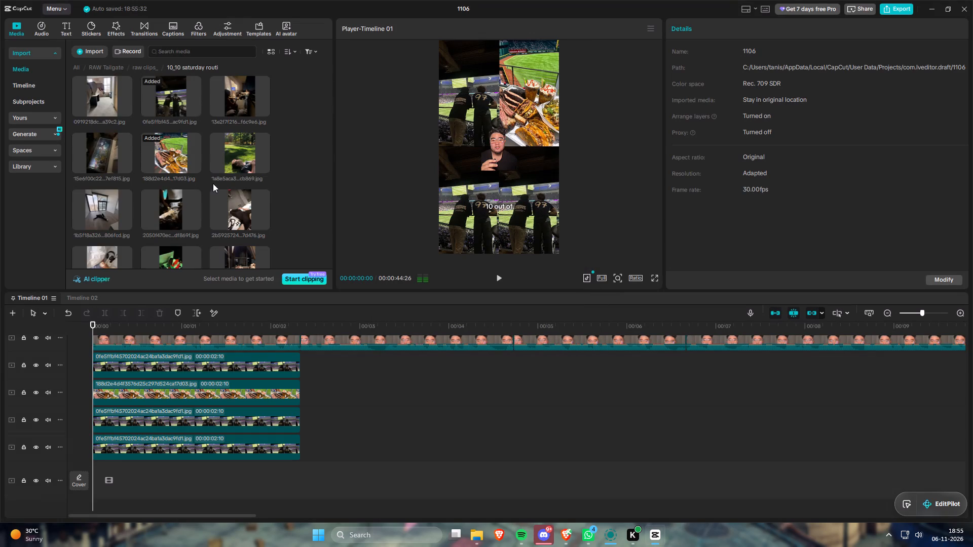
Replace the grid's lower-left stadium copy, on the lowest photo track, with the flaming grill photo from the saturday folder.
scroll(213, 183, down, 2)
scroll(167, 224, down, 3)
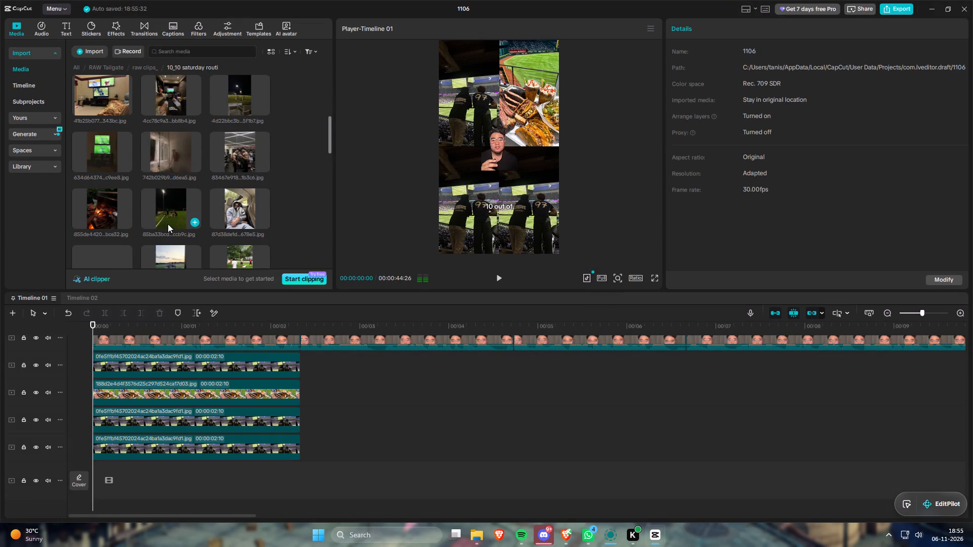
scroll(165, 224, down, 1)
drag(89, 160, 192, 415)
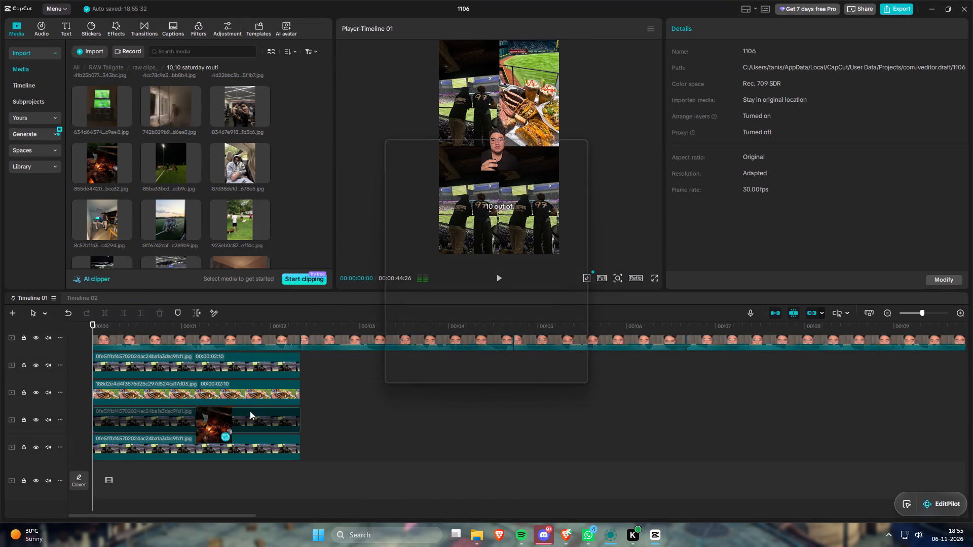
click(561, 366)
drag(100, 167, 170, 440)
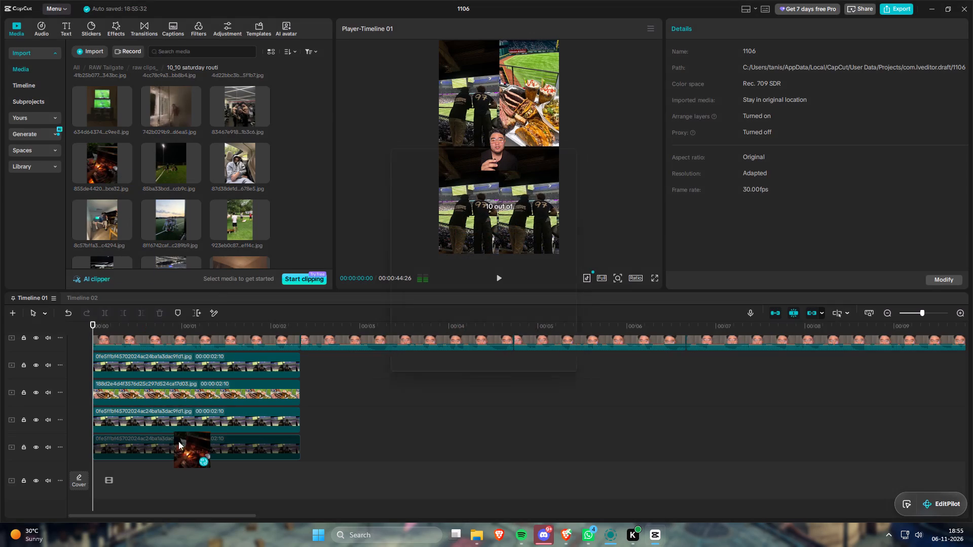
click(513, 366)
Replace the grid's lower-right stadium copy with the park lawn photo of people playing outdoors.
scroll(269, 162, down, 1)
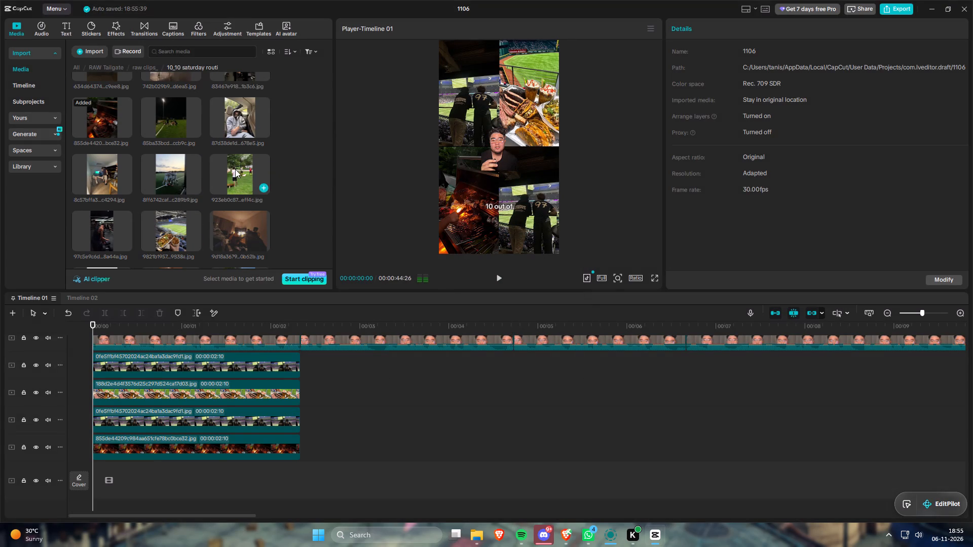
drag(235, 170, 208, 423)
click(528, 367)
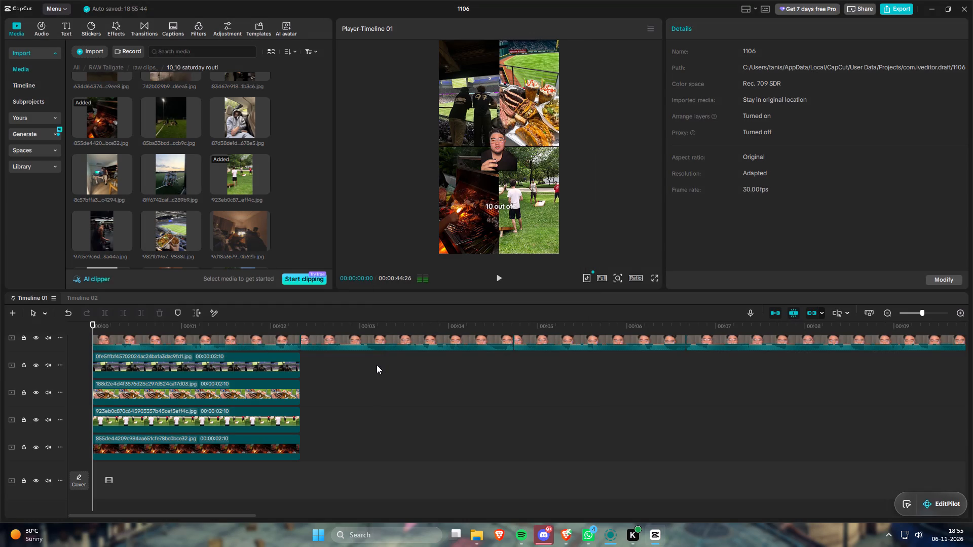
Move the playhead to 00:00:02:10 and place the dim living-room photo there, on the food photo's track directly after the grid.
drag(263, 323, 293, 330)
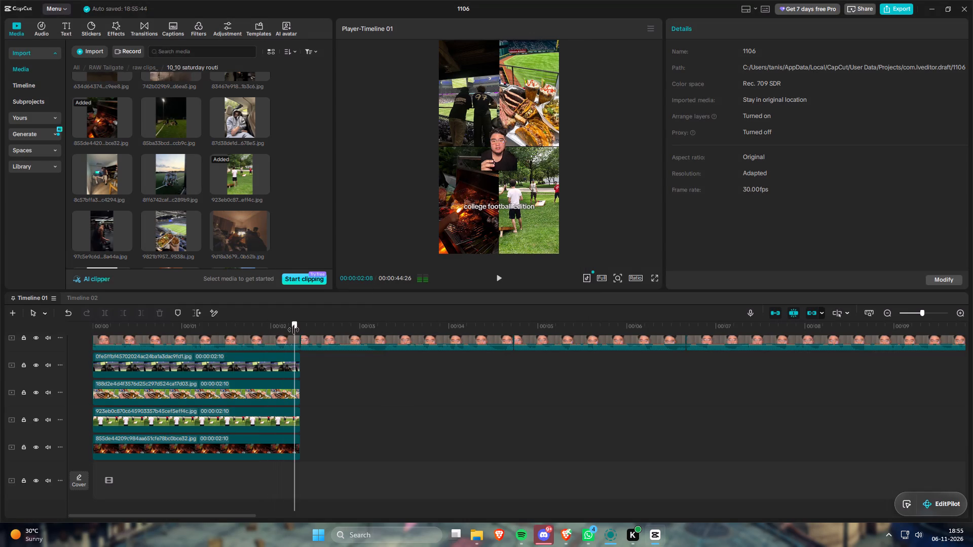
drag(293, 330, 298, 331)
alt+scroll(334, 407, up, 3)
scroll(334, 408, up, 4)
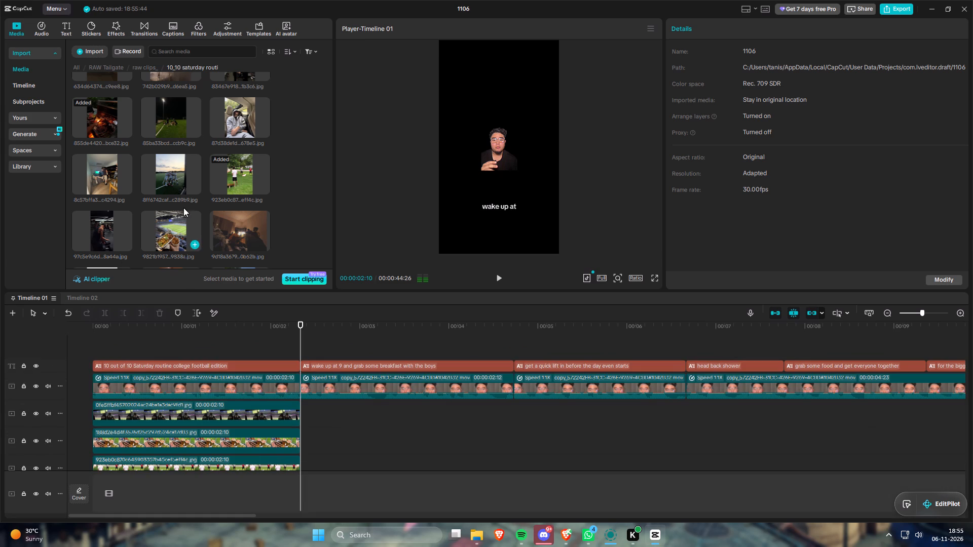
drag(245, 232, 302, 445)
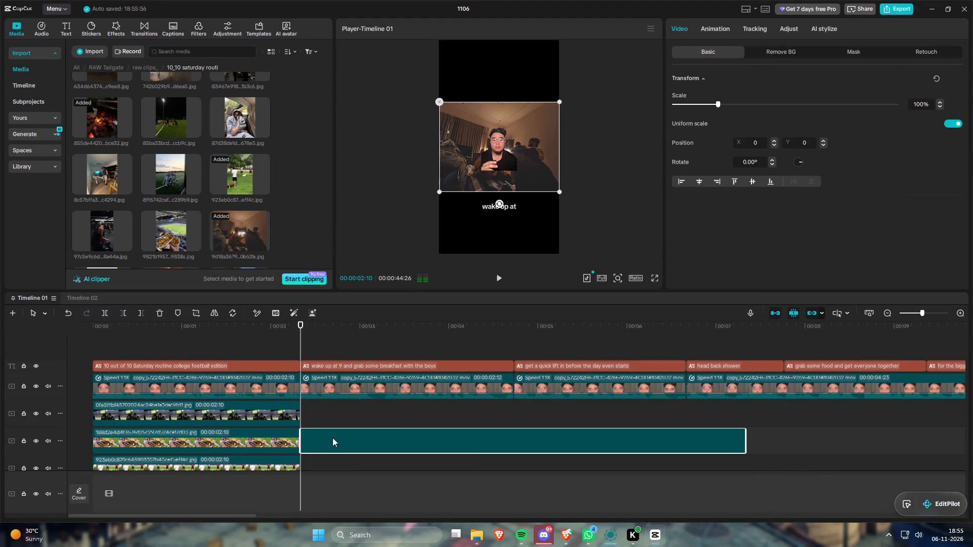
Crop the living-room photo to a vertical aspect ratio that fills the whole video frame.
click(196, 311)
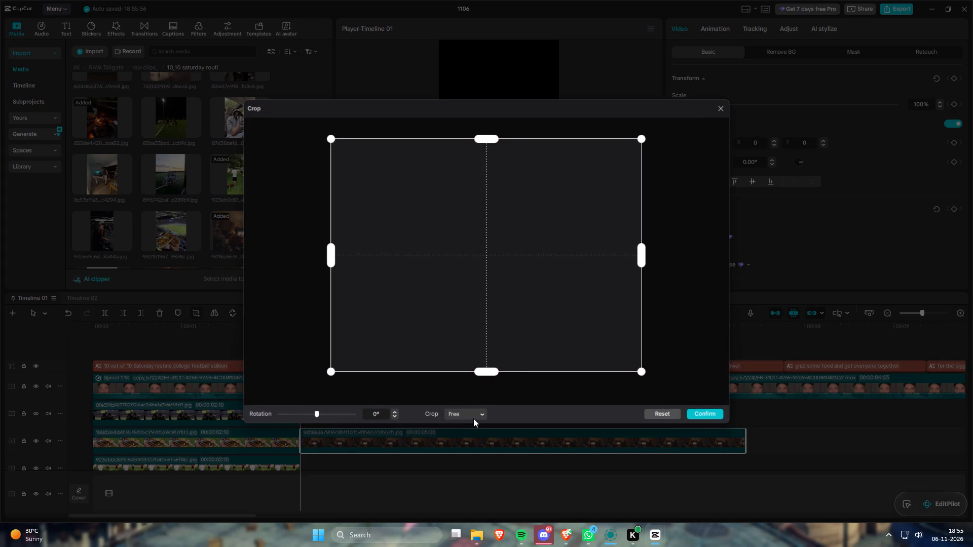
click(474, 417)
click(478, 394)
click(704, 415)
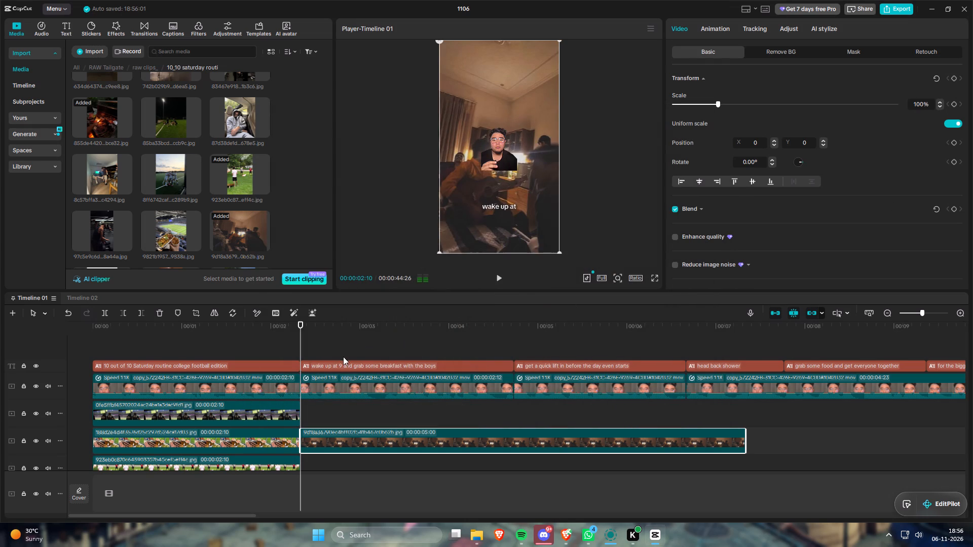
Extend the living-room photo to the end of the talking-head clips, giving it a duration of 00:00:42:16.
key(shift+z)
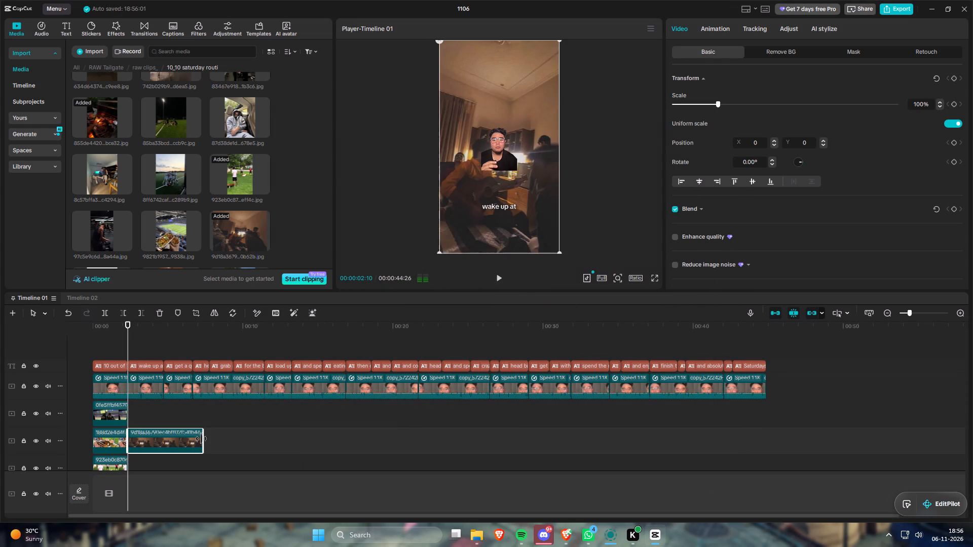
drag(201, 439, 765, 451)
Split the living-room photo at 00:00:04:22, where the "get a quick lift" caption starts, and replace the second part with the dumbbell gym photo.
ctrl+scroll(204, 427, up, 3)
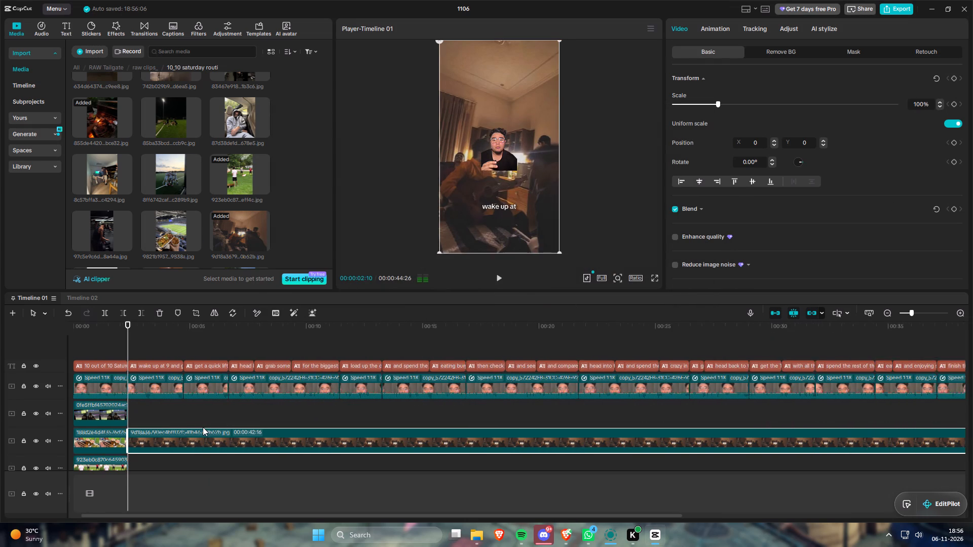
ctrl+scroll(203, 427, up, 14)
ctrl+scroll(182, 418, up, 7)
click(286, 327)
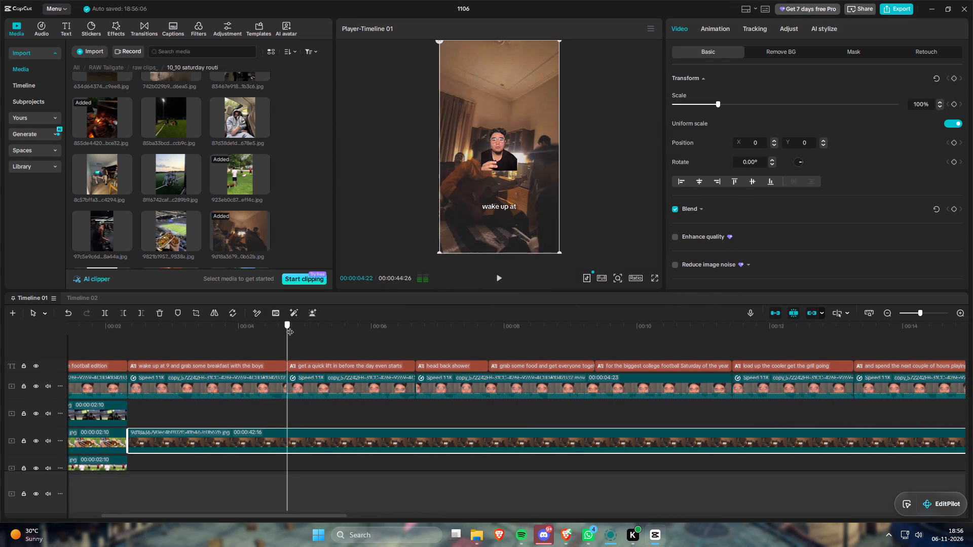
click(335, 439)
key(s)
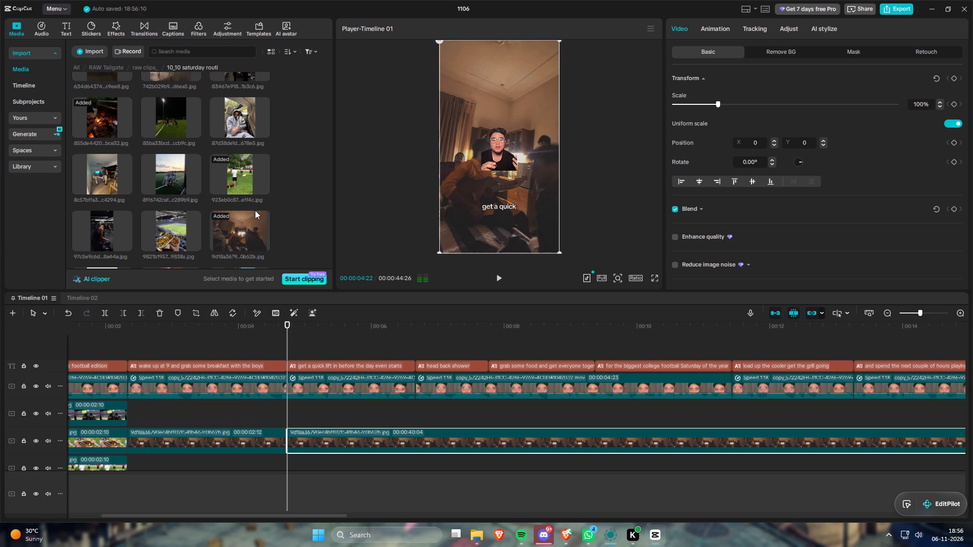
drag(104, 235, 350, 444)
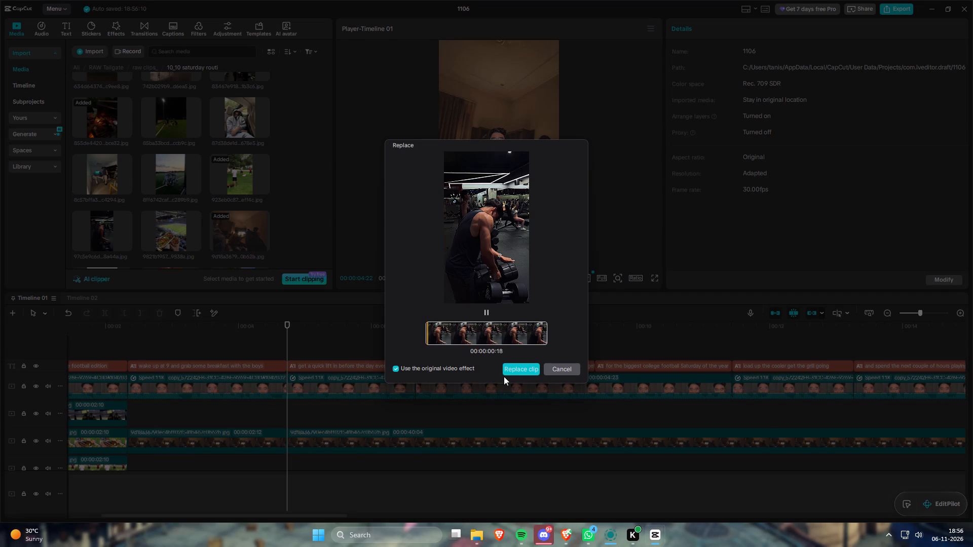
click(510, 369)
Split the dumbbell gym photo at 00:00:06:20, where the "head back shower" caption starts.
click(417, 324)
click(459, 446)
key(s)
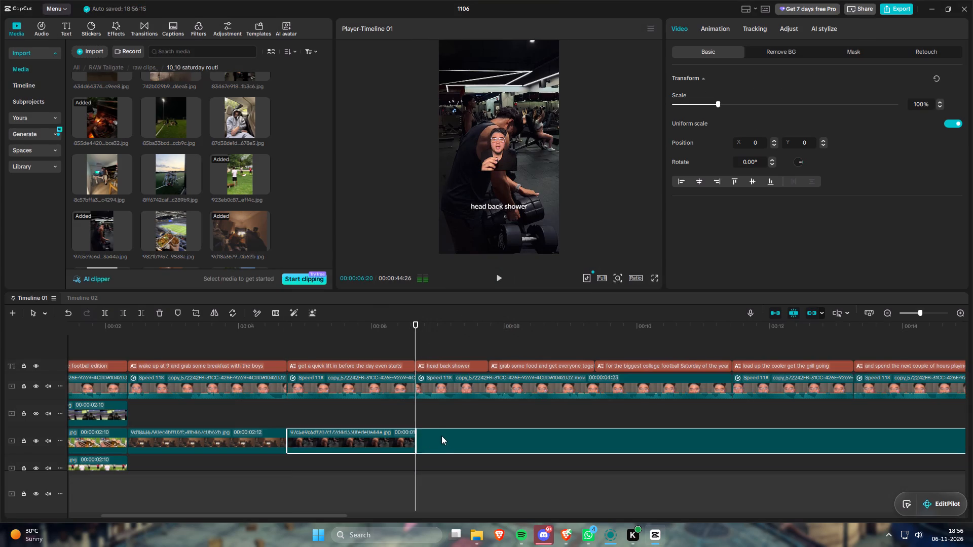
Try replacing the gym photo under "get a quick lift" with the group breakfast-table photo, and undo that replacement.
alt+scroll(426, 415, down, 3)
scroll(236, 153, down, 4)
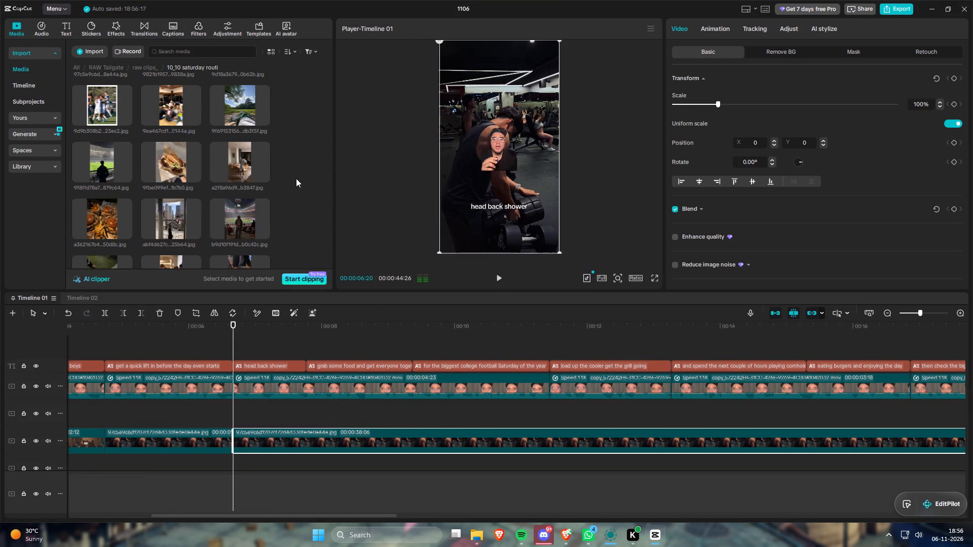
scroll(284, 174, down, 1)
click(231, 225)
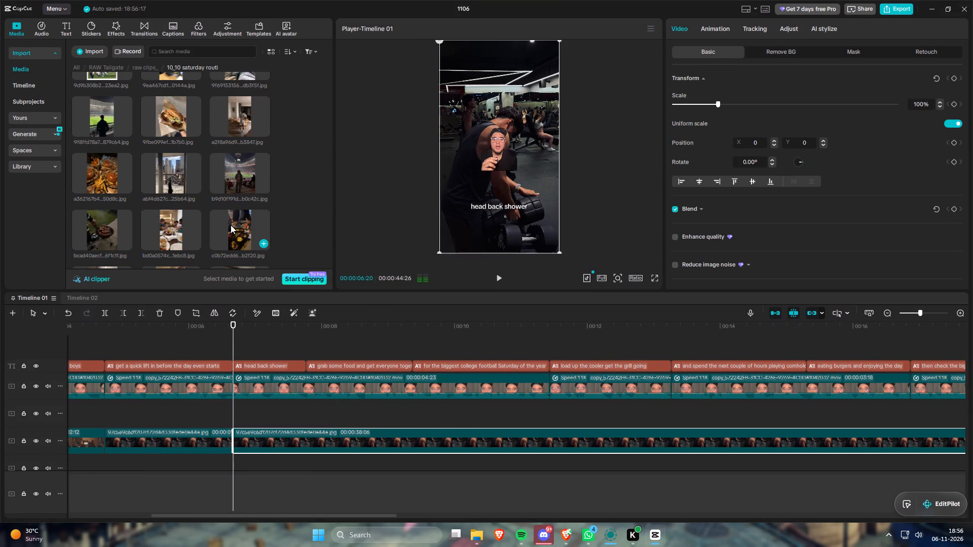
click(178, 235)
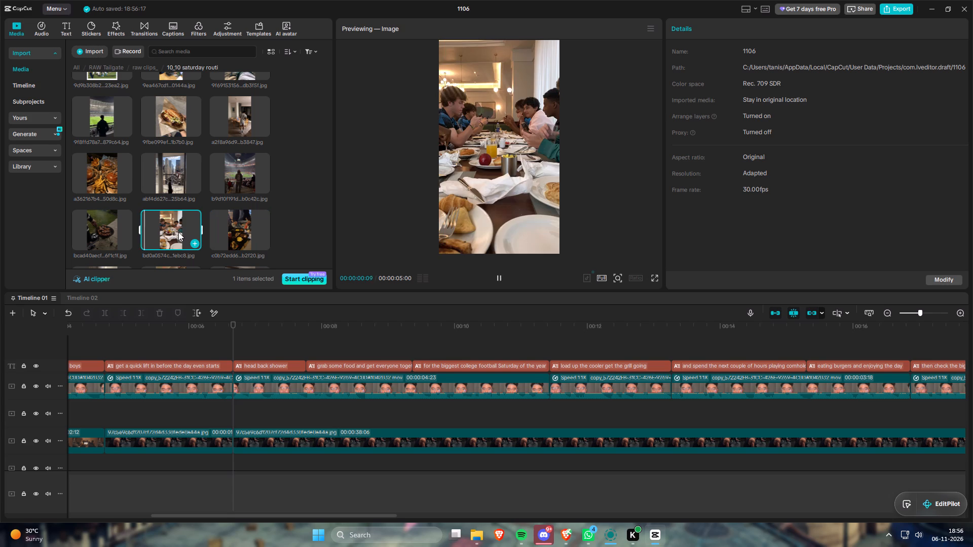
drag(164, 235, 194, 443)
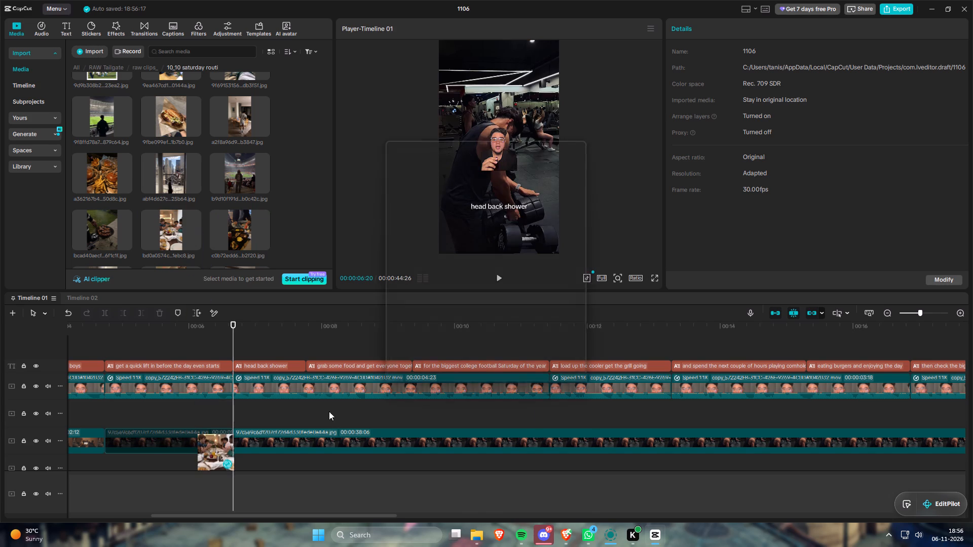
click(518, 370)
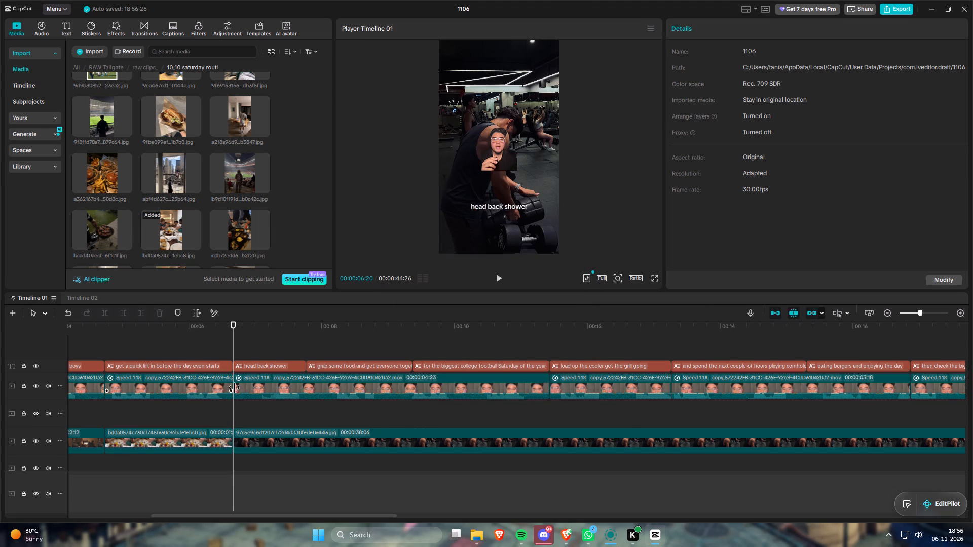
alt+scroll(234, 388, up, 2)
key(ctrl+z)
Replace the living-room photo under the "wake up at 9 and grab some breakfast" caption with the group breakfast-table photo.
drag(183, 231, 182, 436)
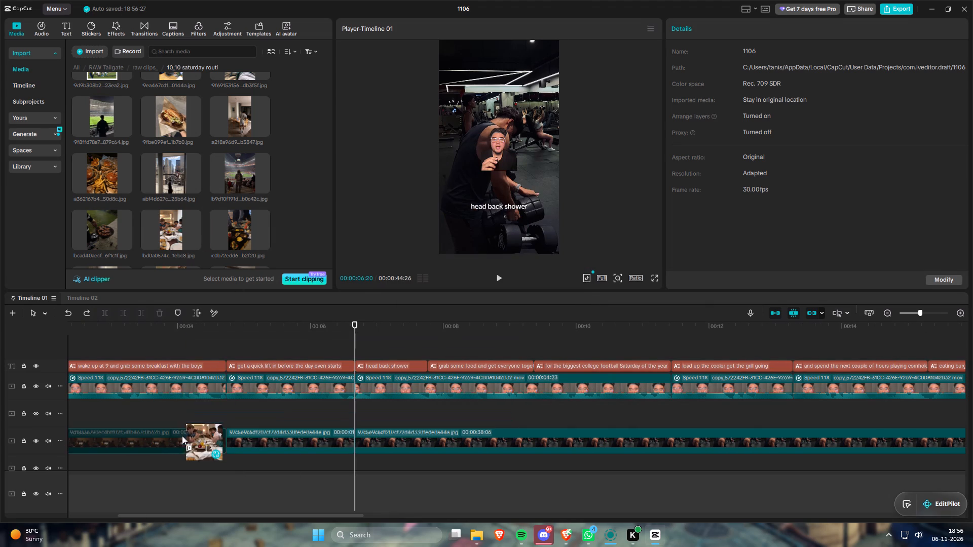
drag(182, 436, 182, 440)
click(517, 368)
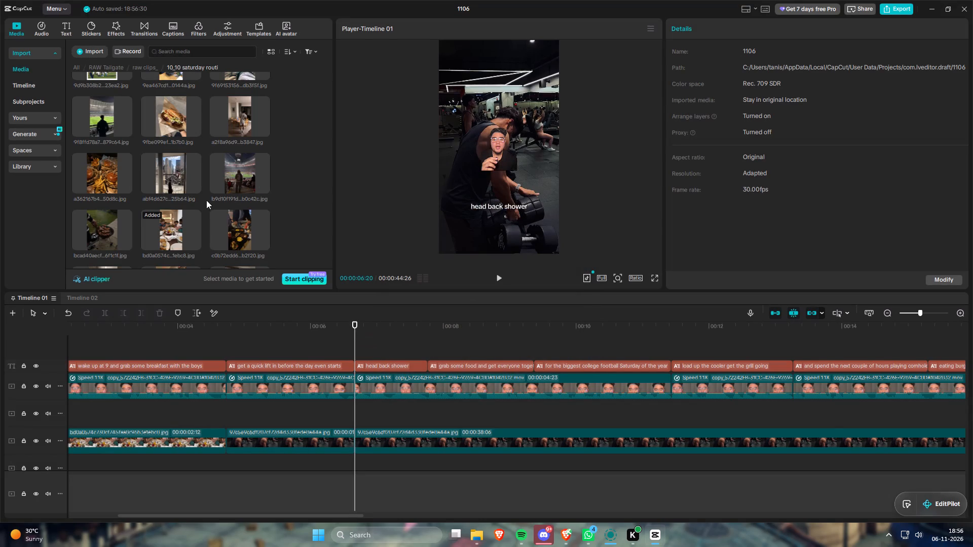
Replace the gym photo part starting at the "head back shower" caption with the steamed shower-glass photo.
scroll(235, 188, down, 3)
scroll(307, 203, down, 6)
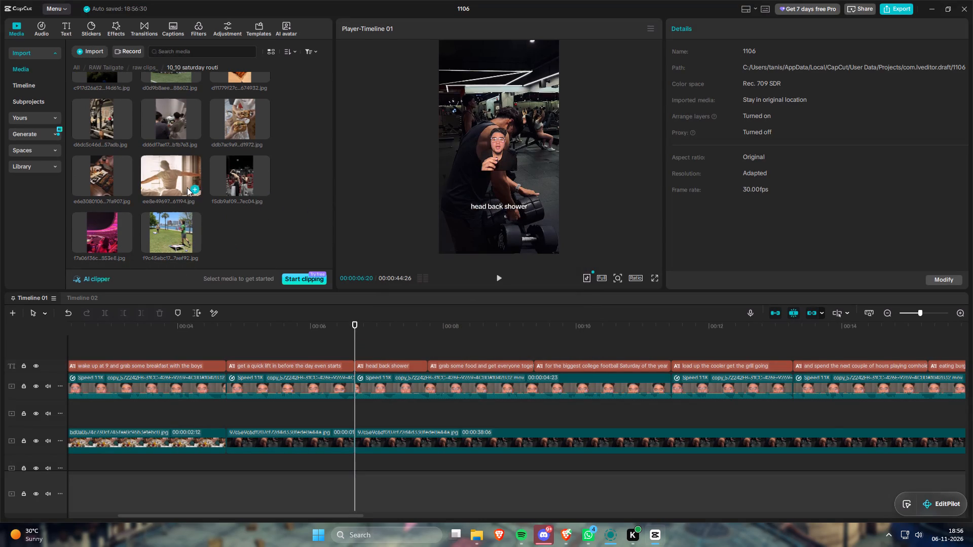
click(103, 122)
scroll(213, 223, up, 4)
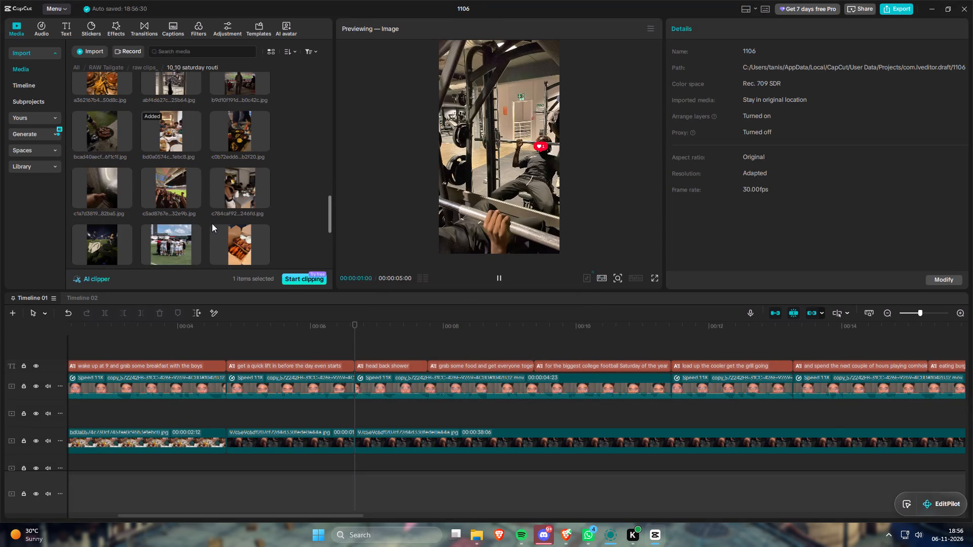
scroll(208, 223, up, 3)
scroll(140, 193, up, 2)
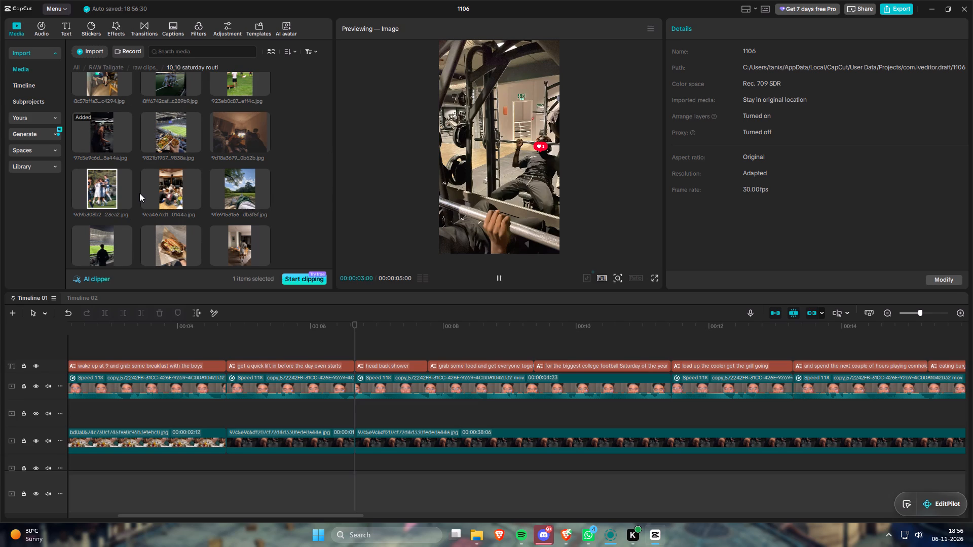
scroll(157, 154, up, 3)
click(94, 216)
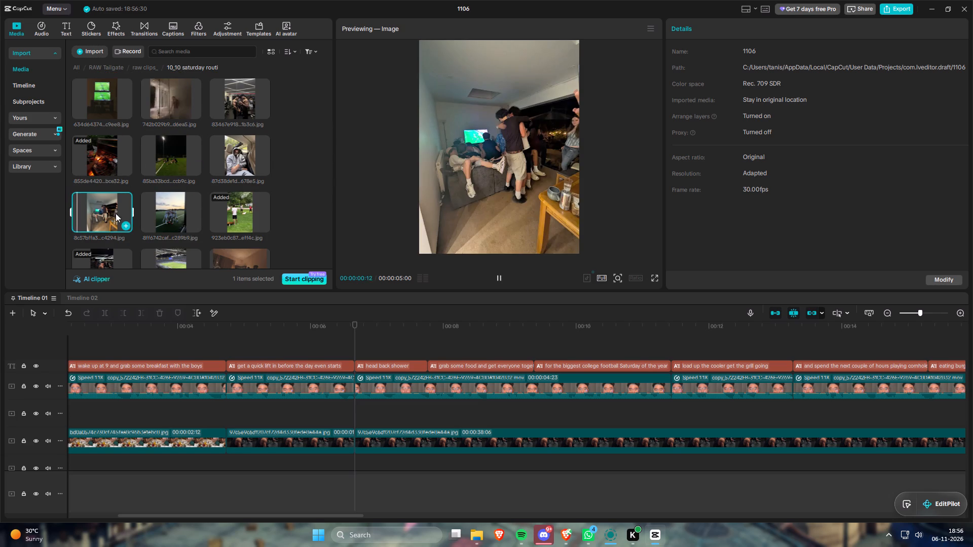
scroll(219, 201, up, 3)
drag(161, 231, 390, 440)
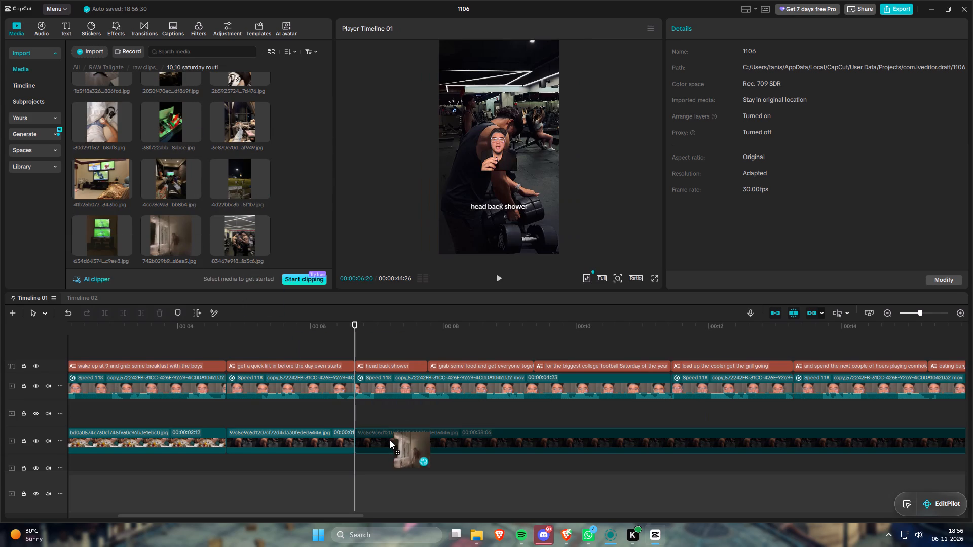
drag(390, 440, 390, 439)
click(533, 372)
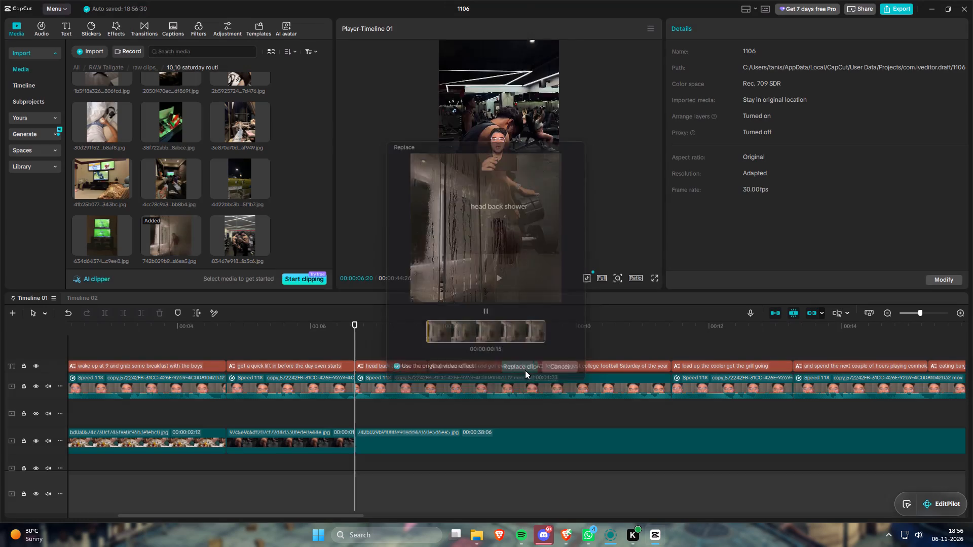
Split the talking head and shower photo at 00:00:07:23, and replace the second photo part with the friends watching TV in a lounge.
drag(431, 334, 427, 333)
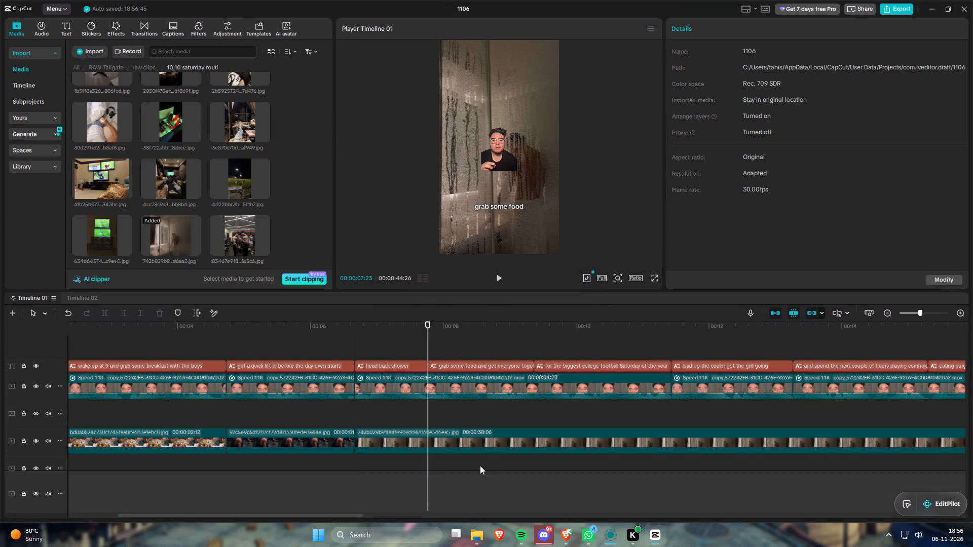
drag(481, 471, 442, 385)
key(s)
drag(471, 417, 501, 420)
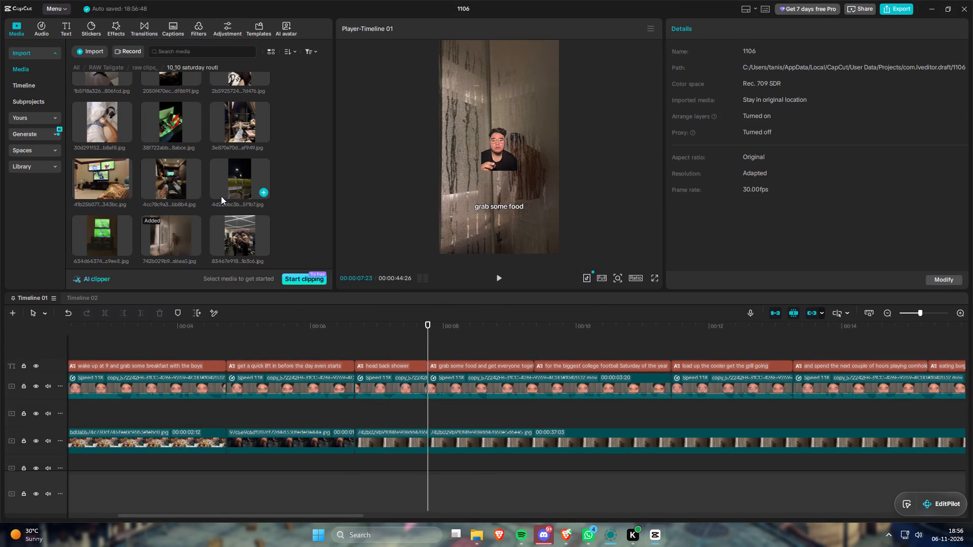
click(171, 187)
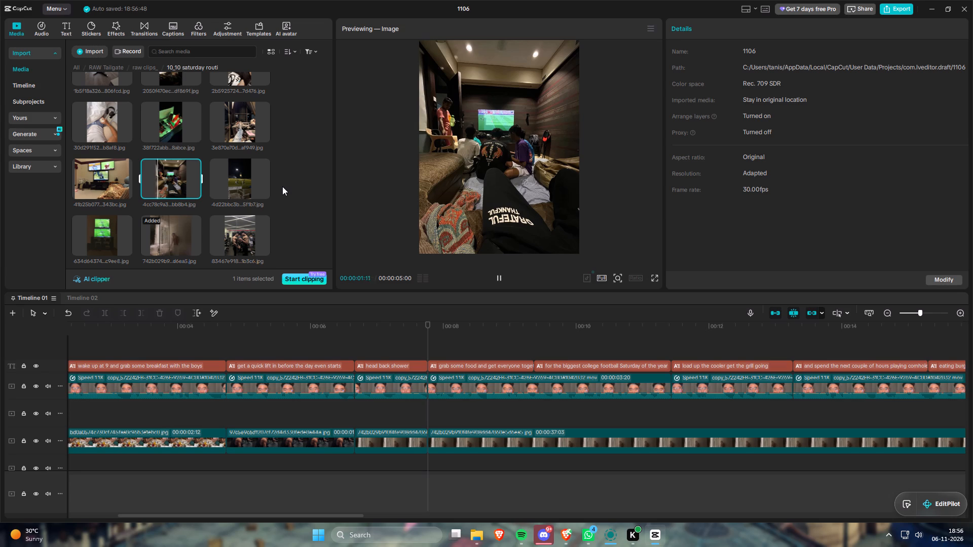
drag(156, 186, 535, 440)
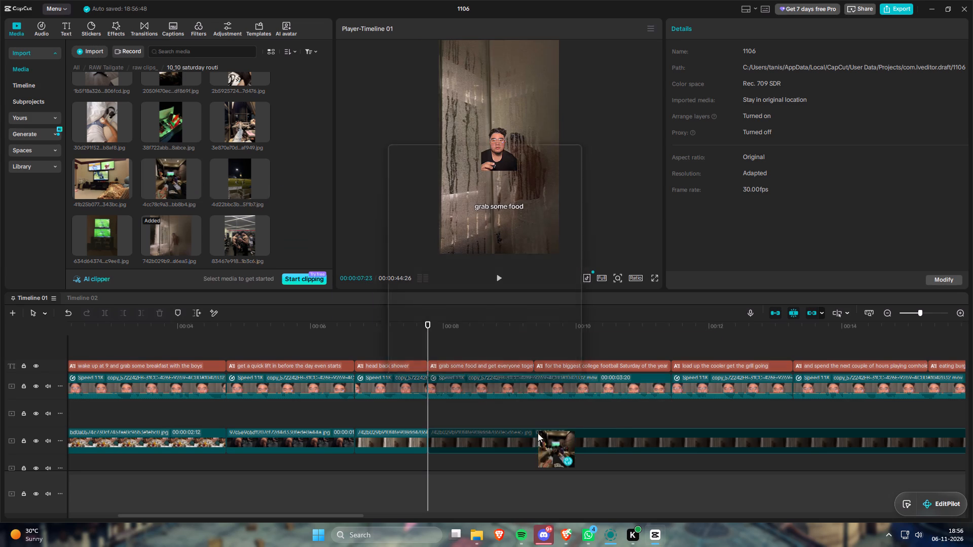
click(525, 366)
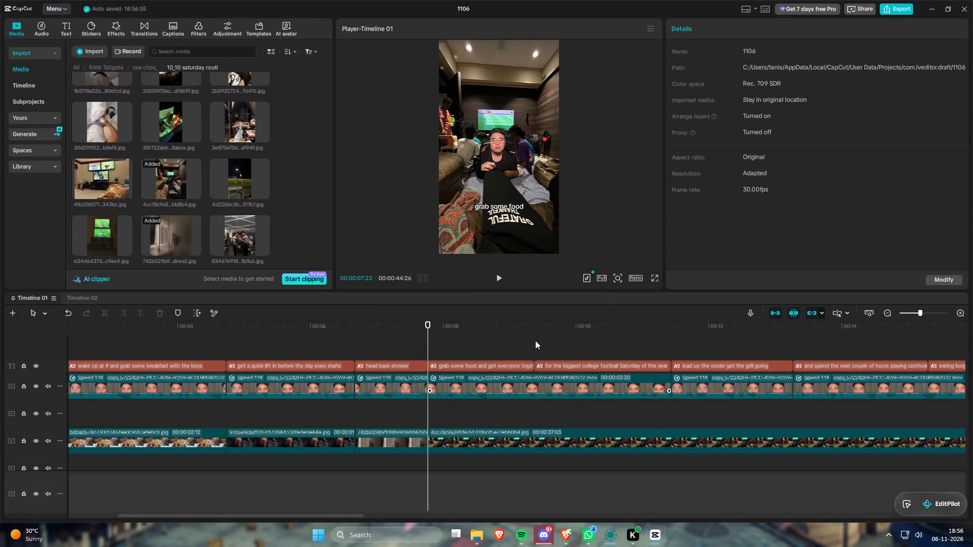
Split the TV-lounge photo at 00:00:11:13, where "load up the cooler" starts, and replace the second part with the flaming grill photo.
drag(581, 328, 673, 329)
click(715, 437)
key(s)
alt+scroll(530, 400, down, 4)
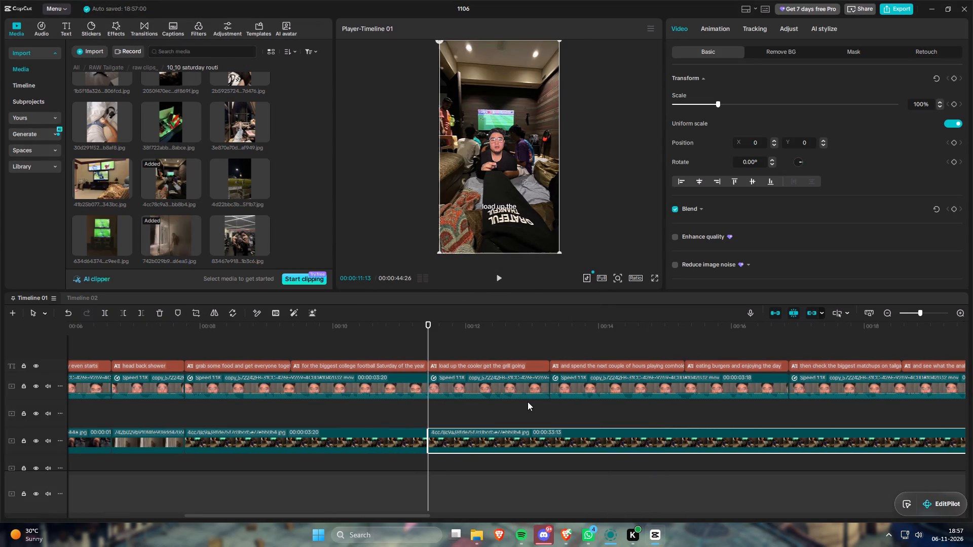
scroll(257, 187, down, 4)
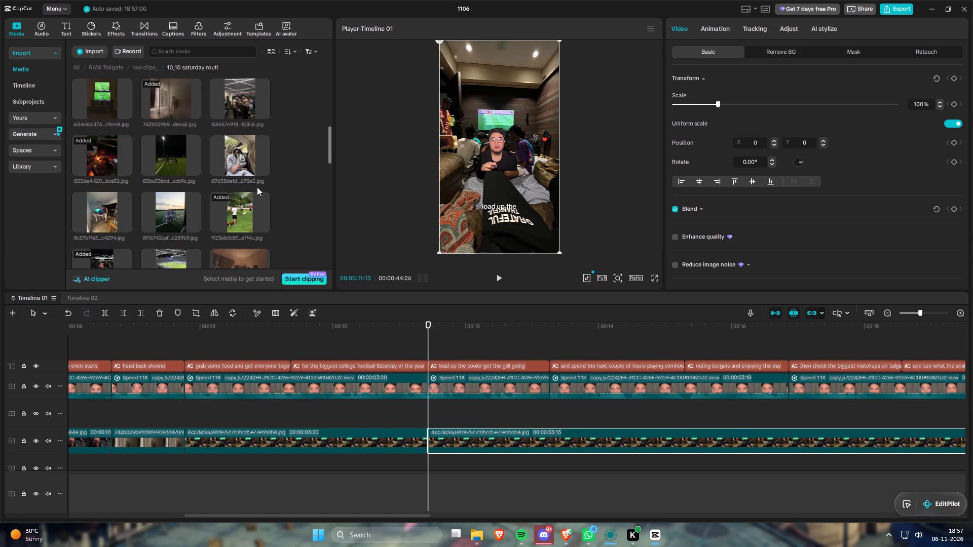
scroll(258, 188, down, 4)
scroll(126, 206, up, 6)
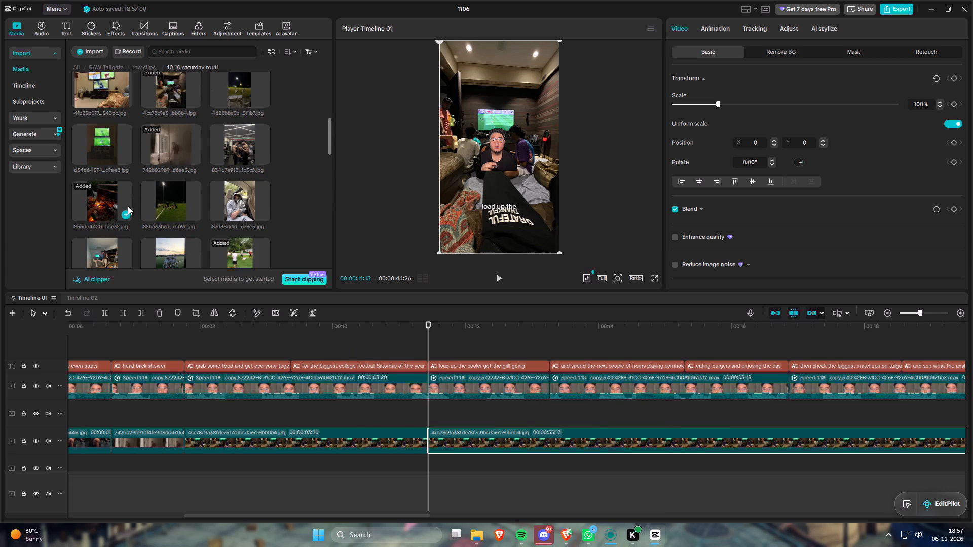
drag(102, 201, 528, 442)
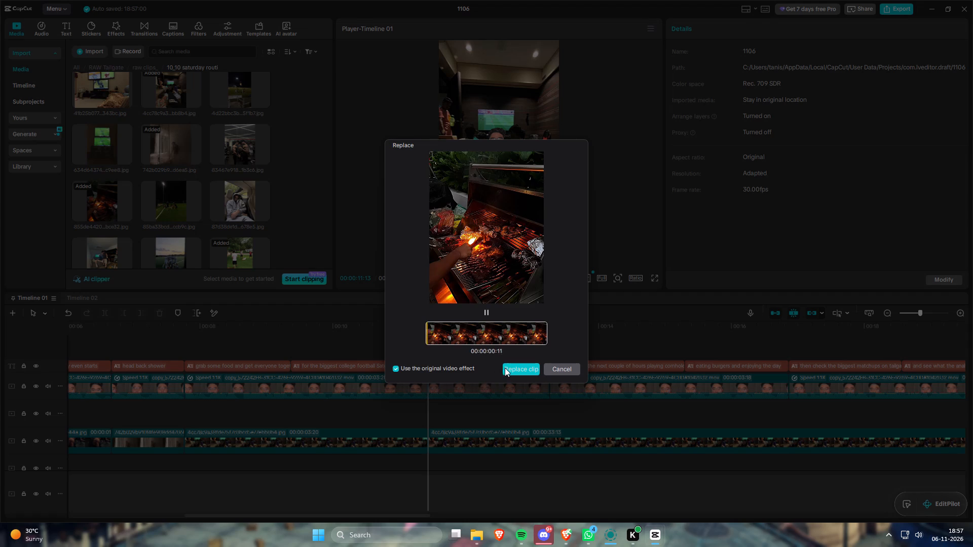
click(506, 368)
Split the flaming grill photo at 00:00:13:08, where the "and spend the next couple of hours" caption starts.
scroll(200, 202, down, 8)
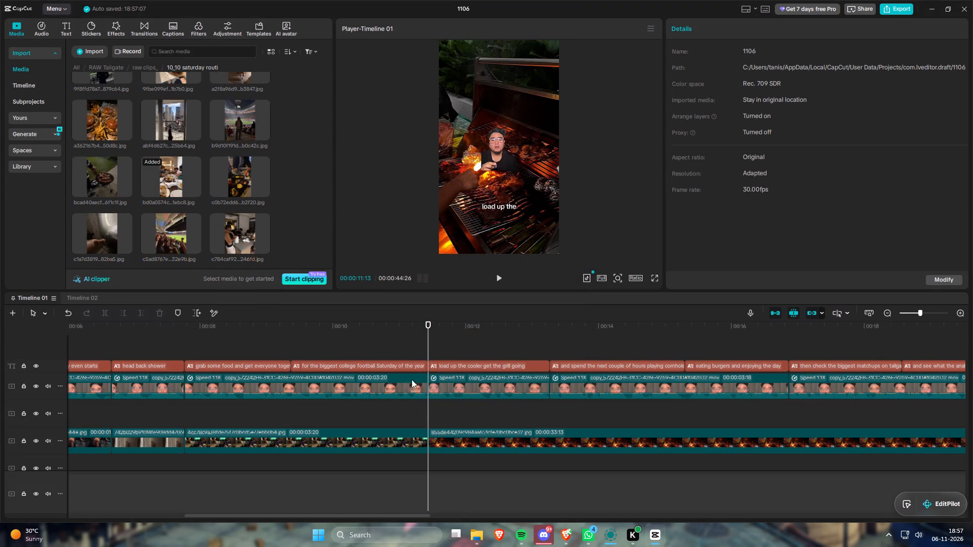
alt+scroll(437, 414, down, 2)
click(426, 323)
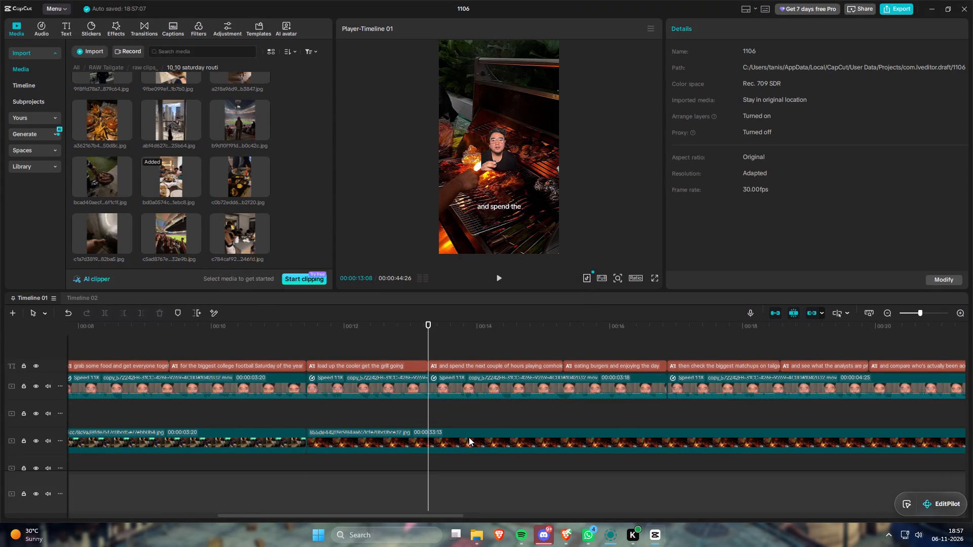
click(469, 439)
key(s)
Split the talking head and grill photo at 00:00:15:09, where "eating burgers" starts, and replace the second photo part with the burgers-and-fries photo.
alt+scroll(415, 403, down, 1)
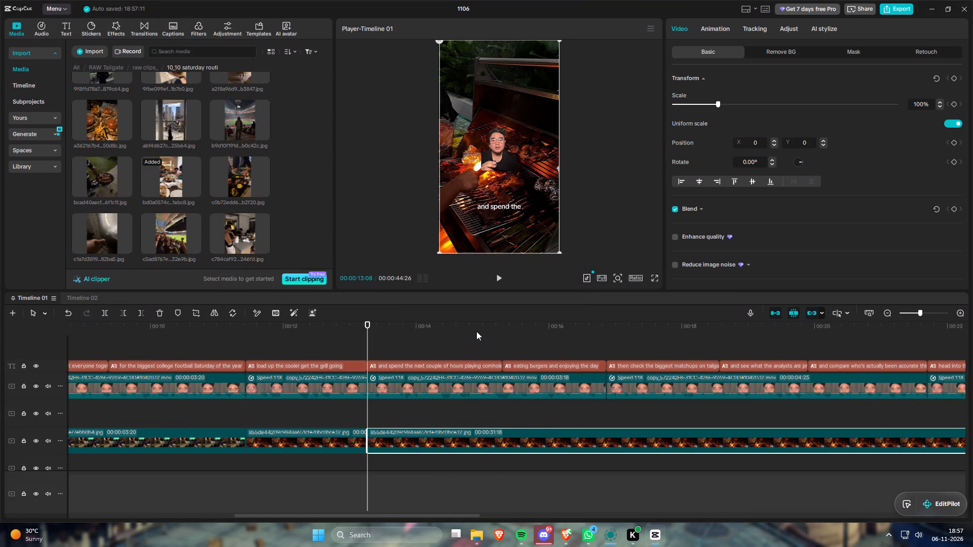
drag(485, 326, 497, 331)
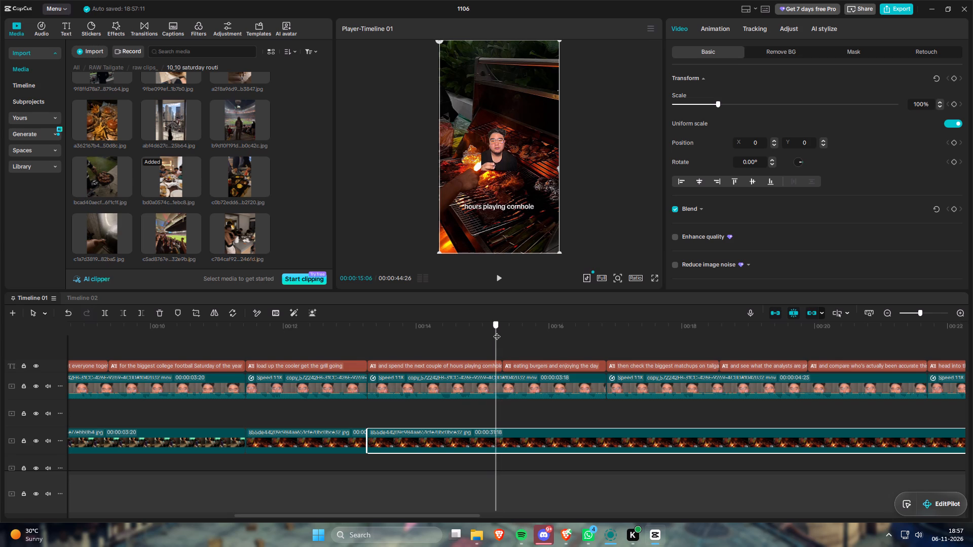
drag(497, 331, 472, 338)
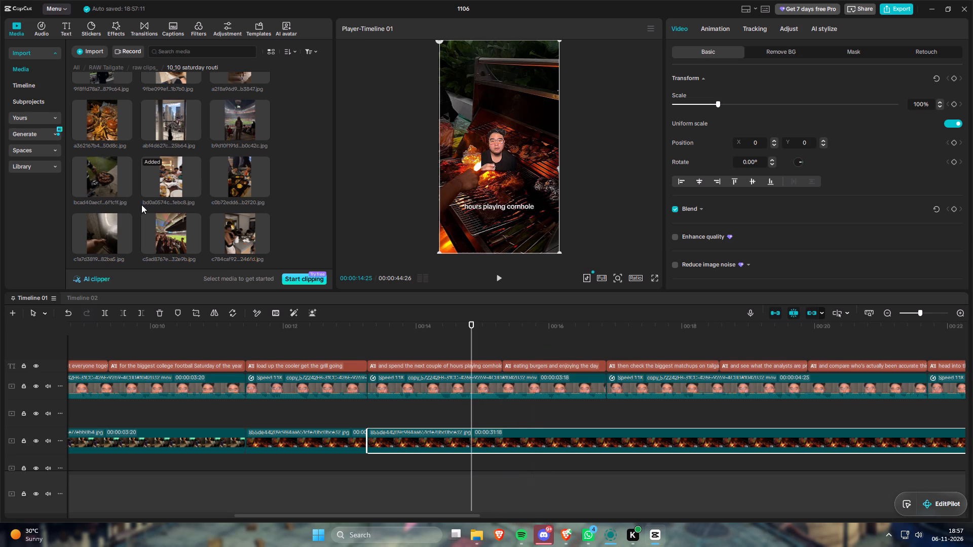
click(495, 315)
drag(490, 323, 503, 329)
drag(540, 462, 520, 393)
key(s)
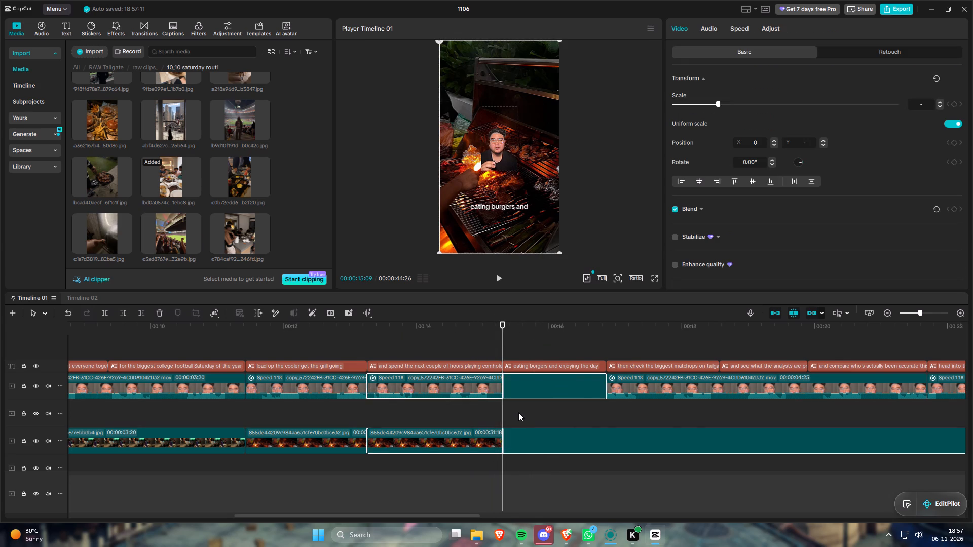
scroll(115, 192, down, 2)
scroll(115, 193, up, 3)
drag(98, 175, 282, 316)
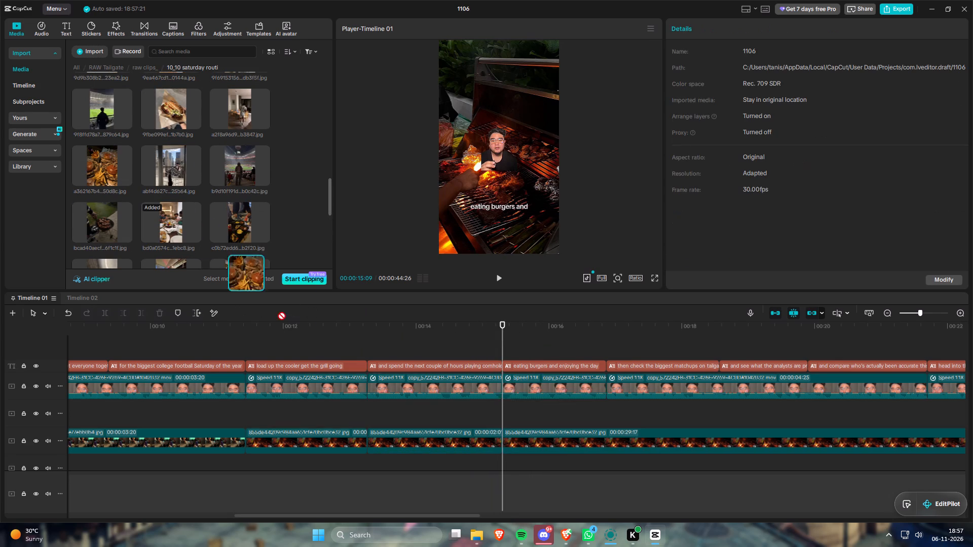
drag(282, 316, 544, 446)
click(514, 365)
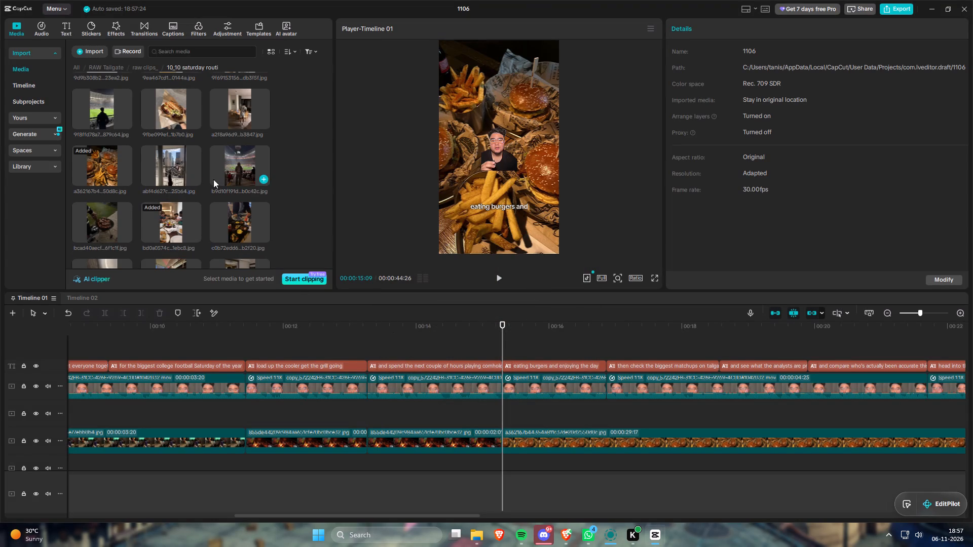
Find a gathering photo and replace the grill photo part under "and spend the next couple of hours" with the dim living-room photo.
scroll(213, 179, down, 3)
click(97, 157)
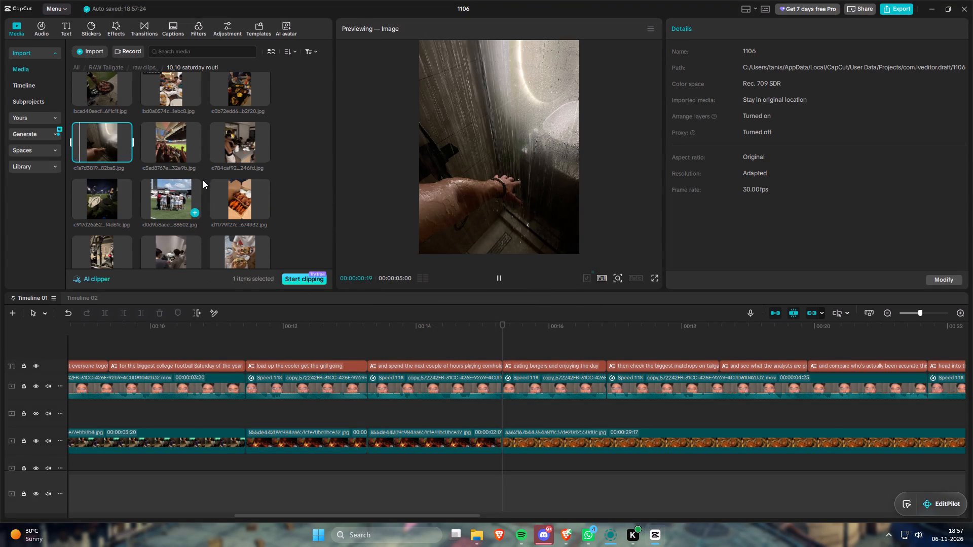
click(109, 200)
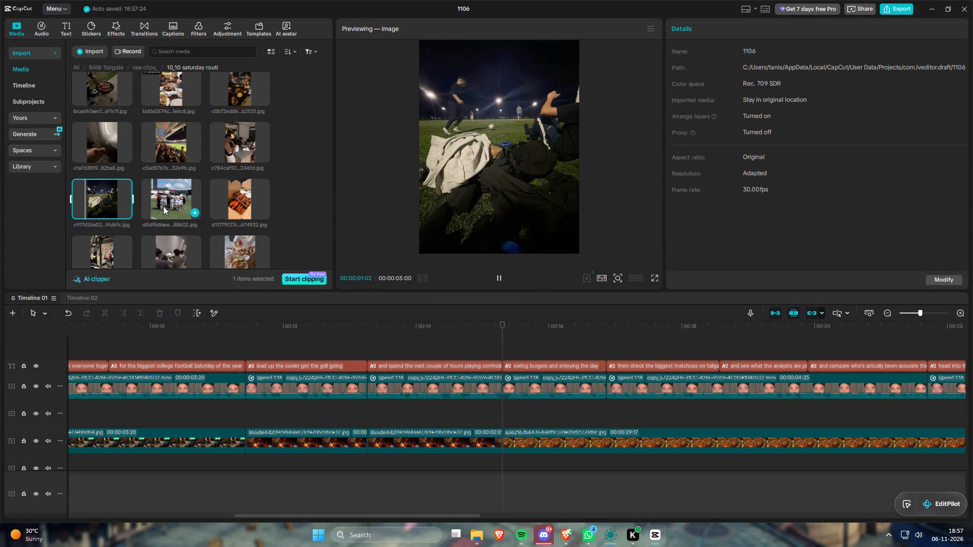
scroll(212, 211, down, 2)
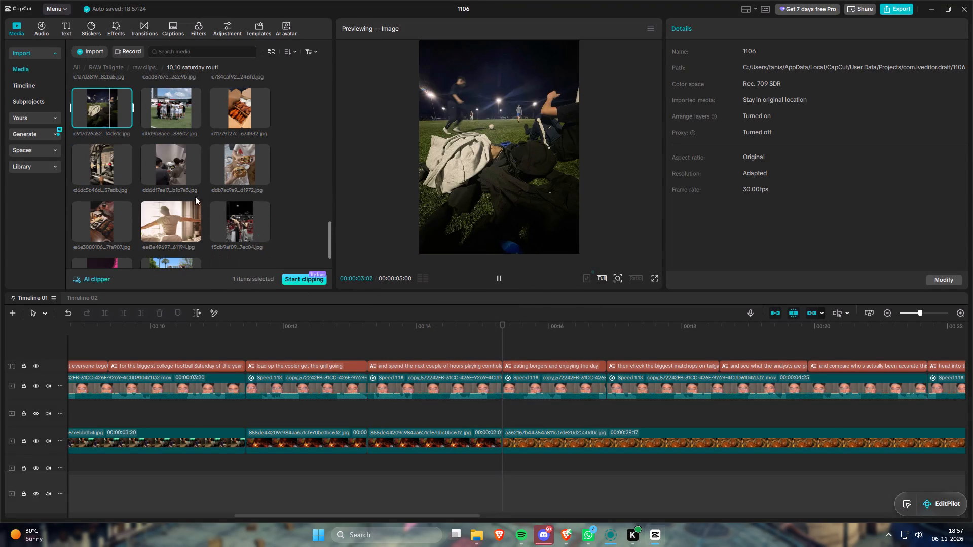
click(168, 152)
click(105, 165)
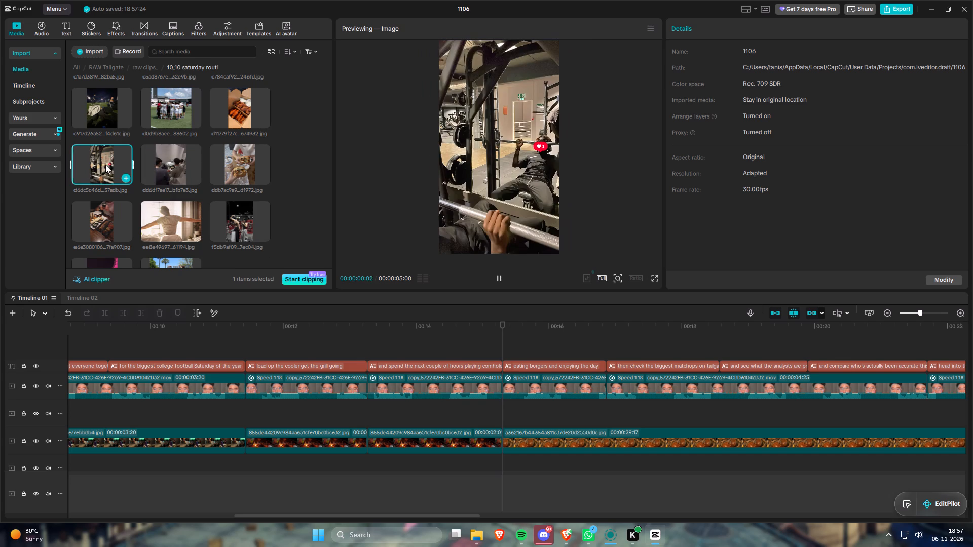
click(102, 214)
scroll(246, 197, up, 5)
scroll(315, 203, up, 2)
scroll(198, 167, up, 2)
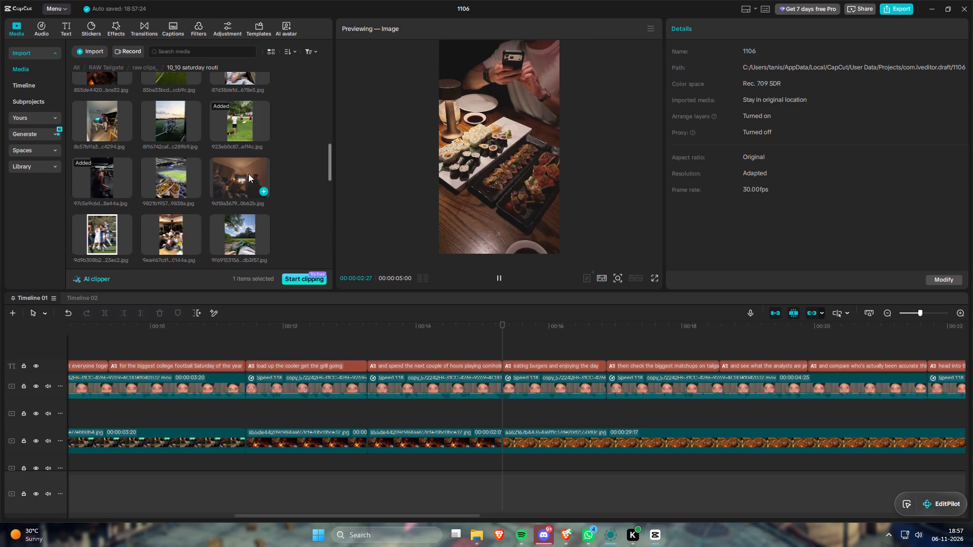
drag(238, 176, 288, 436)
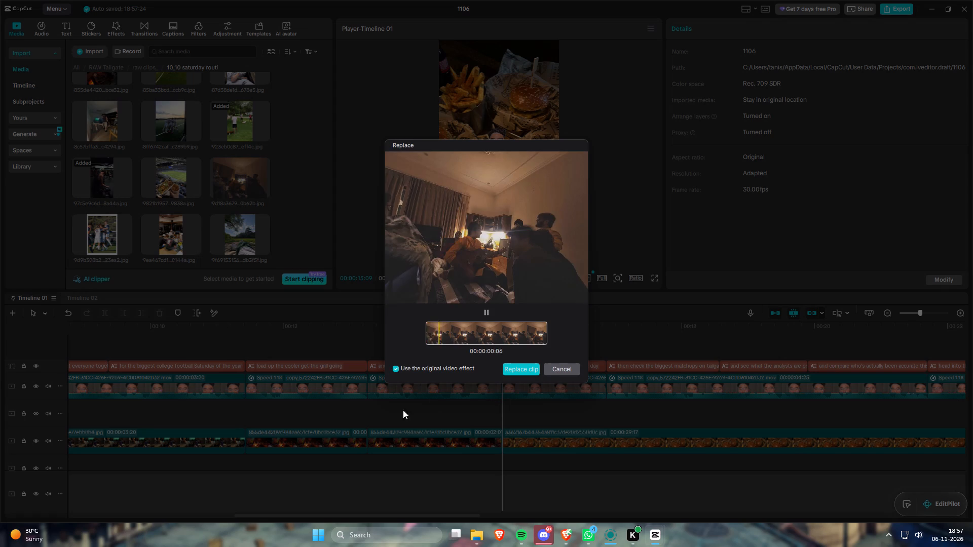
click(558, 370)
drag(226, 188, 426, 440)
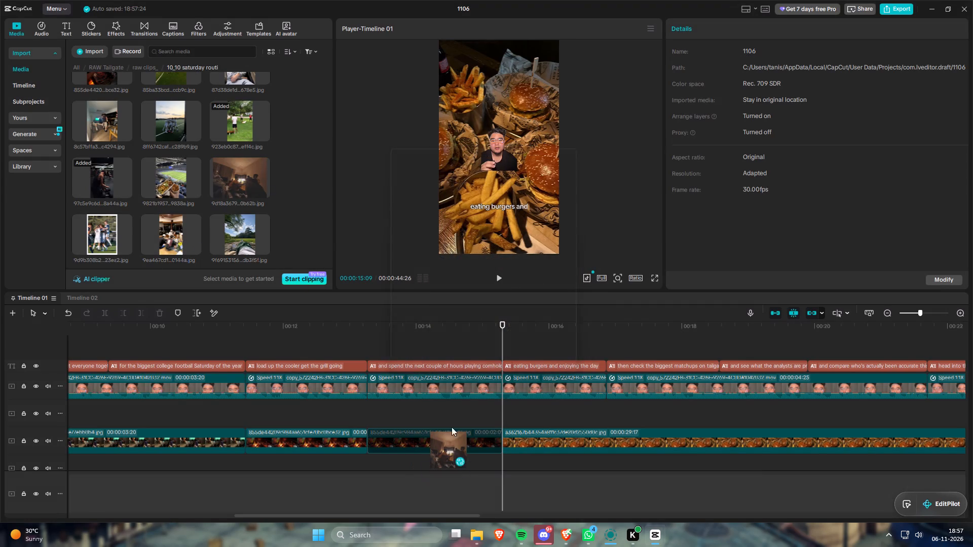
click(529, 371)
drag(433, 329, 386, 331)
key(space)
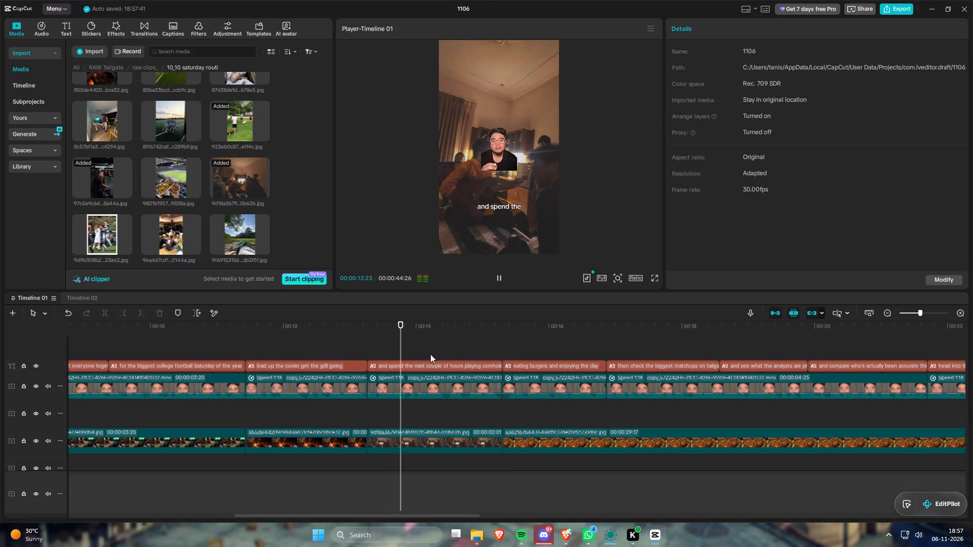
key(space)
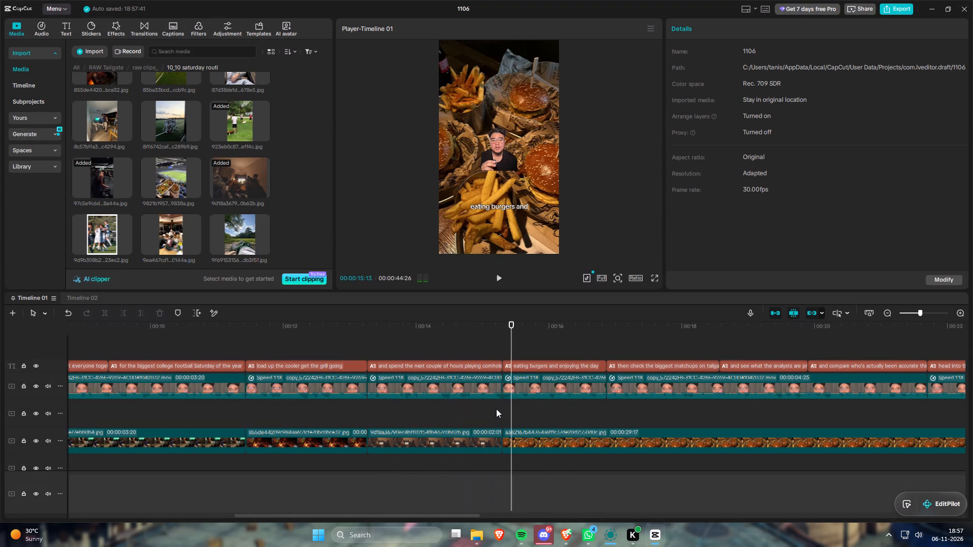
Split the burgers-and-fries photo at 00:00:16:26, where the "then check the biggest matchups" caption starts.
alt+scroll(496, 409, down, 3)
click(428, 331)
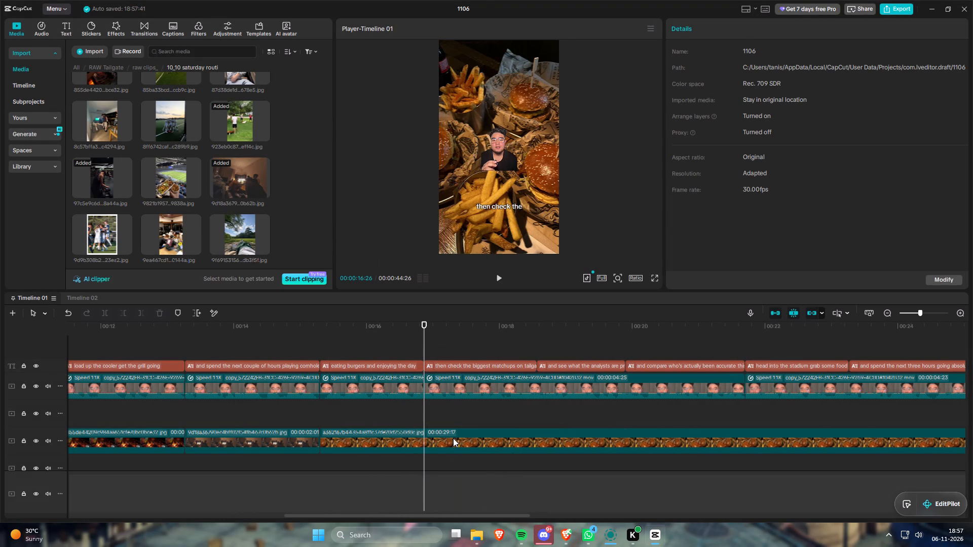
click(453, 438)
key(s)
Split the burgers-and-fries photo at 00:00:21:21, where "head into the stadium" starts, and delete the part before the split.
alt+scroll(442, 428, down, 1)
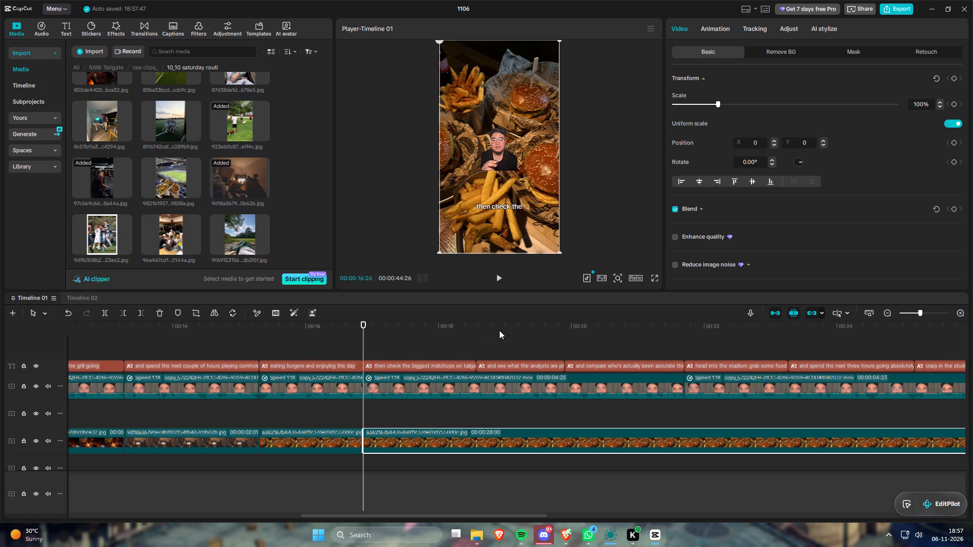
drag(559, 329, 582, 338)
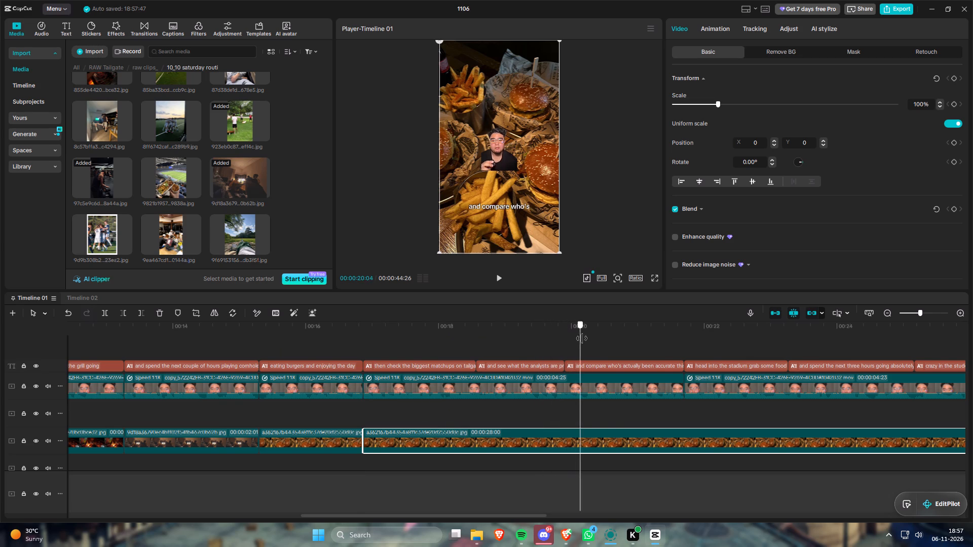
drag(582, 338, 687, 362)
alt+scroll(631, 350, down, 3)
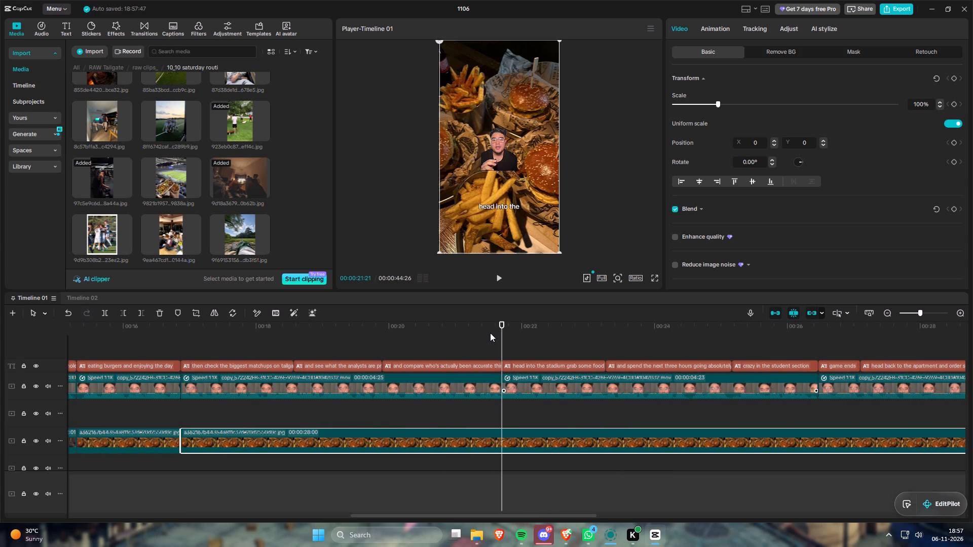
drag(472, 327, 501, 336)
drag(501, 336, 499, 349)
key(s)
click(452, 443)
text(ff)
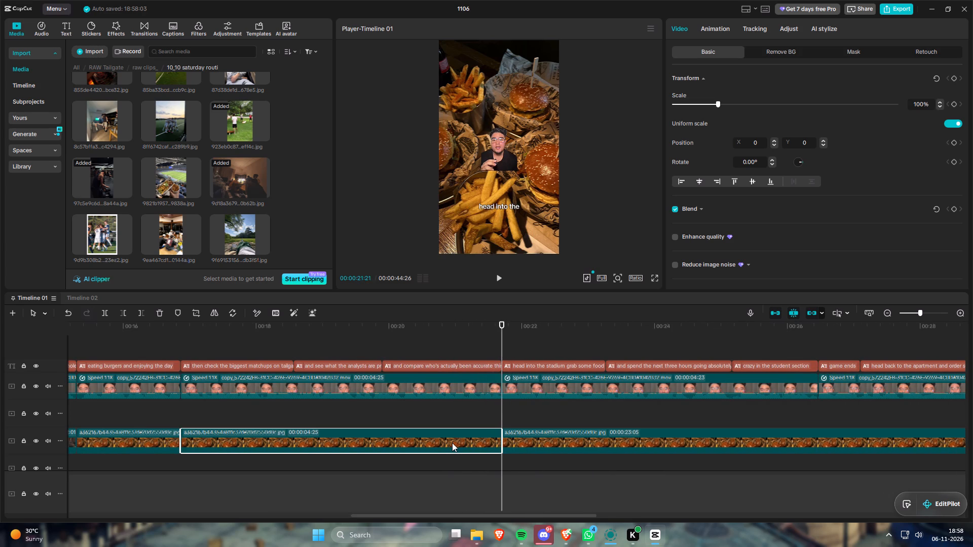
click(452, 443)
key(BackSpace)
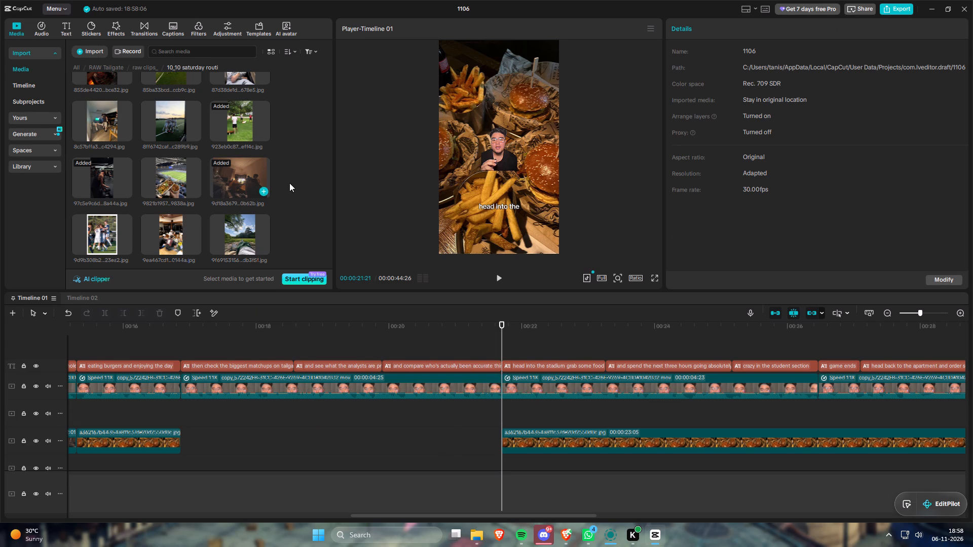
Replace the remaining burgers-and-fries photo from "head into the stadium" onward with the stadium food photo.
drag(163, 178, 548, 434)
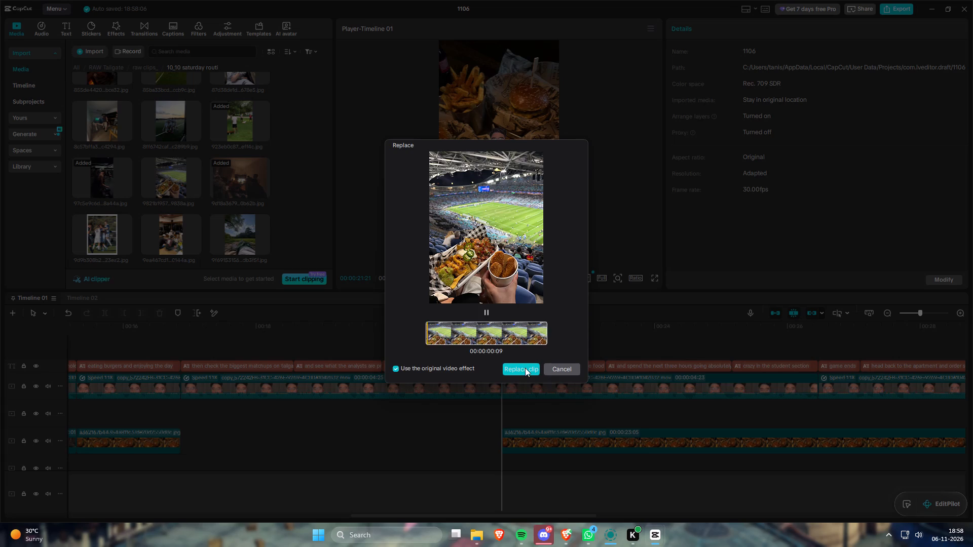
click(525, 368)
Split the stadium food photo at 00:00:26:14, where "game ends" starts, and replace the second part with the grey-hoodie car passenger photo.
alt+scroll(514, 408, down, 3)
drag(412, 330, 440, 331)
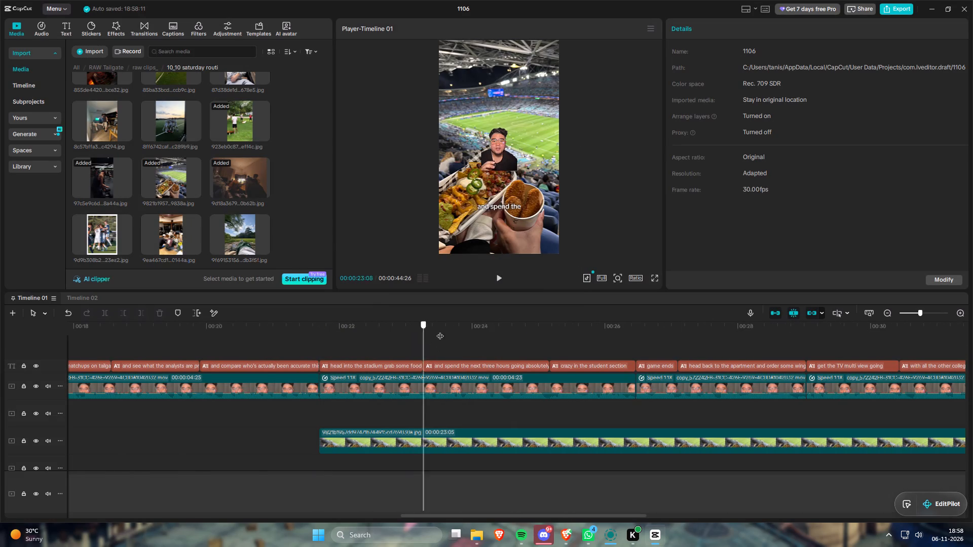
drag(440, 331, 635, 356)
click(658, 439)
key(s)
alt+scroll(560, 410, down, 4)
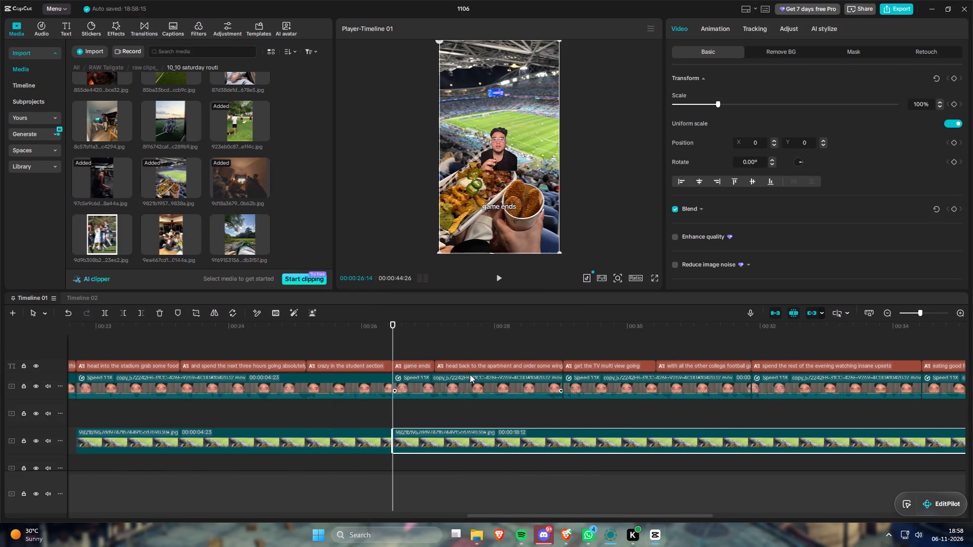
scroll(143, 199, up, 2)
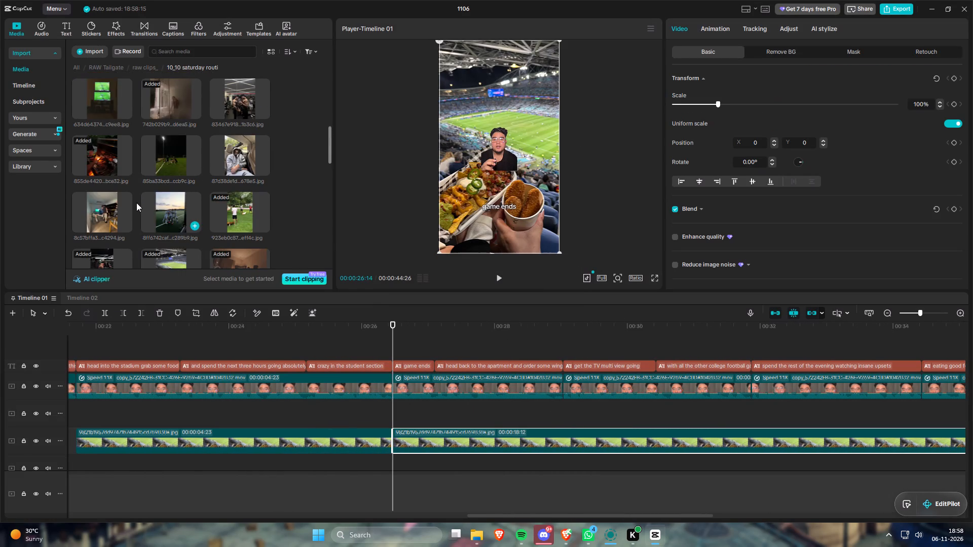
scroll(136, 203, up, 1)
scroll(235, 190, up, 1)
drag(234, 244, 413, 349)
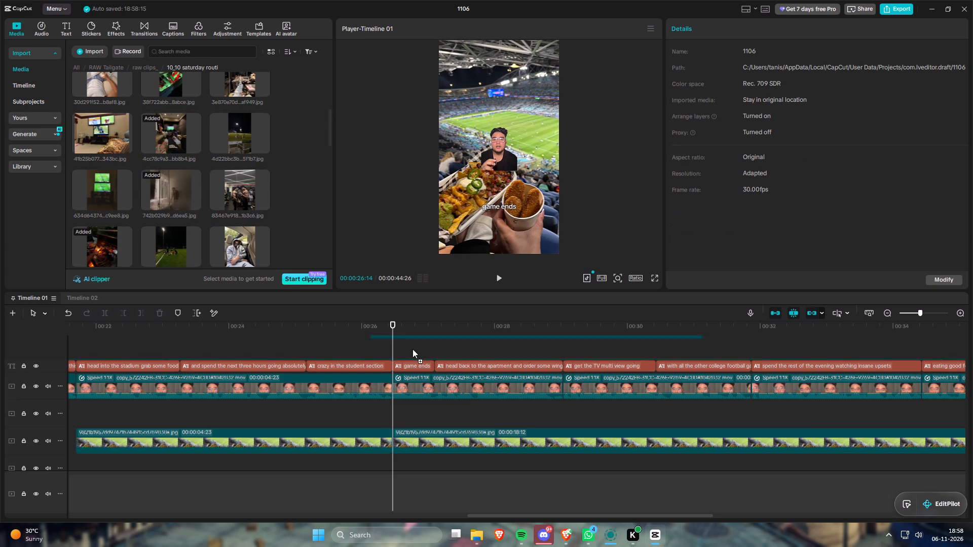
drag(413, 349, 496, 437)
click(512, 368)
Split the car passenger photo at 00:00:29:01, where "get the TV multi view going" starts, and replace the second part with the multi-TV football photo.
drag(529, 334, 566, 336)
click(579, 434)
key(s)
alt+scroll(516, 404, down, 3)
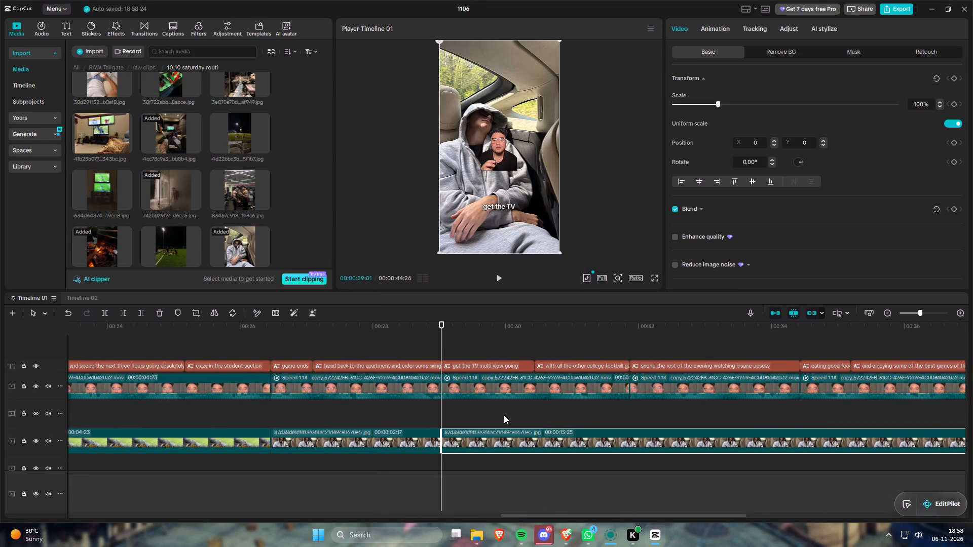
drag(97, 130, 404, 423)
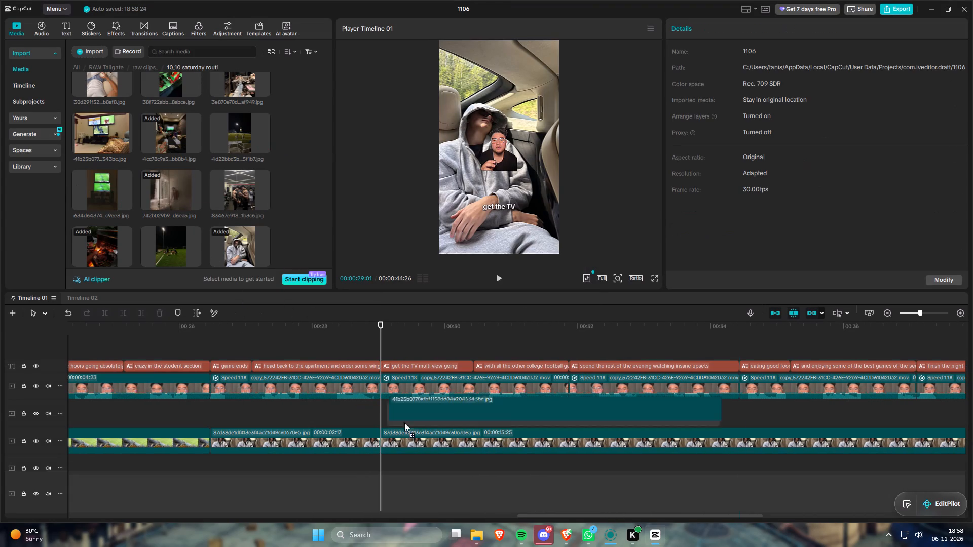
drag(404, 423, 432, 446)
click(515, 369)
Split the multi-TV photo at 00:00:31:26, where "spend the rest of the evening" starts, and replace the second part with the friends-around-the-sofa photo.
alt+scroll(446, 410, down, 2)
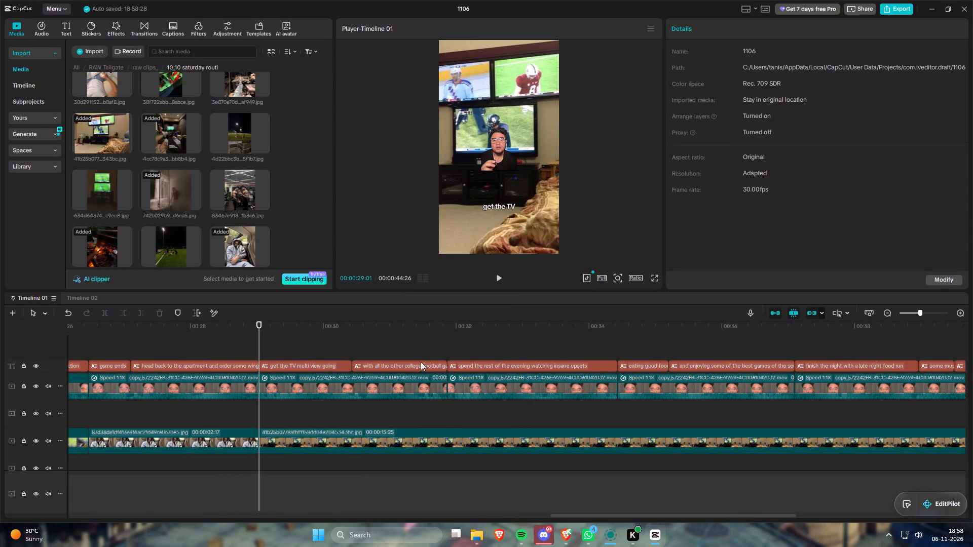
drag(402, 331, 447, 338)
click(479, 447)
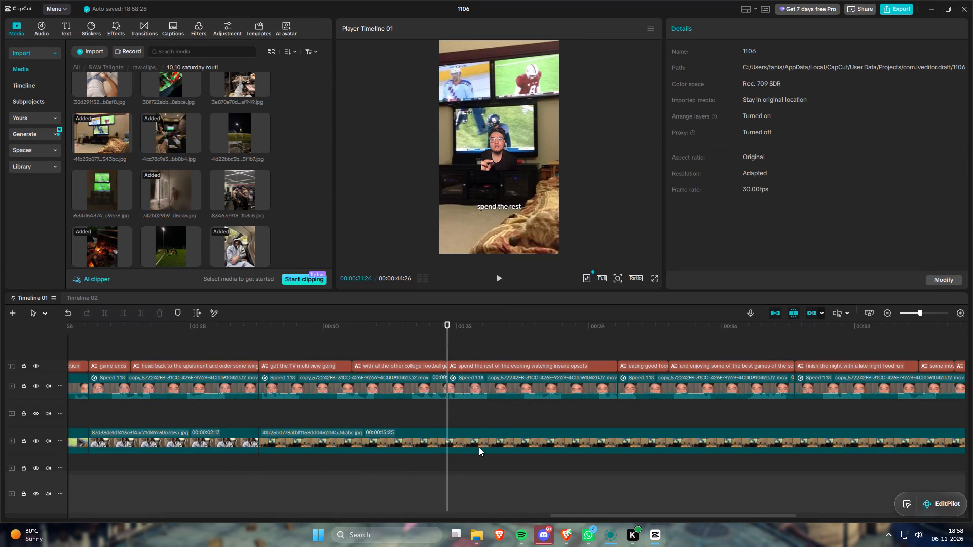
key(s)
alt+scroll(471, 412, down, 2)
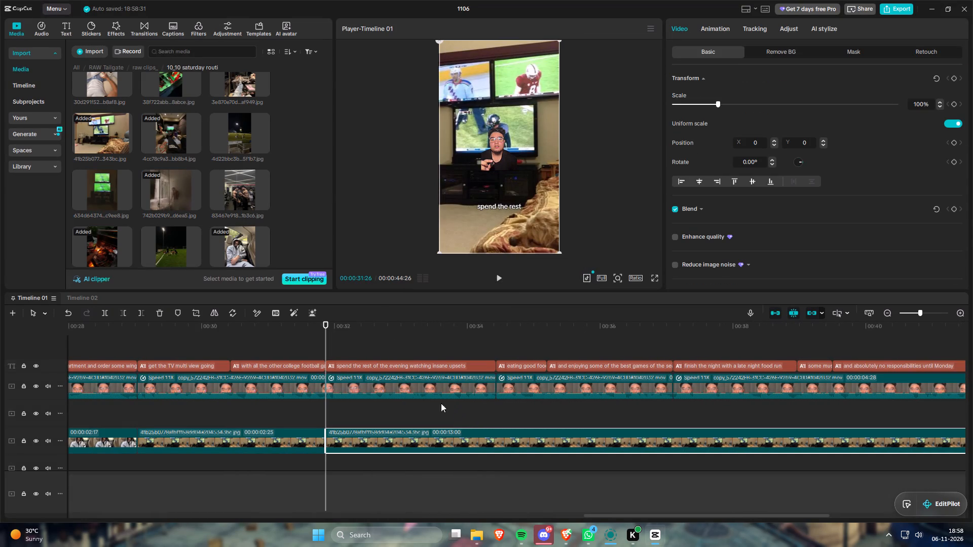
scroll(257, 168, down, 1)
scroll(166, 208, down, 1)
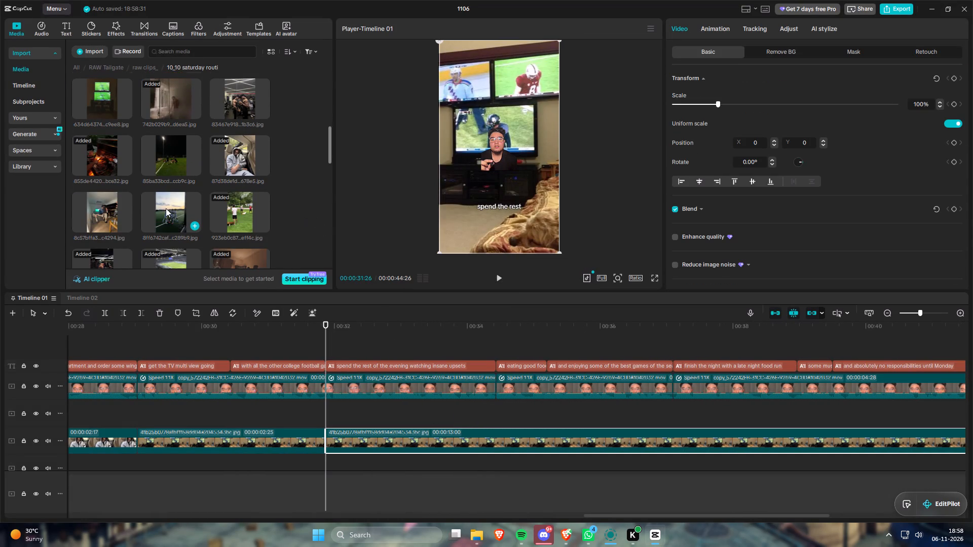
scroll(167, 198, down, 1)
click(100, 164)
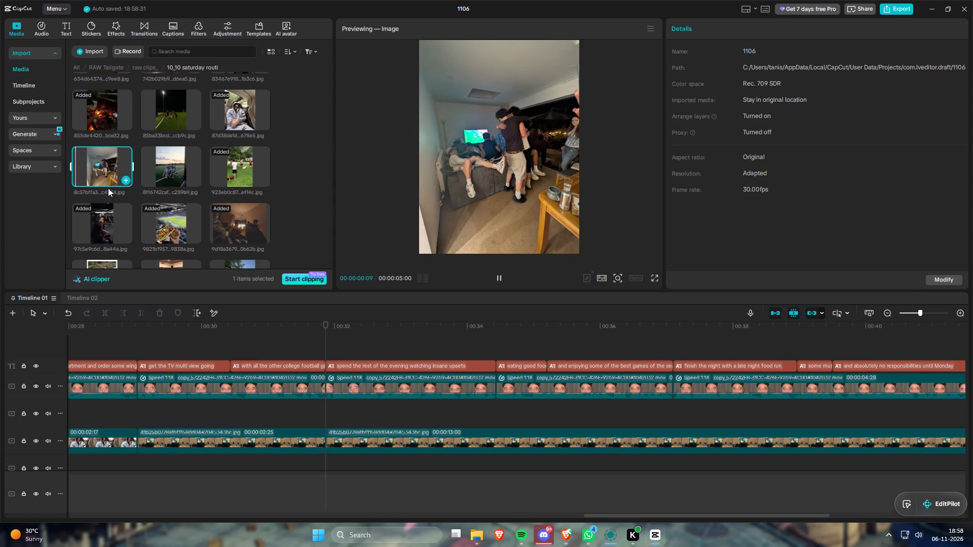
drag(109, 163, 429, 440)
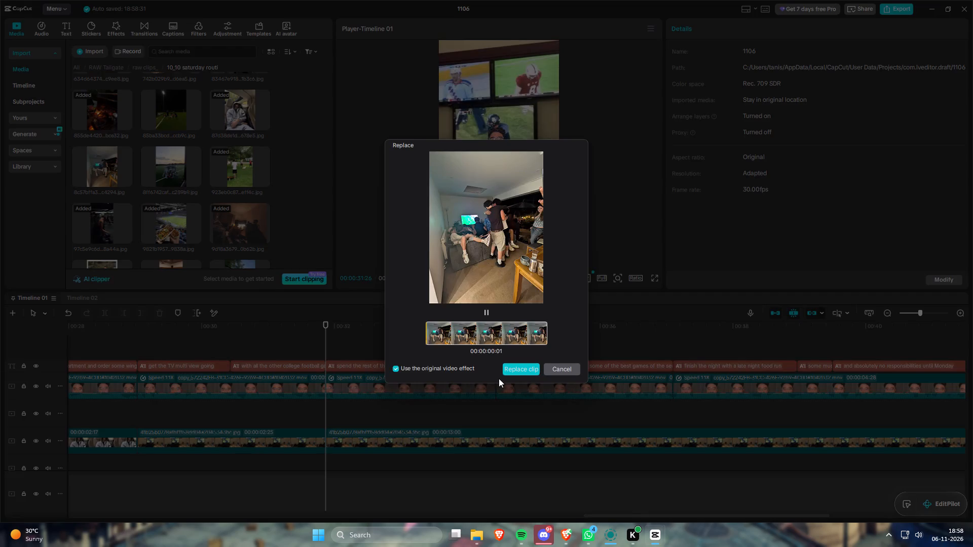
click(515, 368)
Split the friends-around-the-sofa photo at 00:00:34:13, where "eating good food" starts, and replace the second part with the food trays and cola photo.
click(497, 331)
click(532, 447)
key(s)
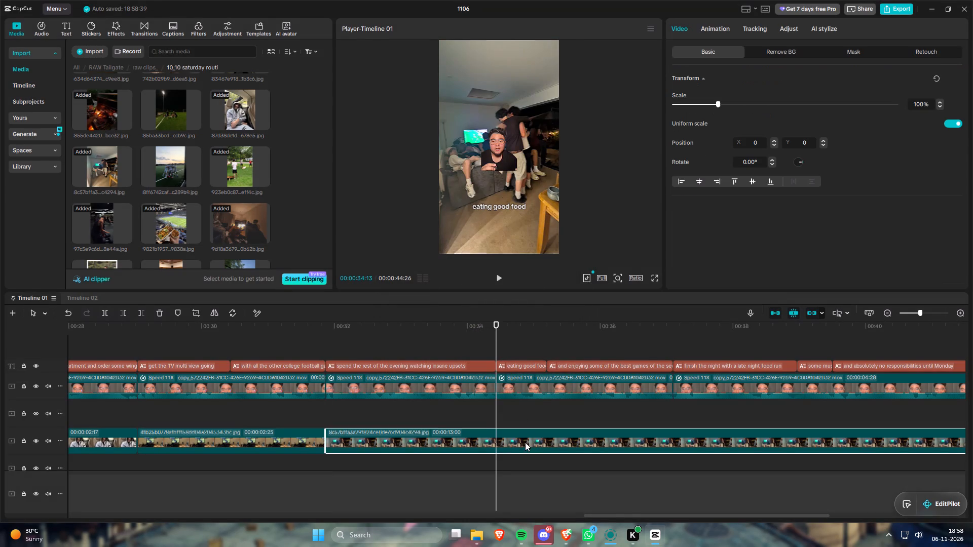
alt+scroll(467, 404, down, 3)
scroll(273, 226, down, 2)
drag(159, 242, 177, 250)
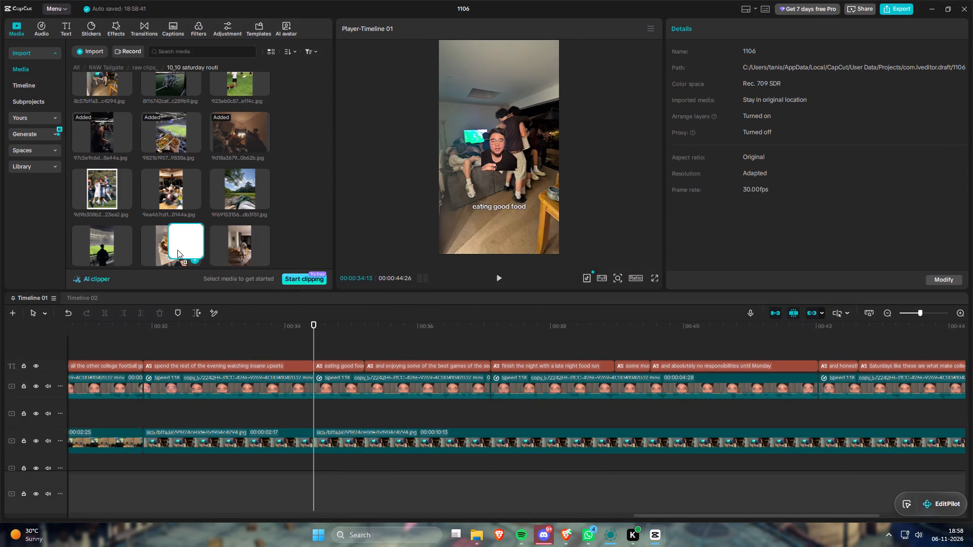
drag(177, 250, 169, 239)
scroll(180, 223, down, 3)
drag(237, 220, 244, 230)
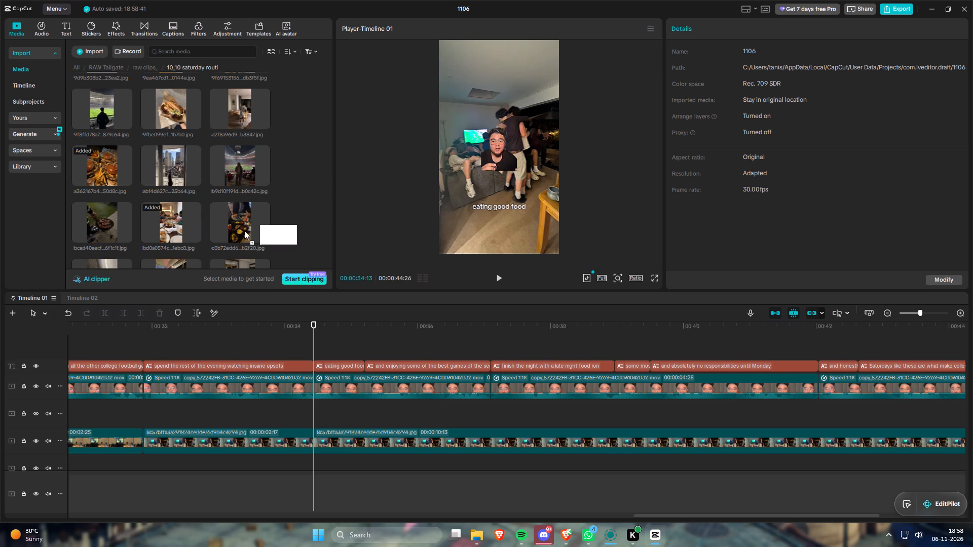
drag(244, 230, 373, 437)
click(514, 374)
Split the food trays photo at 00:00:37:03, where the "finish the night with a late night food run" caption starts.
drag(476, 328, 484, 330)
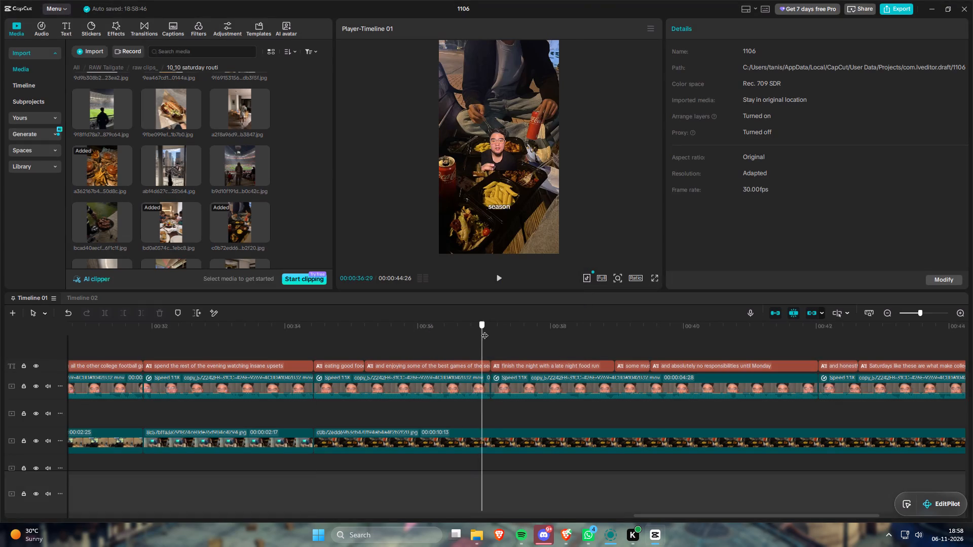
drag(484, 330, 491, 332)
click(542, 440)
key(s)
alt+scroll(491, 404, down, 3)
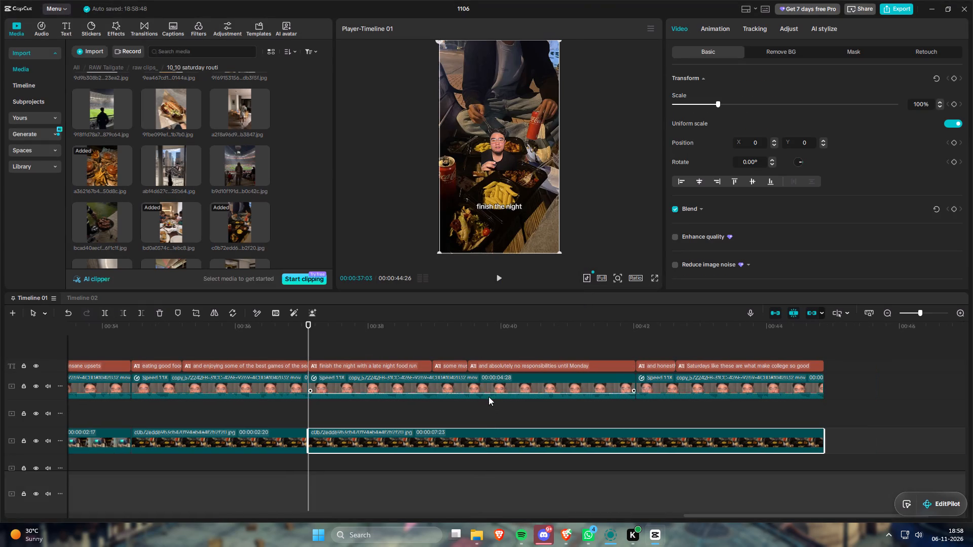
Replace the photo segment under the "finish the night with a late night food run" caption with the two-burgers photo.
scroll(275, 169, down, 2)
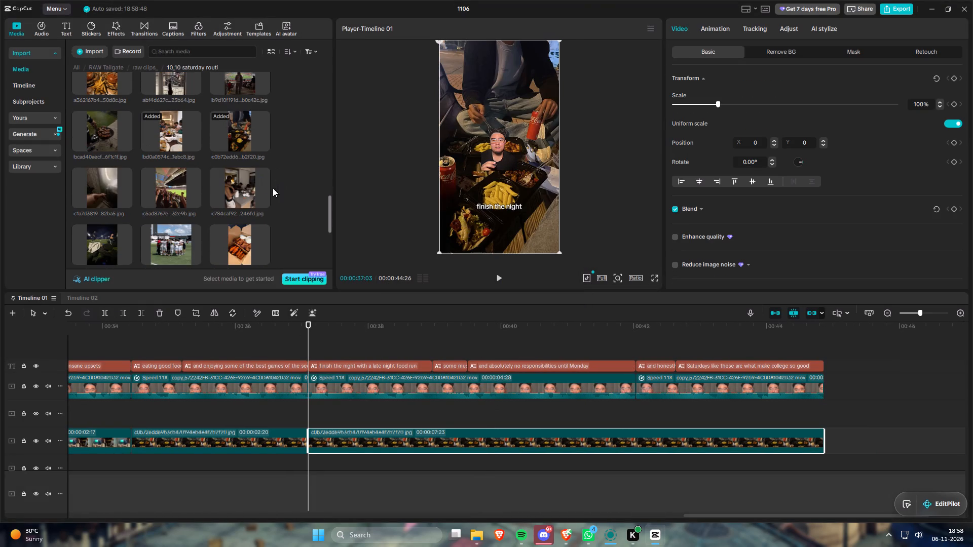
scroll(225, 192, down, 1)
drag(241, 255, 269, 283)
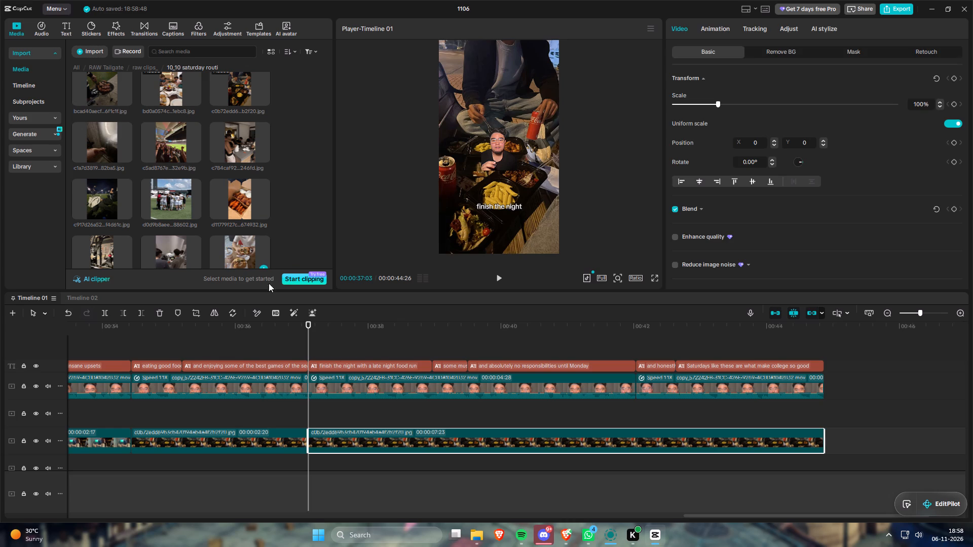
drag(269, 283, 396, 443)
click(515, 369)
Split the burgers photo at 00:00:42:01, where "and honestly" starts, and replace the second part with the pink-lit stadium photo.
drag(434, 327, 543, 346)
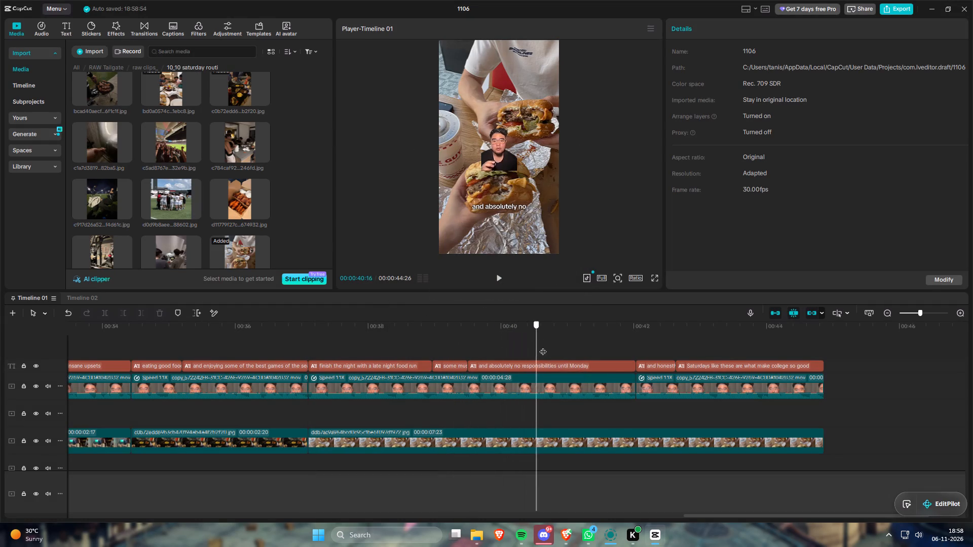
drag(543, 346, 638, 361)
click(669, 444)
key(s)
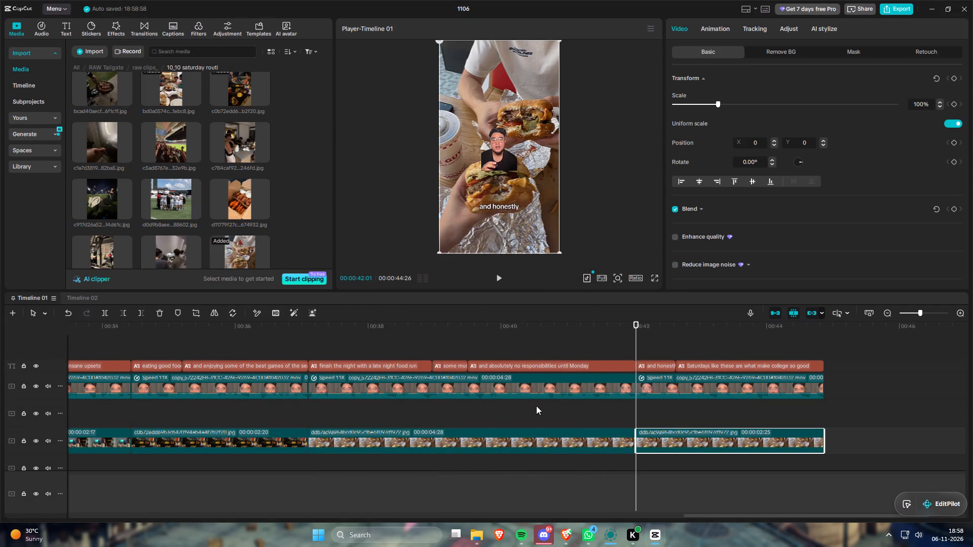
alt+scroll(536, 406, down, 1)
scroll(266, 190, down, 2)
click(236, 221)
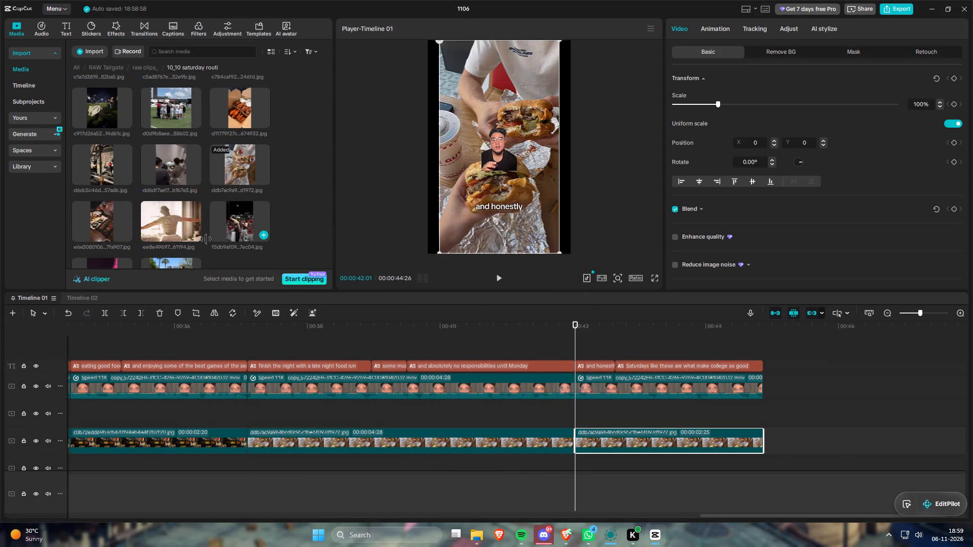
scroll(129, 206, down, 1)
click(96, 236)
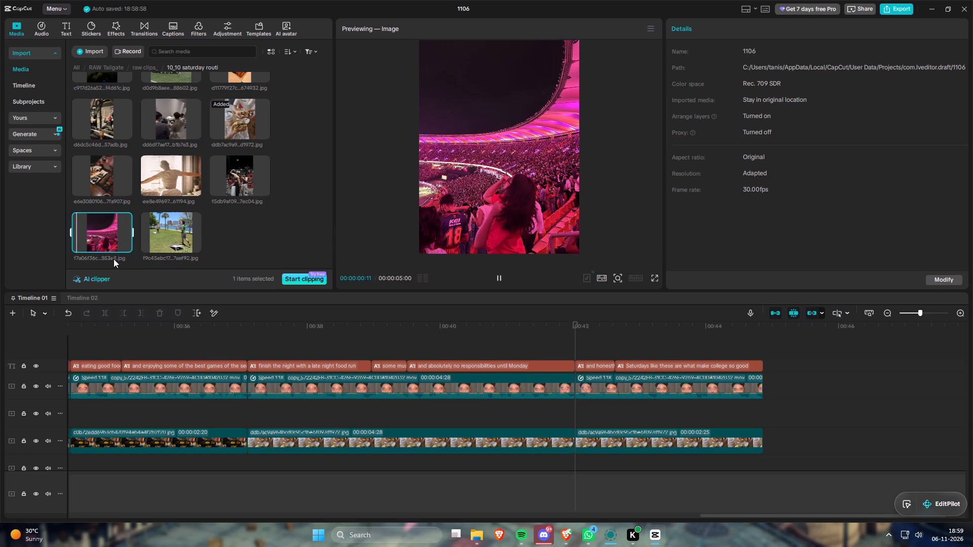
drag(98, 228, 582, 445)
click(608, 438)
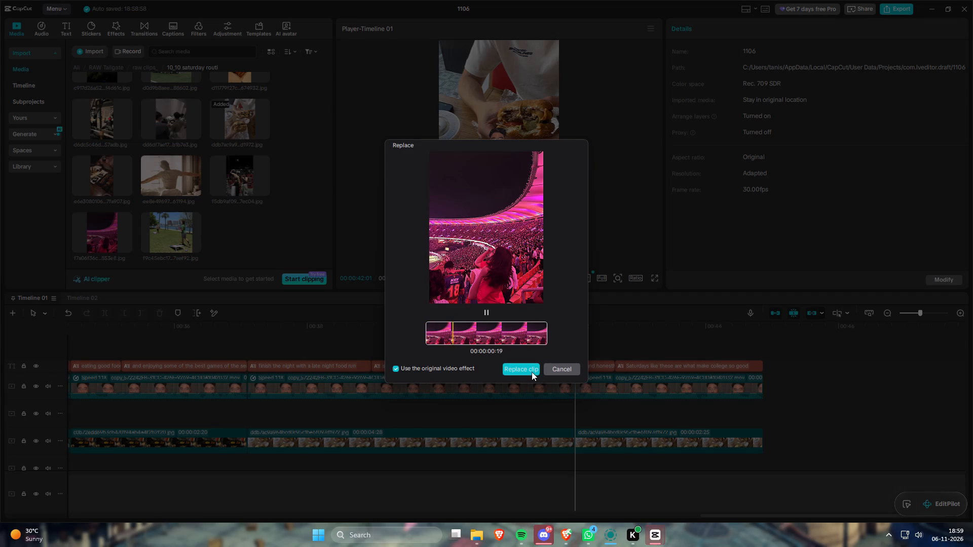
click(532, 372)
Split the burgers photo and talking head at 00:00:39:15, where "and absolutely no responsibilities" starts, and replace the photo's second part with the waterfront cornhole photo.
drag(443, 325, 401, 325)
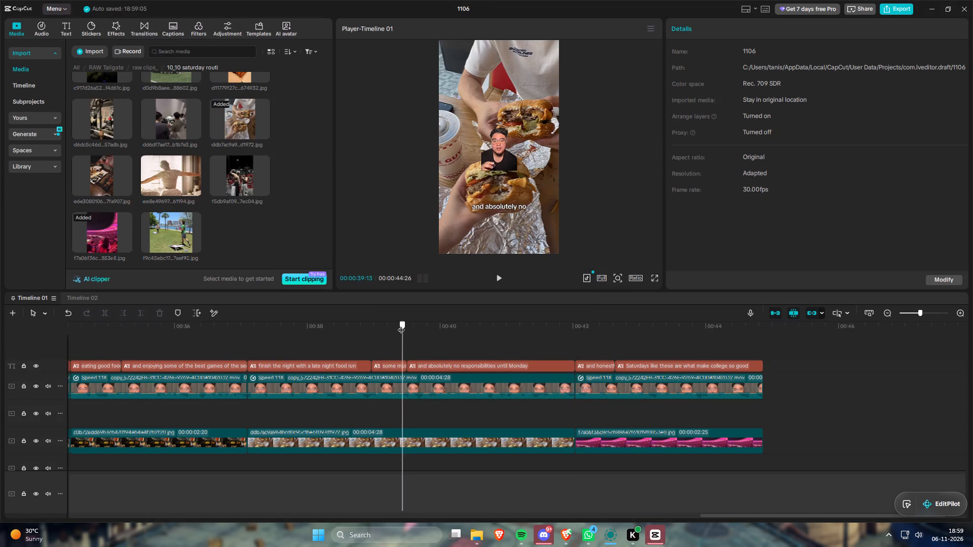
drag(401, 325, 406, 327)
drag(485, 470, 440, 392)
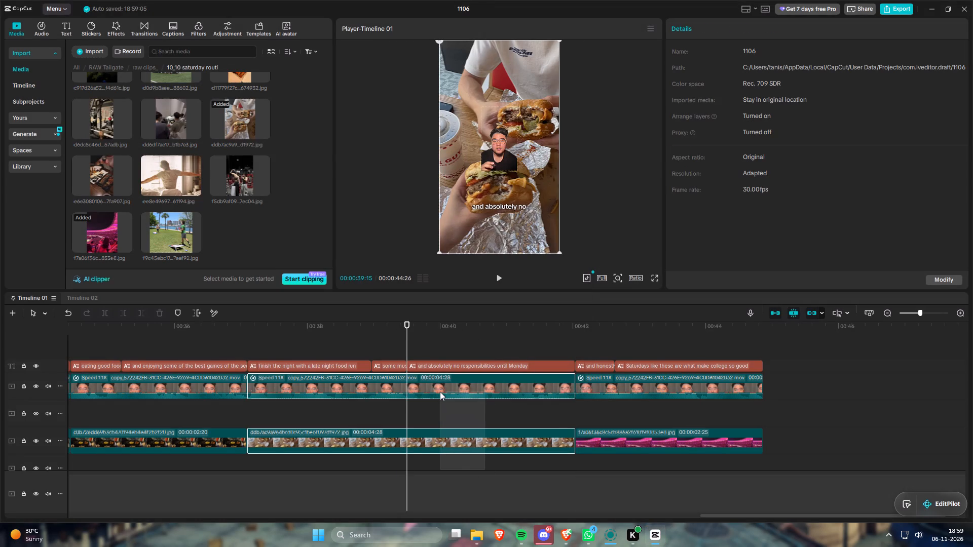
key(s)
drag(178, 226, 448, 443)
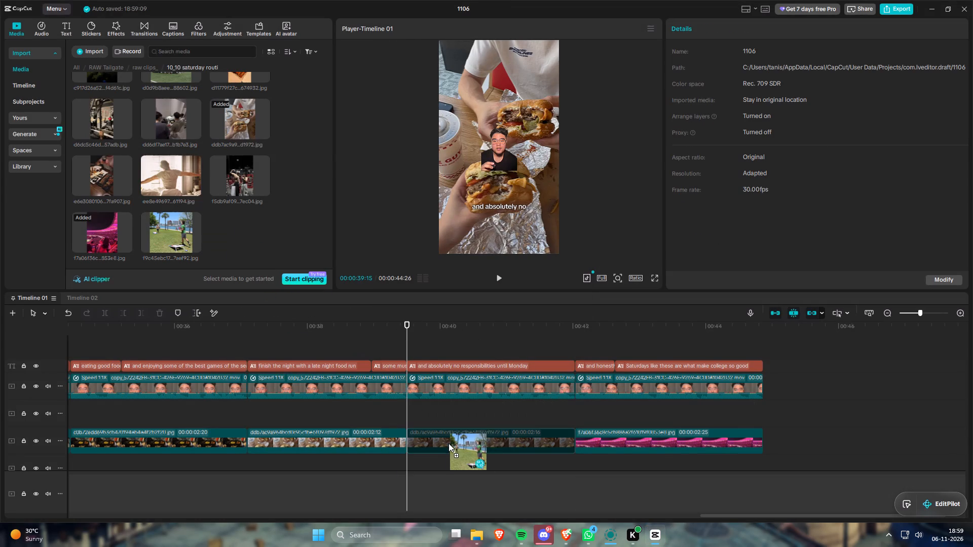
drag(448, 443, 459, 449)
click(514, 370)
drag(512, 411, 526, 418)
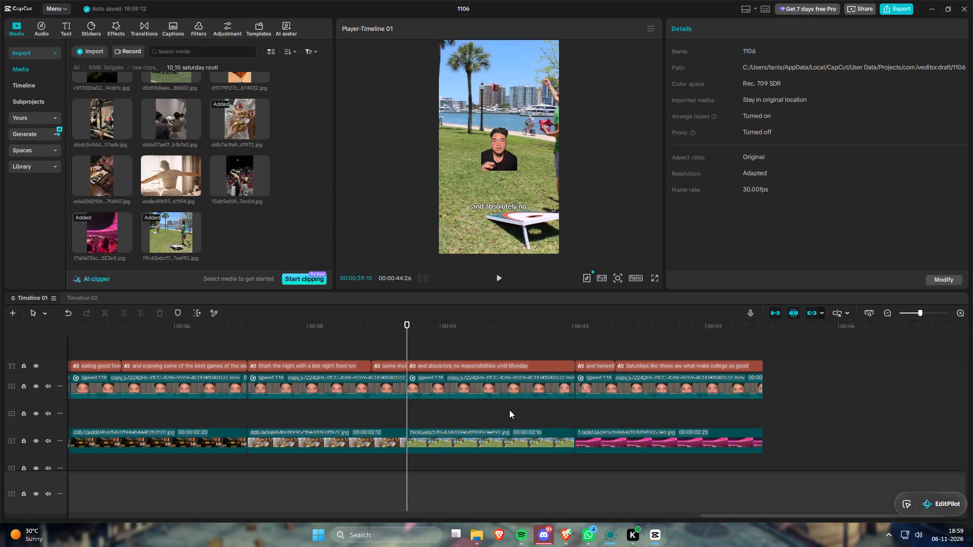
Review the captions over the timeline's empty photo gap and preview the three screen recordings in the demo vid folder.
key(shift+z)
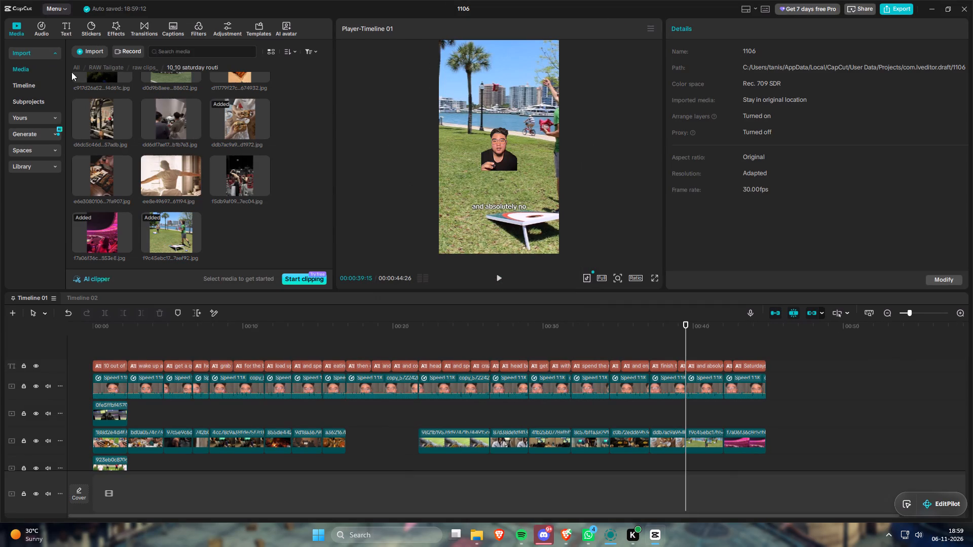
click(100, 64)
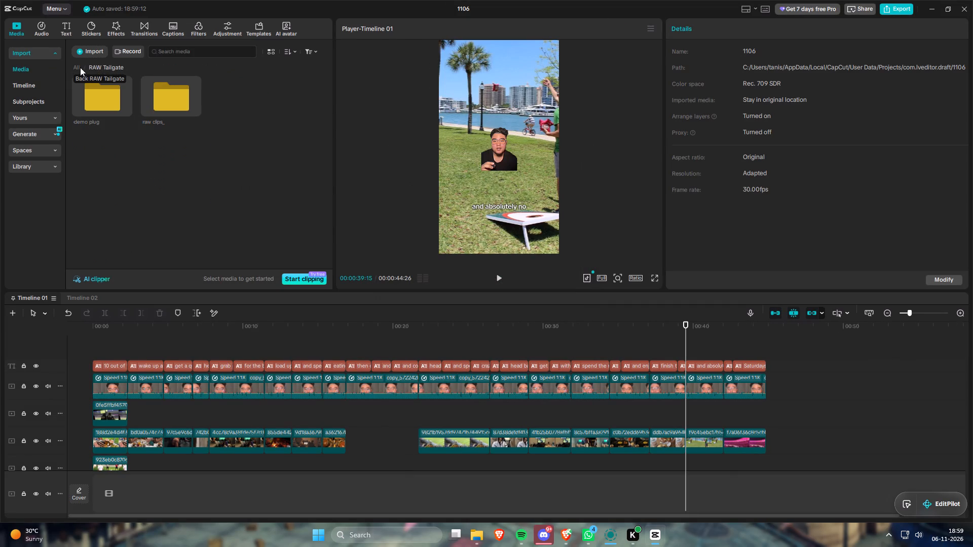
double_click(99, 96)
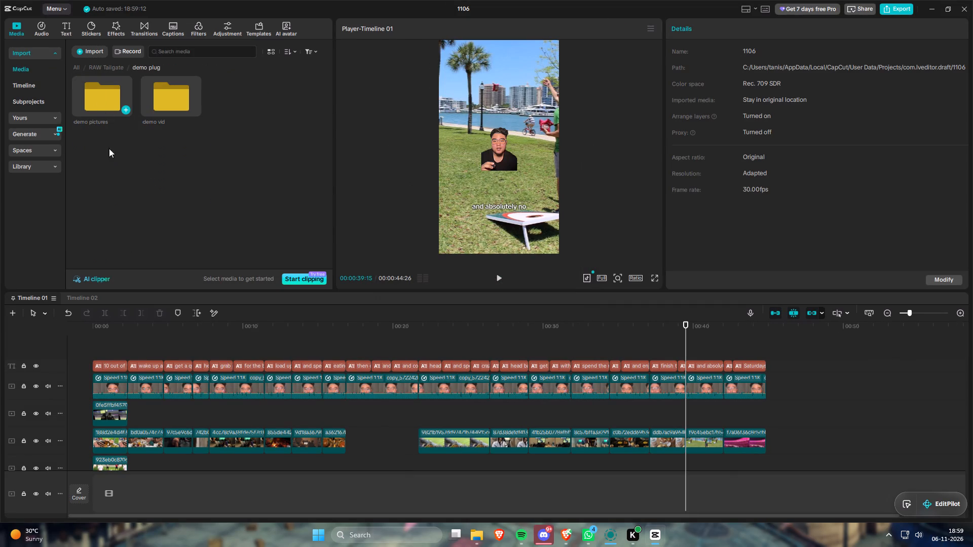
double_click(152, 101)
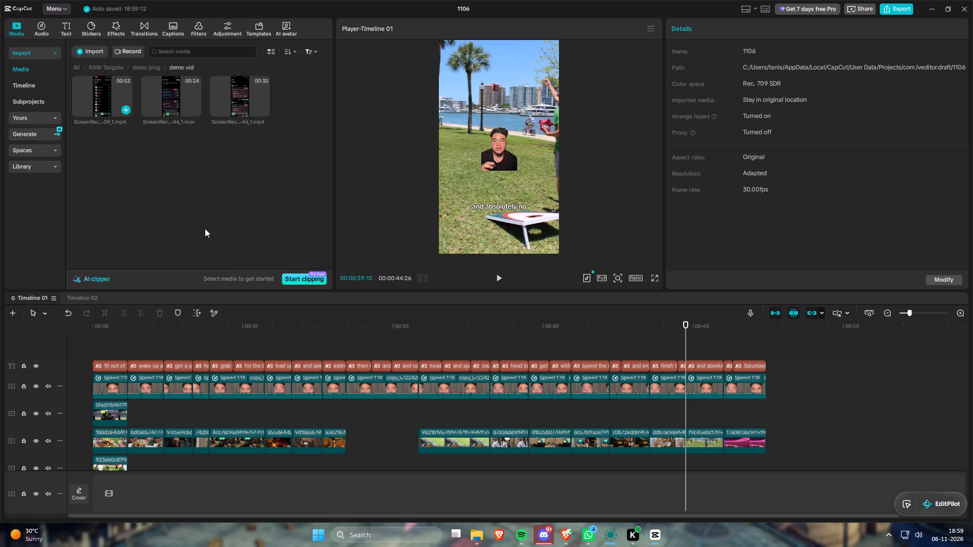
click(347, 320)
drag(348, 323, 352, 325)
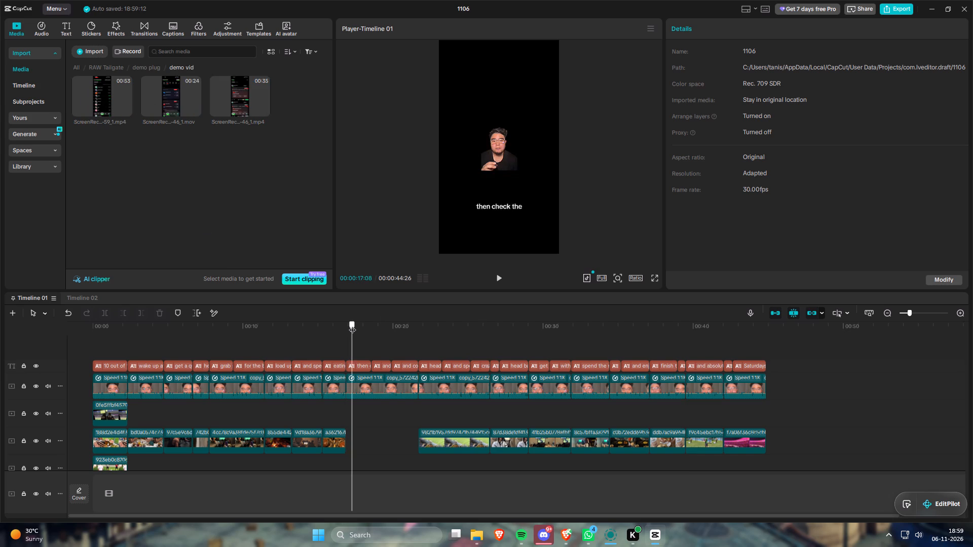
drag(352, 325, 387, 332)
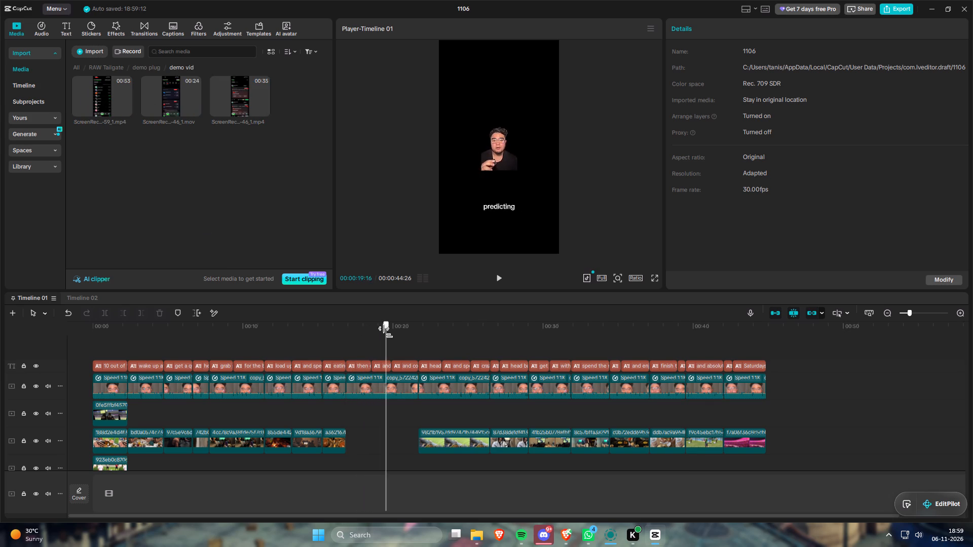
drag(387, 332, 365, 334)
click(93, 96)
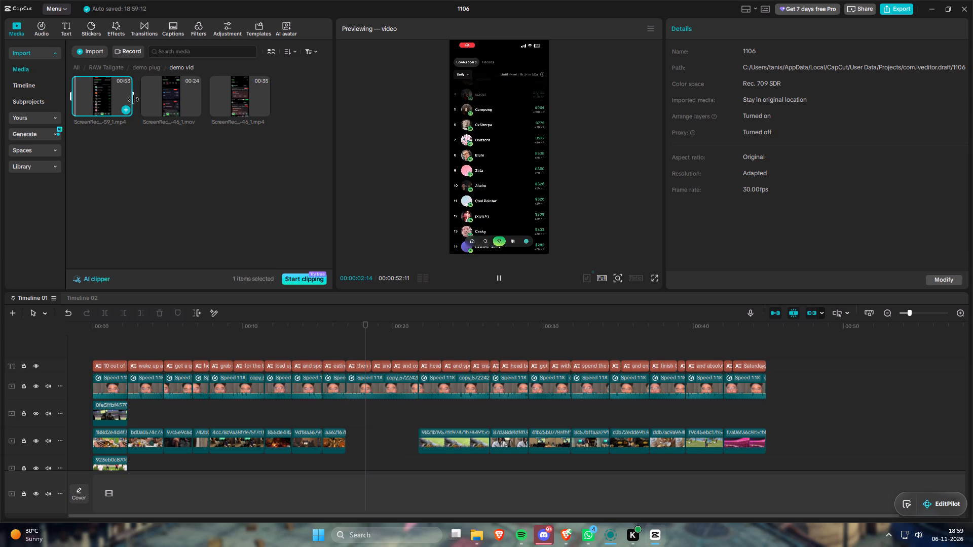
click(156, 97)
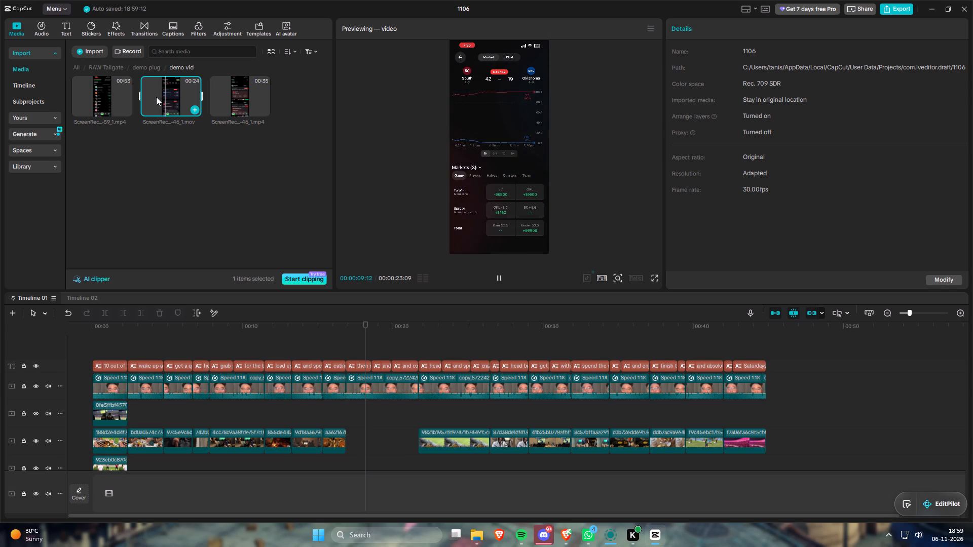
click(242, 94)
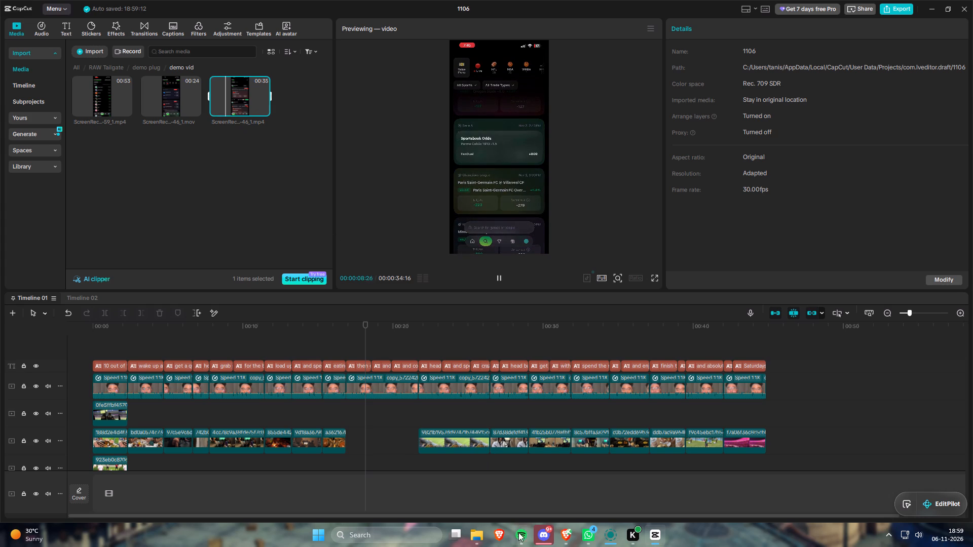
click(539, 507)
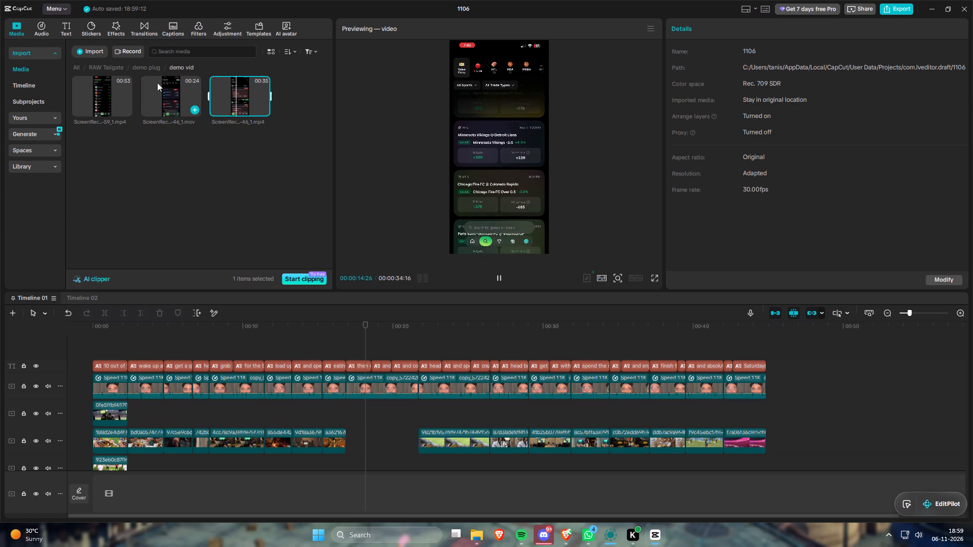
Preview the three app screenshots in the demo pictures folder.
click(145, 72)
click(141, 65)
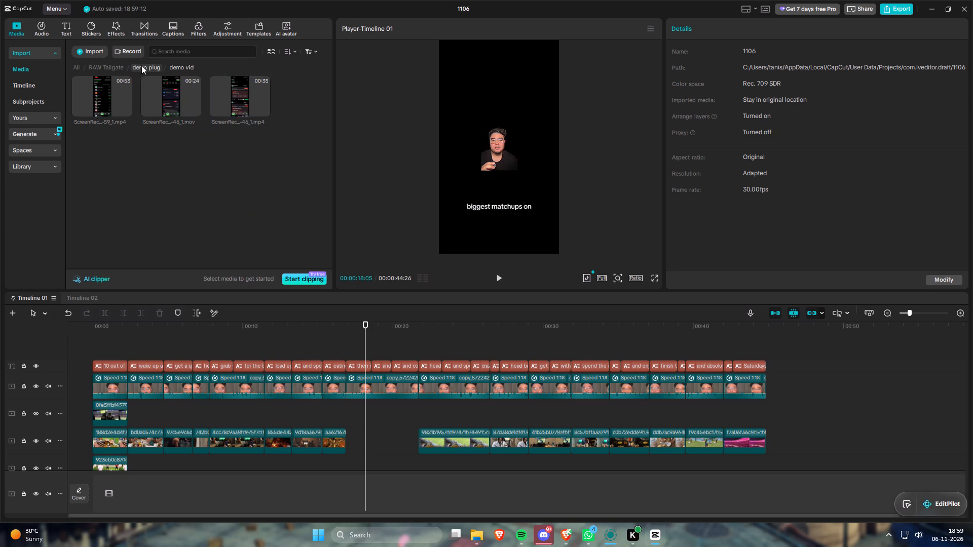
double_click(108, 106)
click(107, 102)
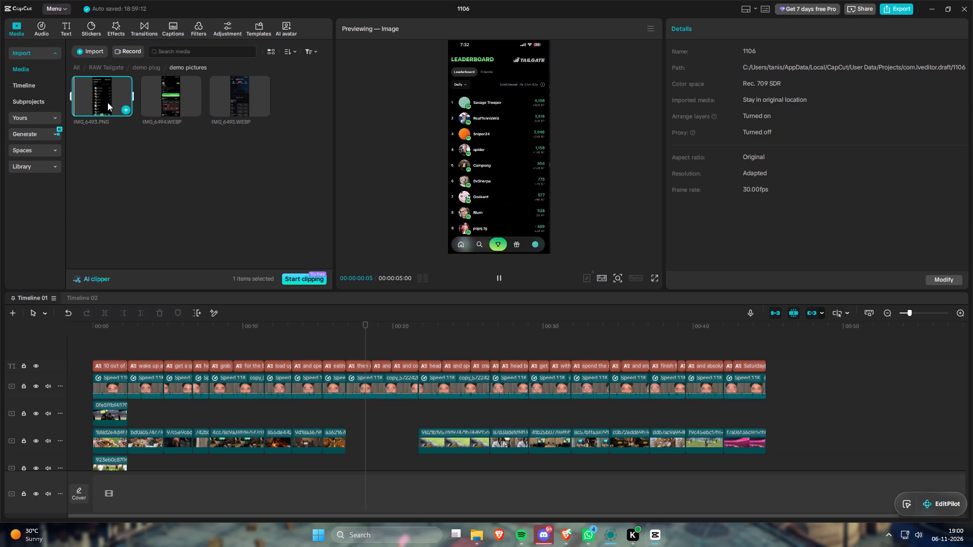
click(163, 96)
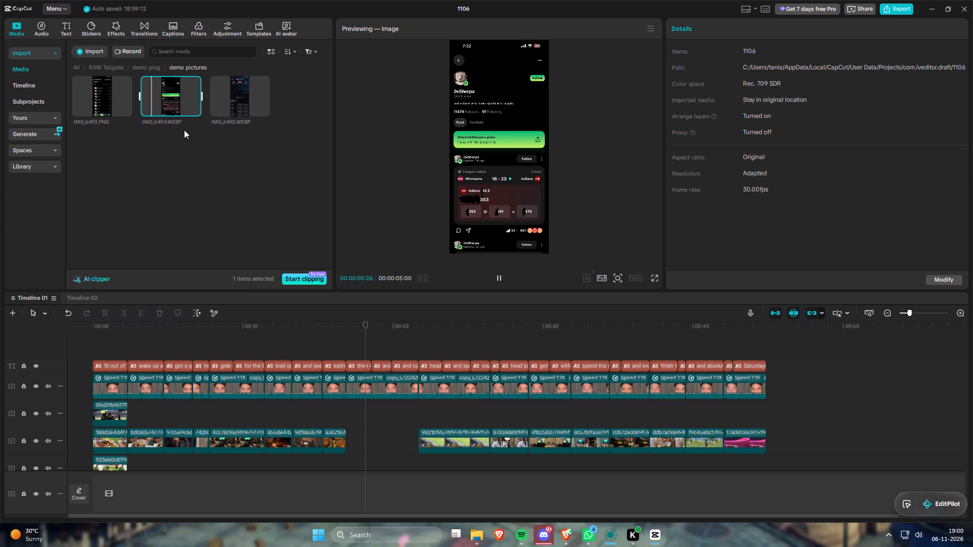
click(222, 95)
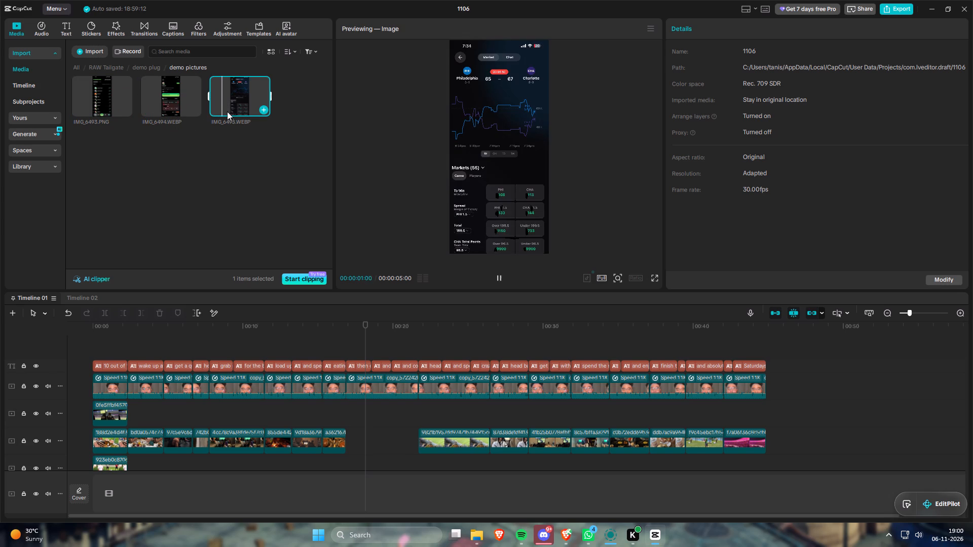
Add the 24-second screen recording from the demo vid folder under the talking head, starting where the "then check the" caption begins.
click(140, 68)
double_click(177, 104)
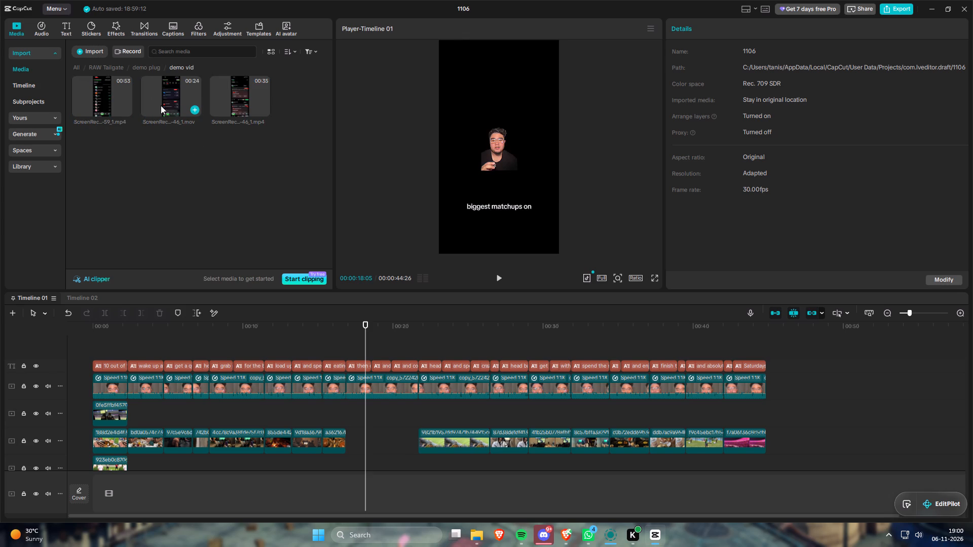
click(162, 102)
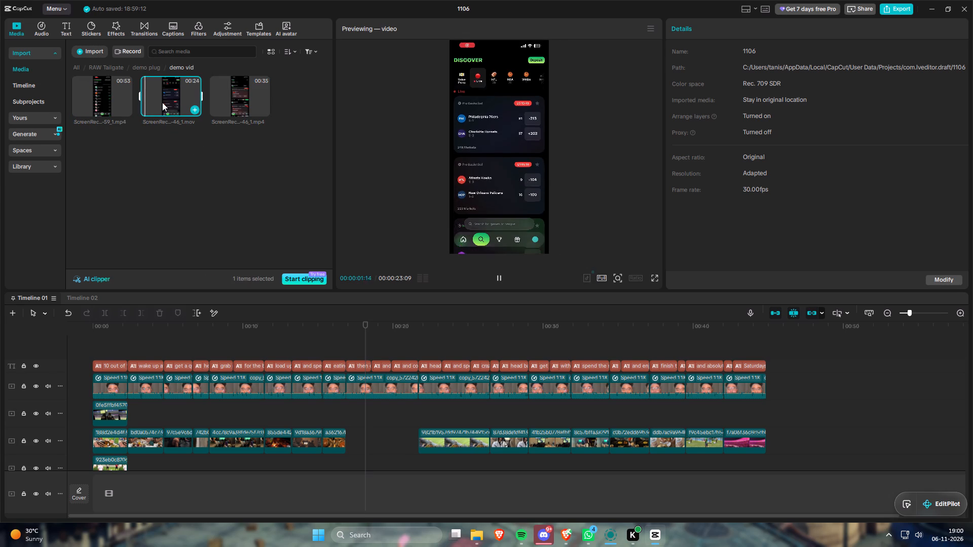
drag(162, 102, 345, 414)
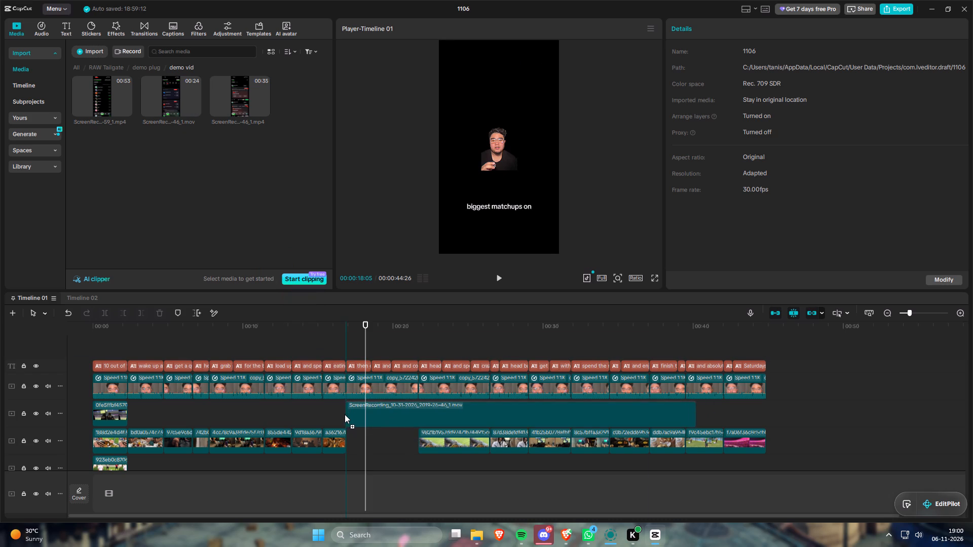
drag(345, 414, 346, 415)
Set the screen recording's playback speed to 2x.
click(463, 419)
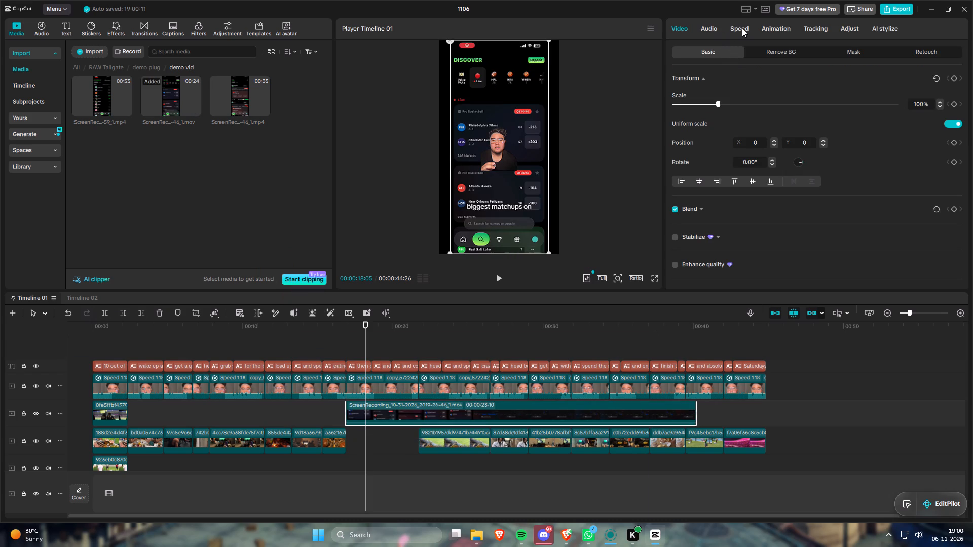
click(740, 28)
click(933, 91)
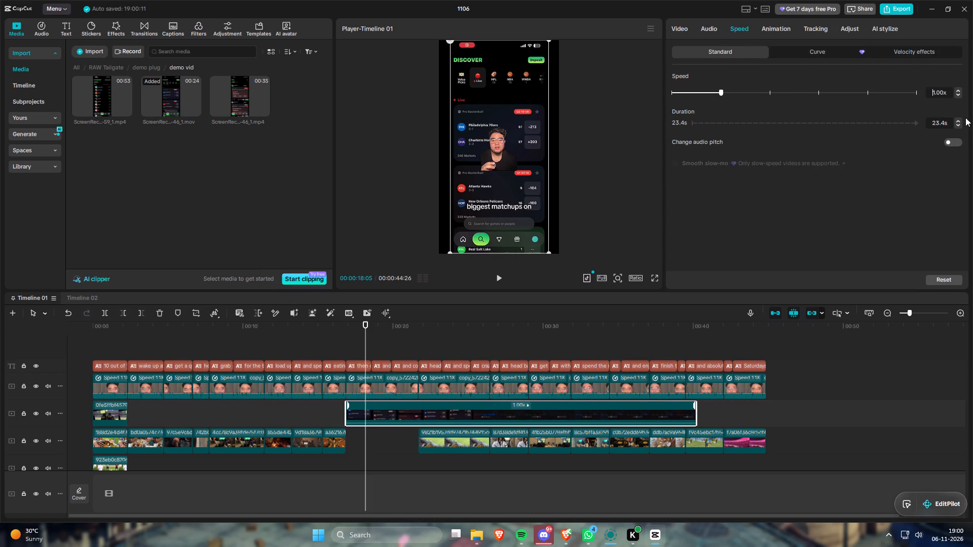
key(Right)
key(BackSpace)
key(2)
key(BackSpace)
key(BackSpace)
key(BackSpace)
key(BackSpace)
key(BackSpace)
key(BackSpace)
key(BackSpace)
key(BackSpace)
key(BackSpace)
key(2)
key(Return)
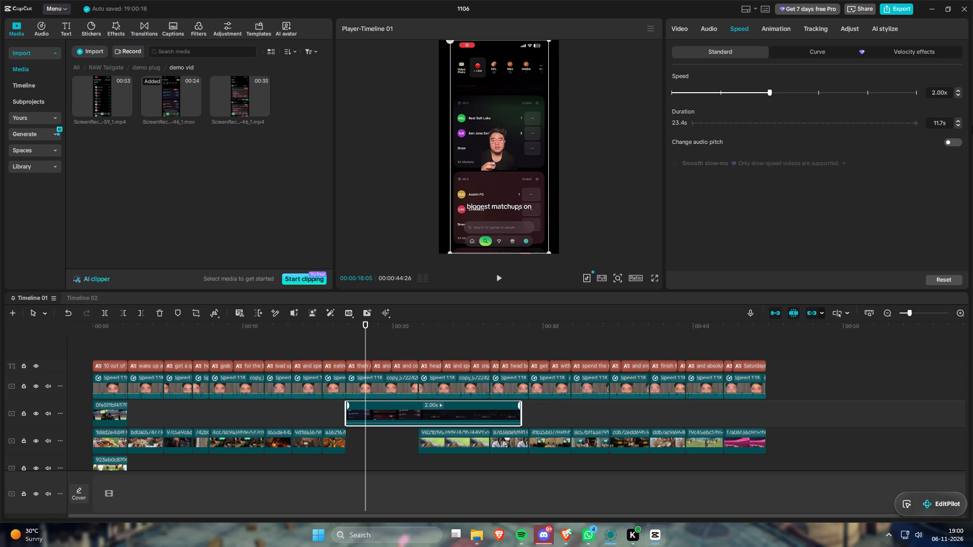
Trim about 2.5 seconds off the screen recording's beginning and move it back to start at the "then check the" caption.
drag(375, 326, 388, 329)
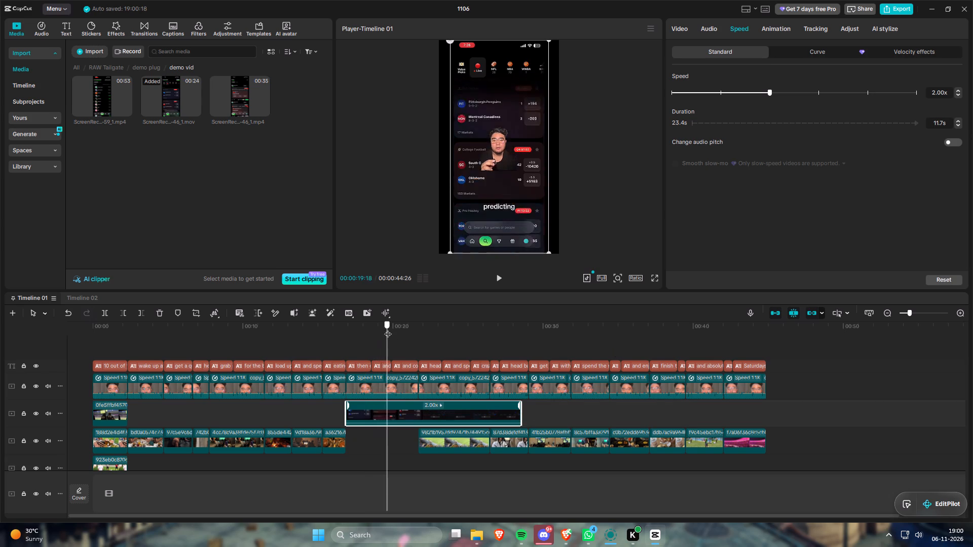
drag(388, 329, 388, 332)
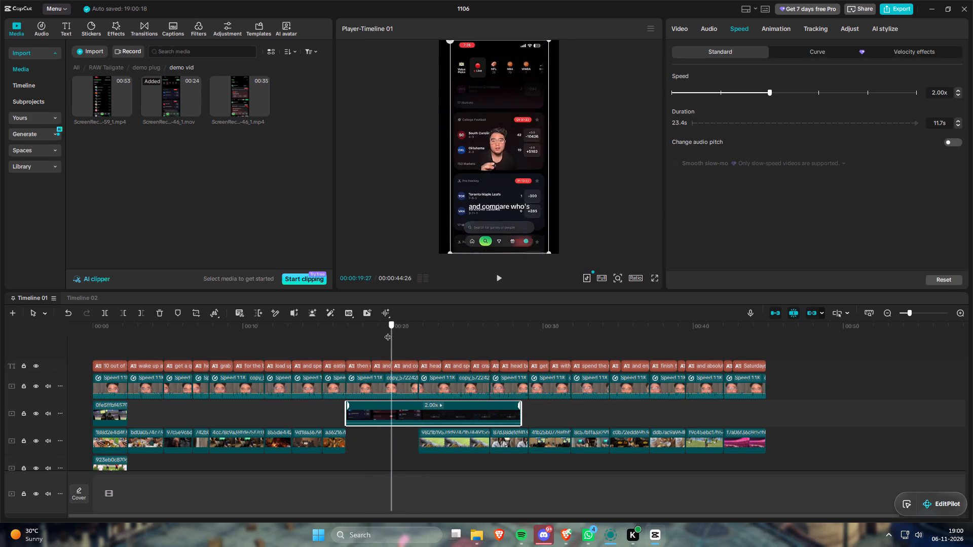
drag(388, 332, 384, 332)
key(q)
drag(413, 413, 390, 414)
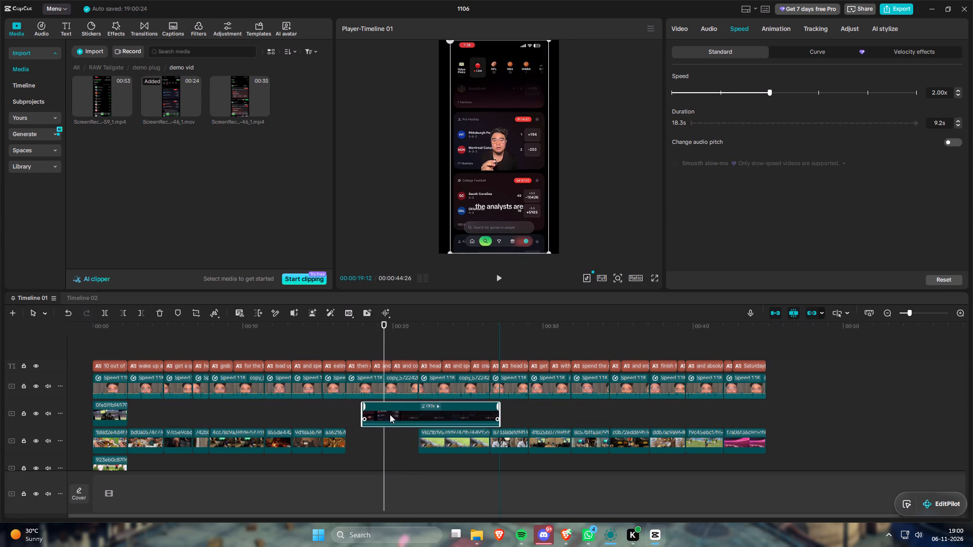
drag(390, 414, 376, 416)
Trim the screen recording's end to where the "head into the" caption begins and place it in the gap on the photo track.
drag(360, 324, 352, 327)
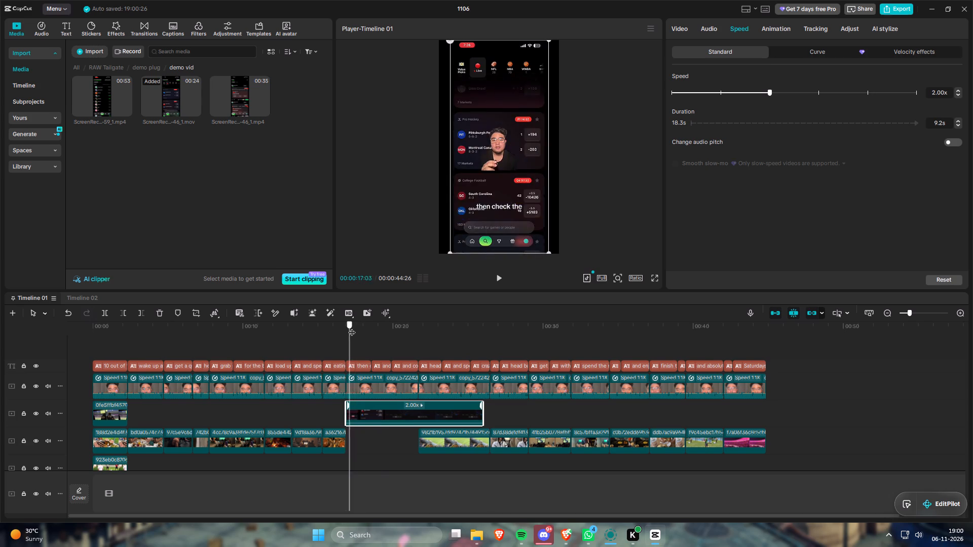
drag(352, 327, 410, 337)
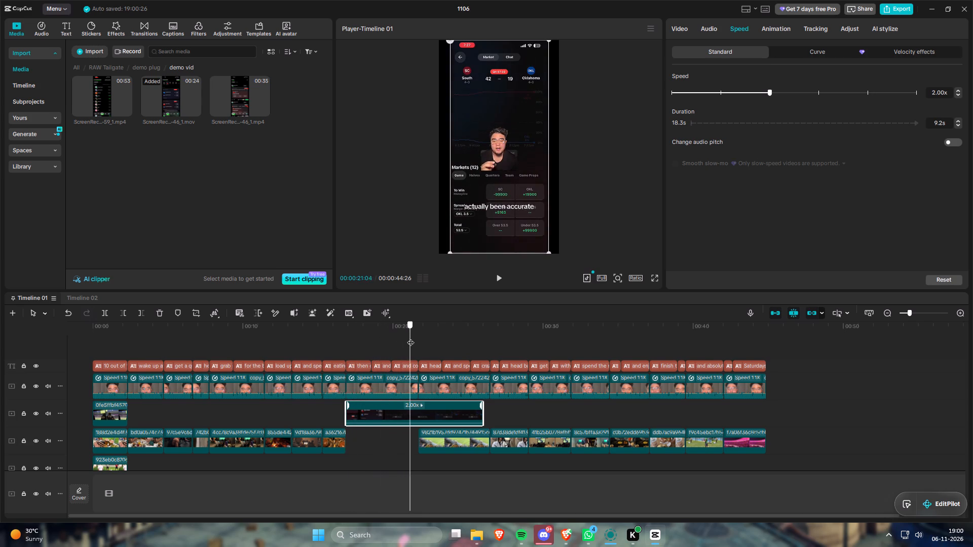
drag(410, 337, 419, 339)
key(w)
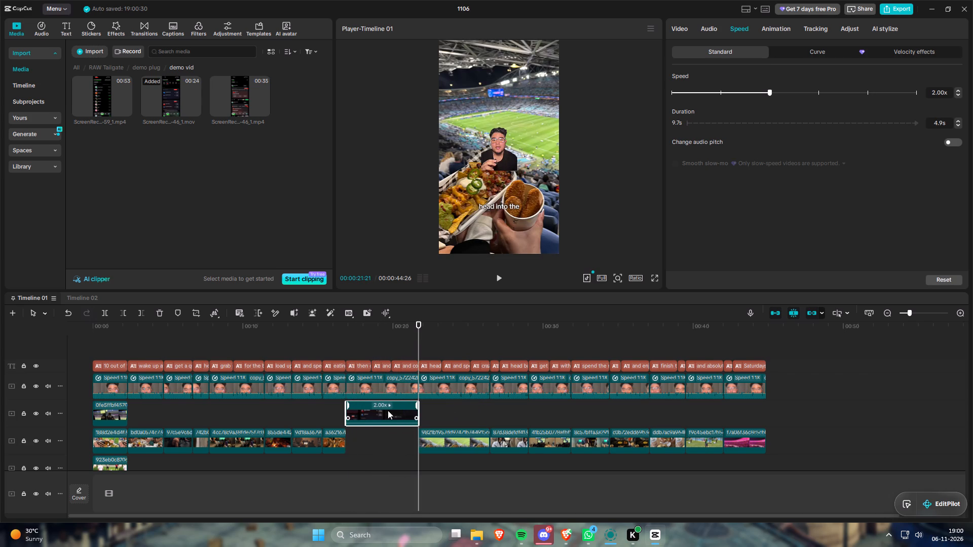
drag(388, 410, 388, 430)
Scale the screen recording to 125% and play back the section to check it.
drag(373, 331, 362, 329)
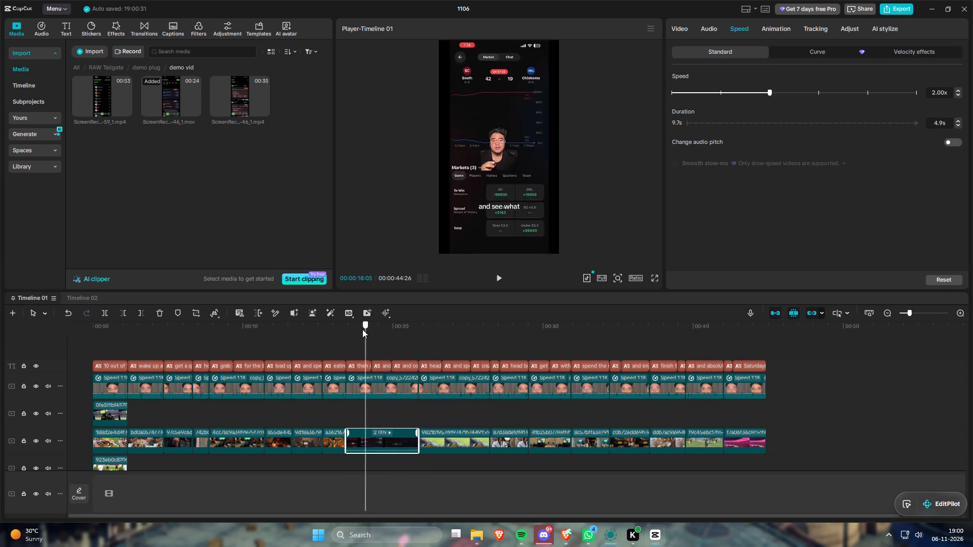
drag(362, 329, 355, 328)
click(385, 413)
click(391, 436)
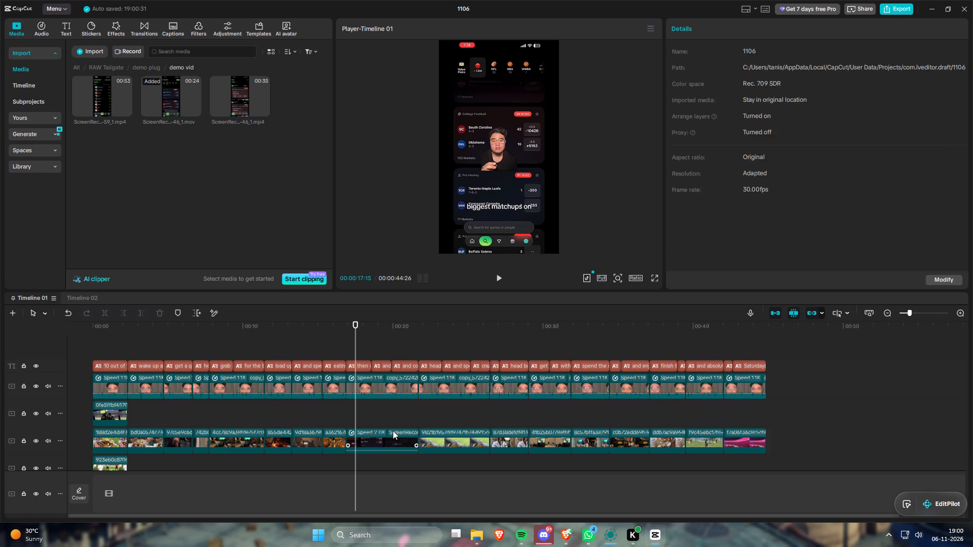
drag(917, 104, 930, 105)
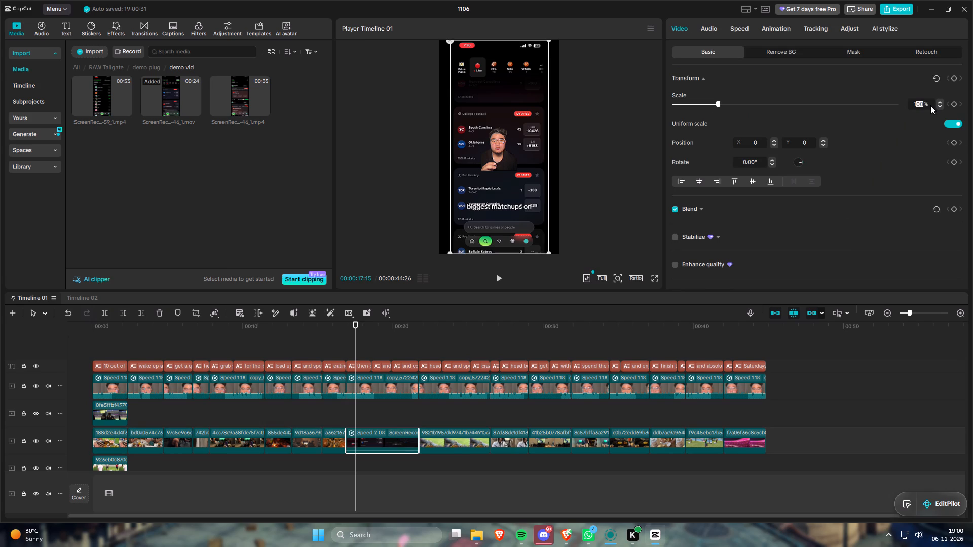
text(25)
key(Return)
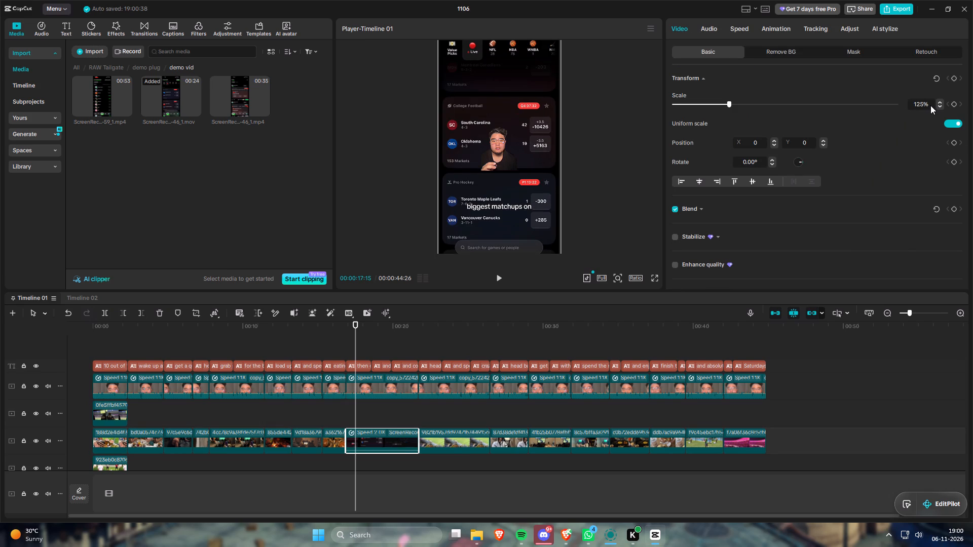
drag(439, 403, 447, 407)
key(space)
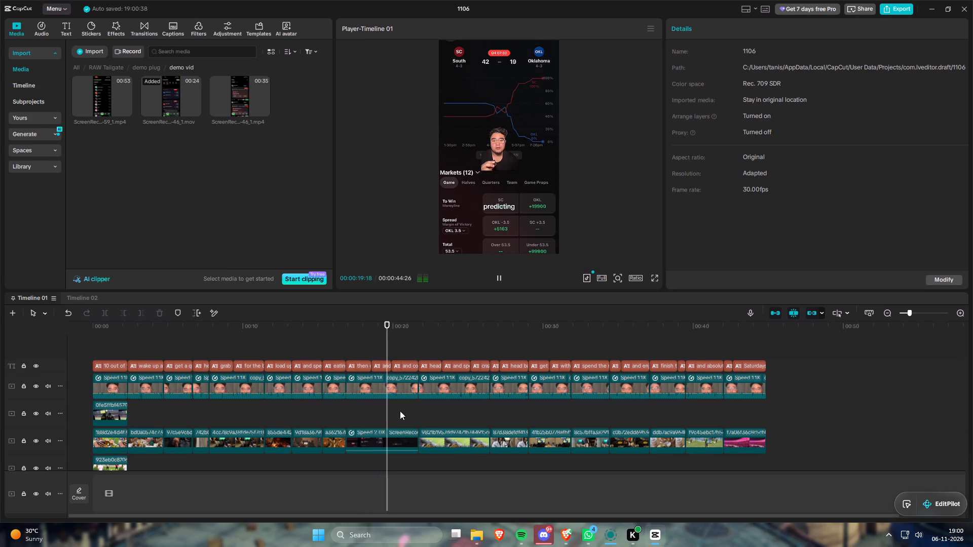
key(space)
Set the X position of the second and third talking-head clips, under the "wake up" and "get a" captions, to 550.
drag(145, 416, 177, 393)
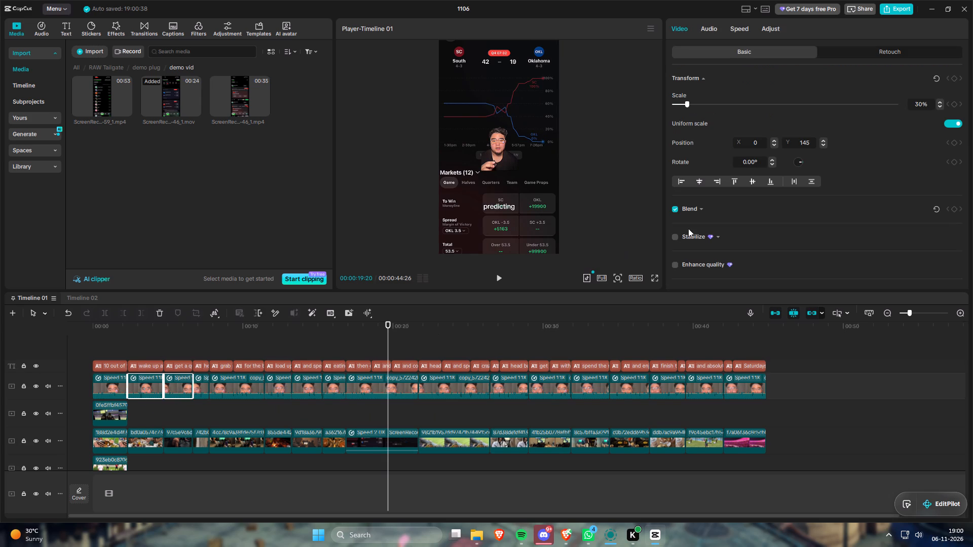
click(749, 144)
key(5)
key(5)
Set the Y position of the third to fifth talking-head clips, from the "get a" through the "grab" caption, to 1000.
drag(181, 401, 237, 388)
drag(804, 143, 844, 162)
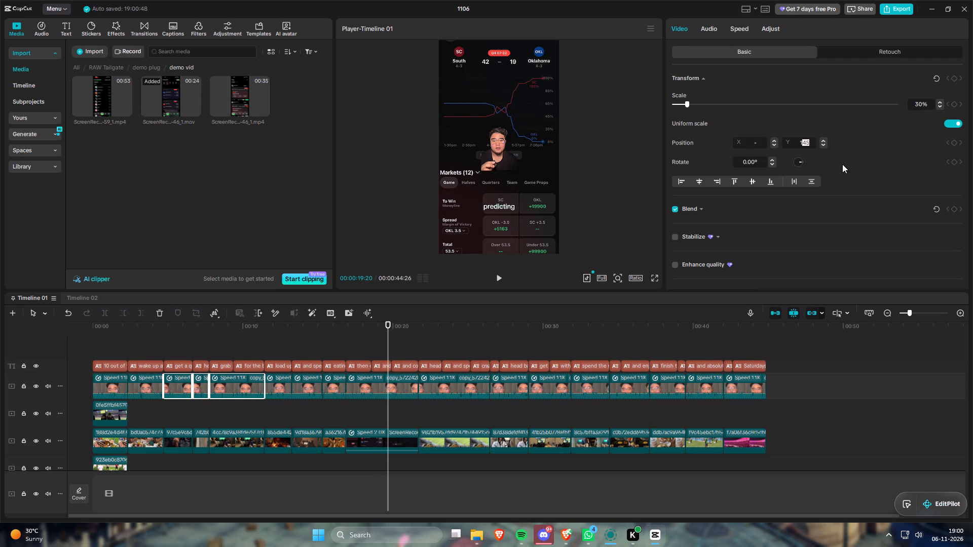
key(0)
key(0)
key(0)
Set the X position of the fifth and sixth talking-head clips, under the "grab" and "load up" captions, to -550.
drag(245, 410, 286, 382)
click(753, 145)
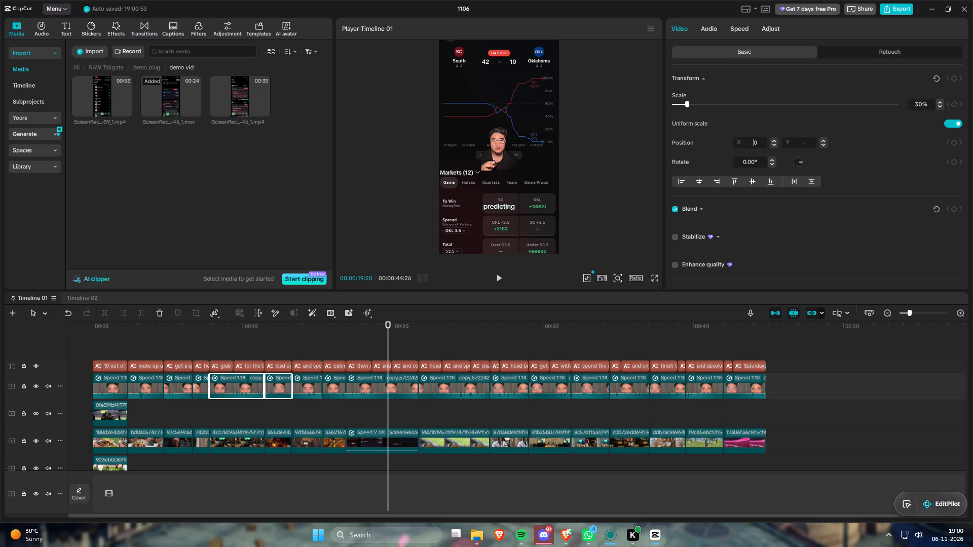
text(-55)
key(Return)
Set the X position of the eighth and ninth talking-head clips, starting at the "eating" and "then check the" captions, to 550.
drag(338, 412, 376, 395)
click(751, 143)
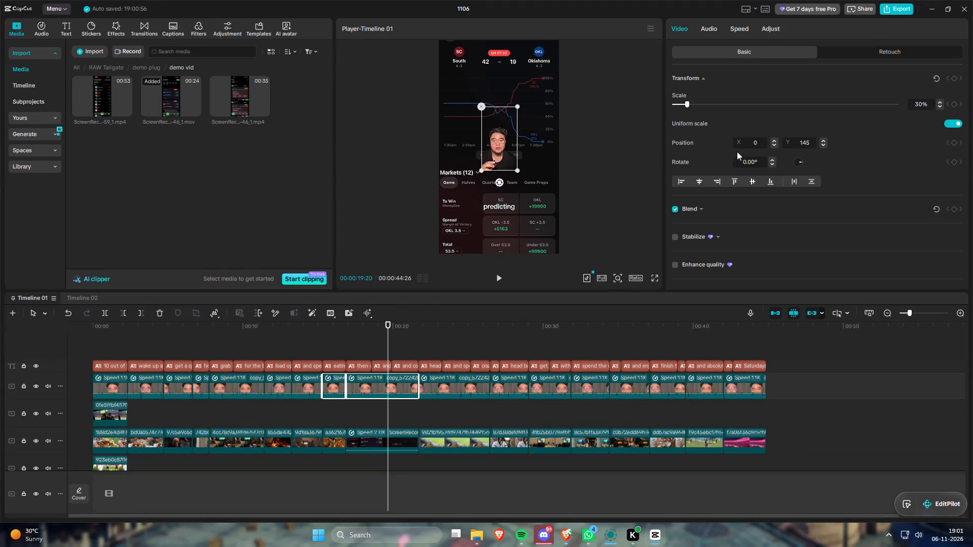
key(5)
key(5)
Set the Y position of the ninth to eleventh talking-head clips, starting with the one over the screen recording, to 1000.
drag(371, 411, 427, 400)
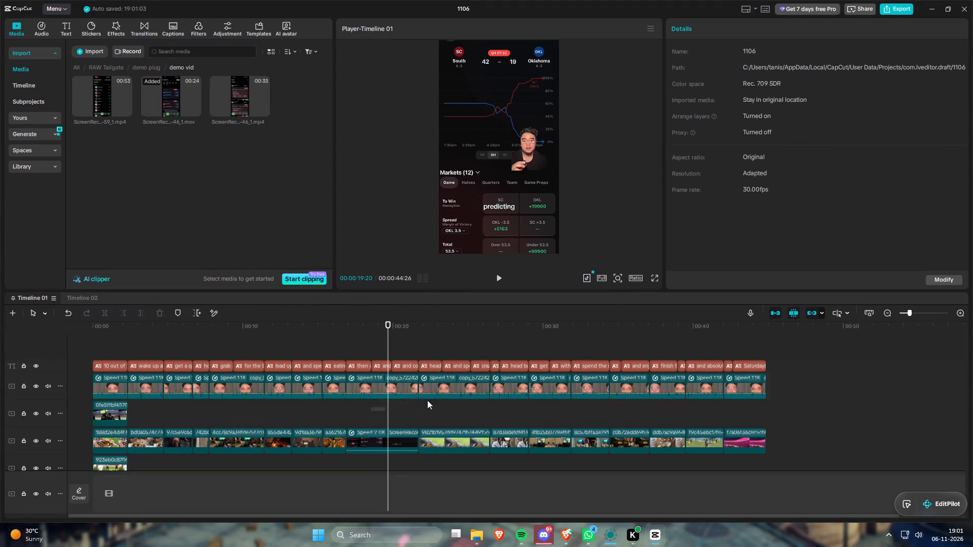
drag(427, 400, 510, 389)
drag(802, 141, 835, 162)
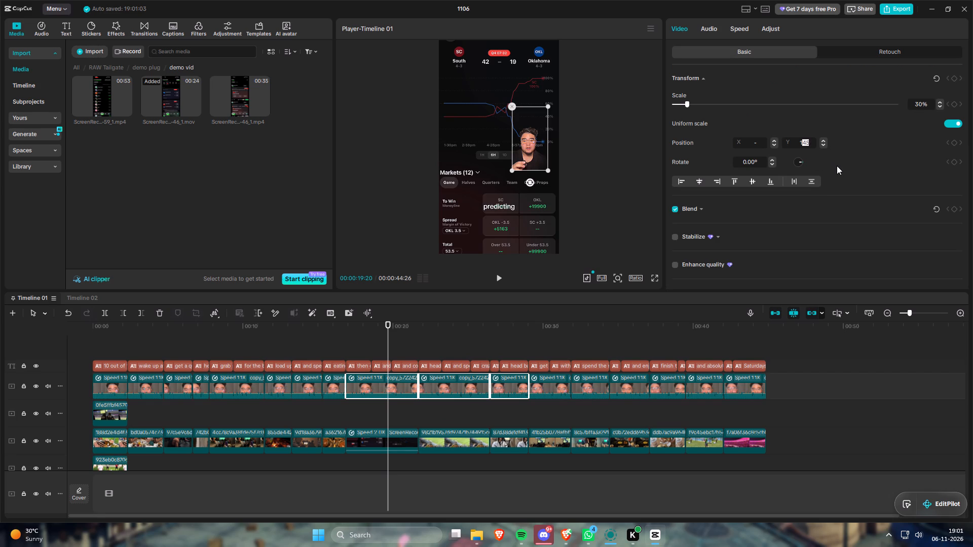
key(0)
key(0)
key(0)
Set the X position of the eleventh and twelfth talking-head clips, starting at the "head b" and "get" captions, to -550.
drag(510, 412, 547, 393)
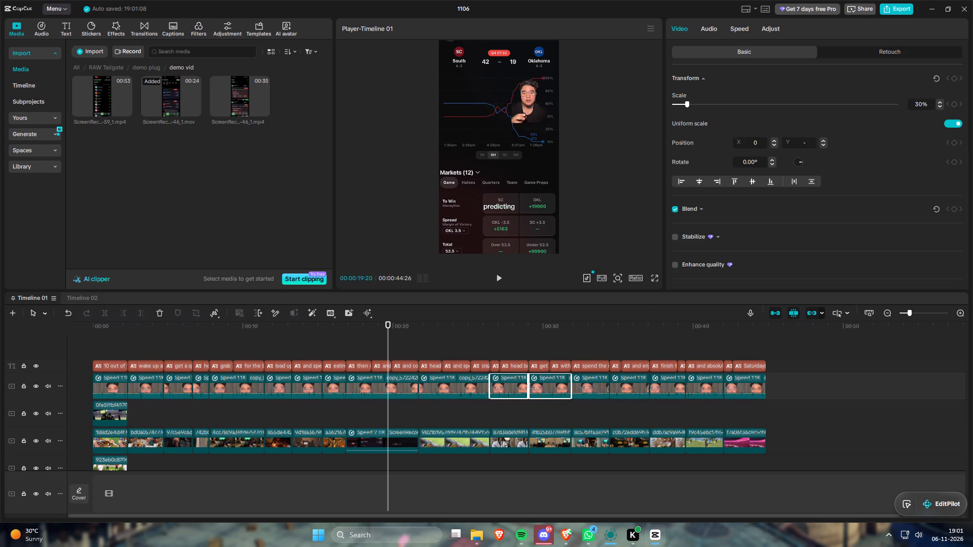
click(751, 139)
text(-55)
key(Return)
Set the Y position of the fourteenth to sixteenth talking-head clips, through the "and absolutely no" caption, to 1000.
drag(640, 409, 687, 385)
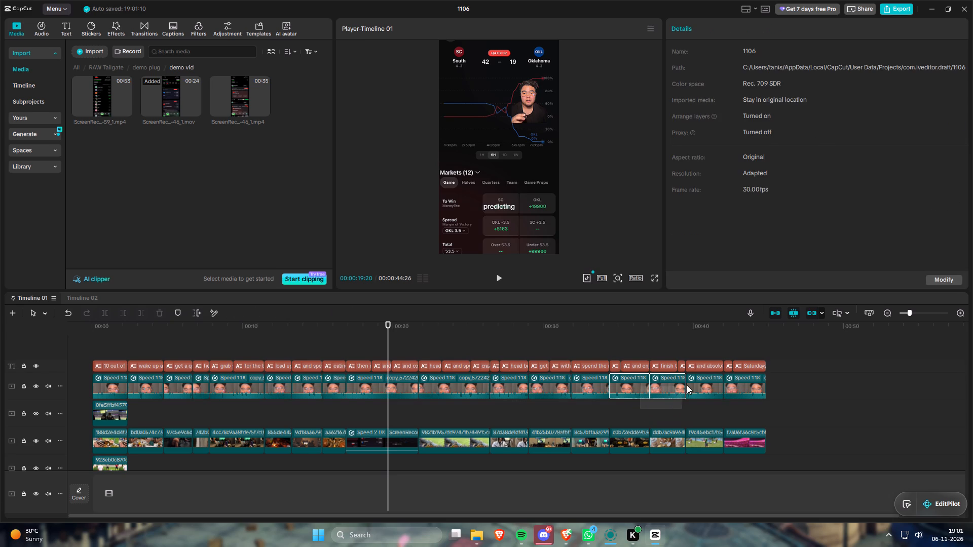
drag(687, 385, 693, 384)
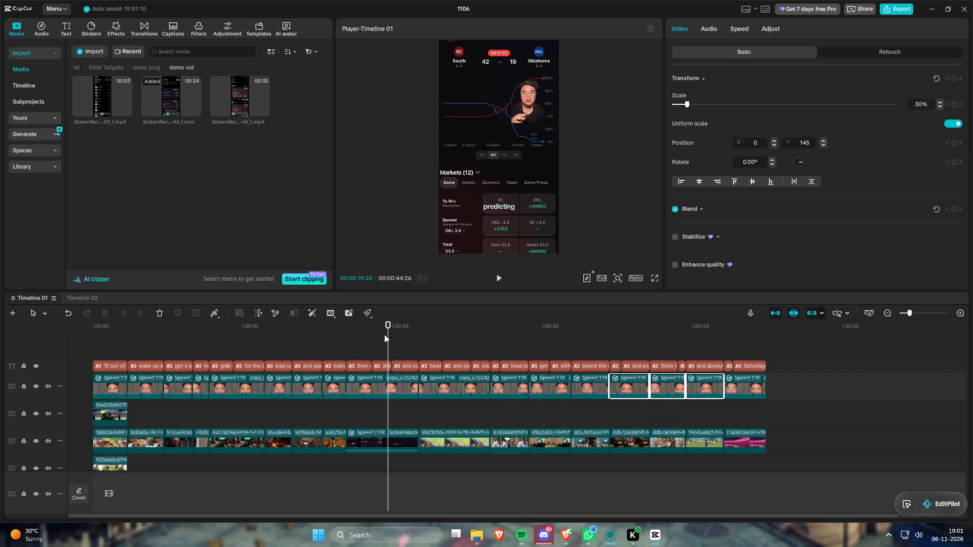
drag(386, 327, 532, 343)
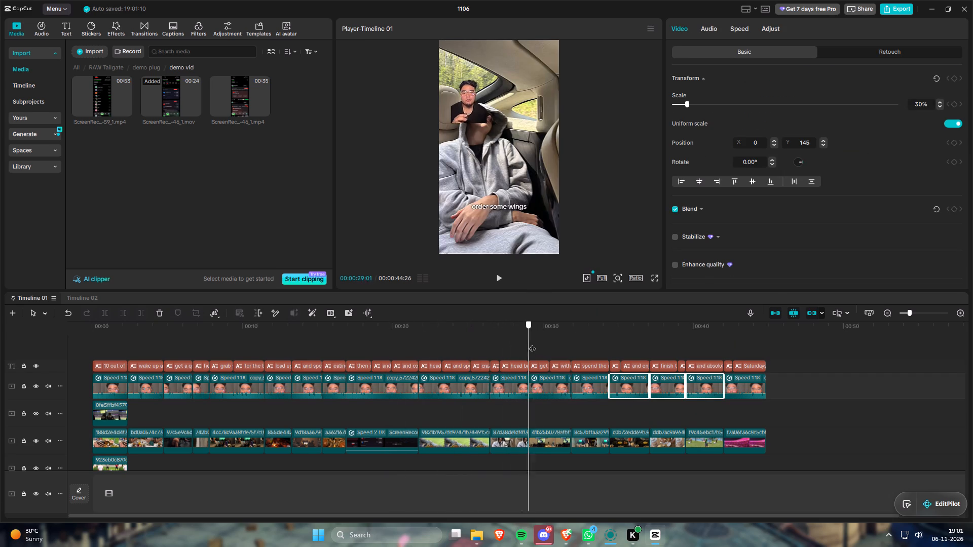
drag(532, 343, 626, 364)
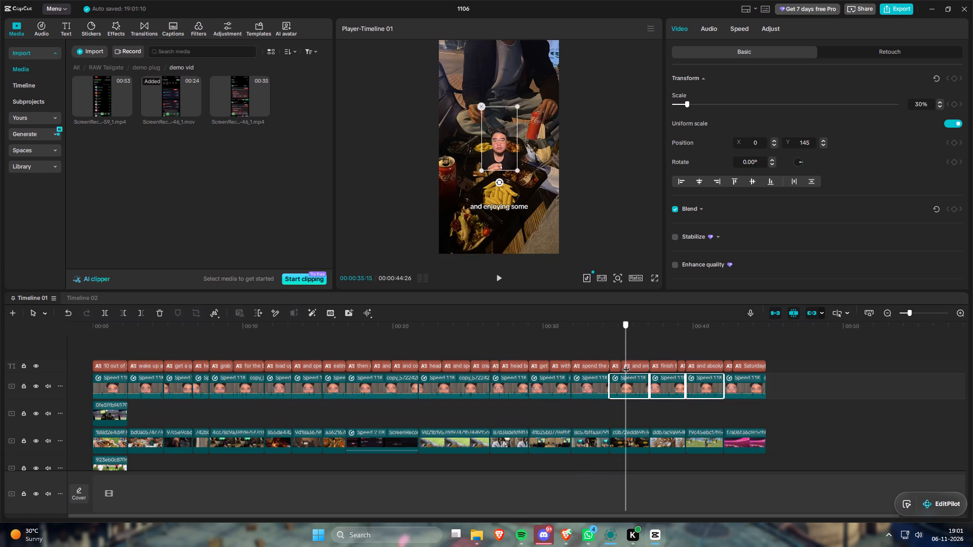
drag(626, 364, 690, 381)
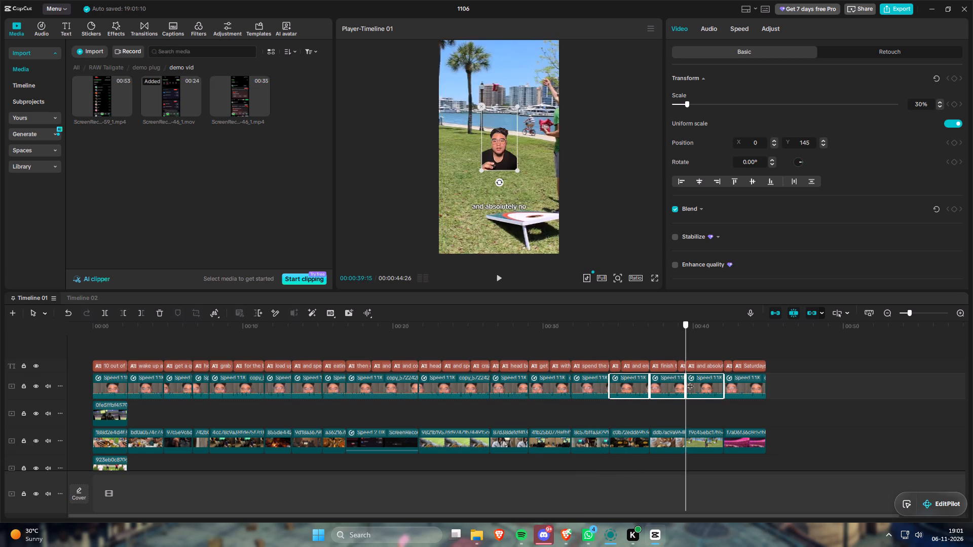
drag(690, 381, 593, 382)
drag(803, 142, 810, 147)
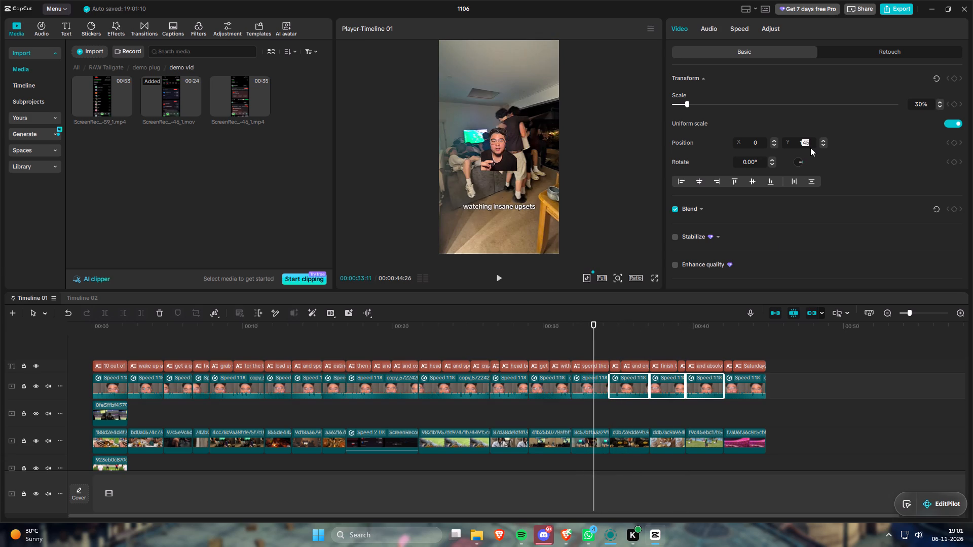
key(0)
key(0)
key(0)
Set the X position of the thirteenth and fourteenth talking-head clips, starting with the "spend the" caption, to 550.
drag(622, 414, 591, 385)
click(751, 143)
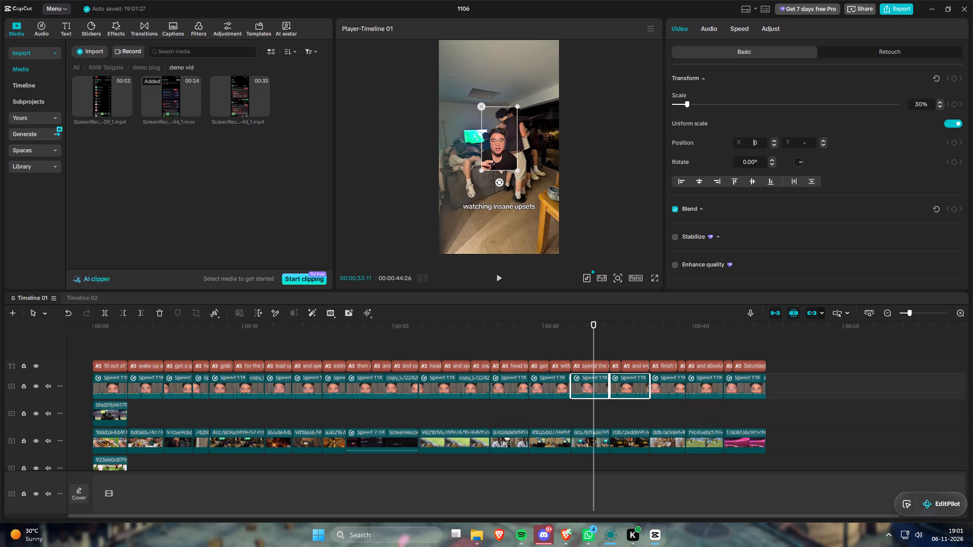
text(55)
key(Return)
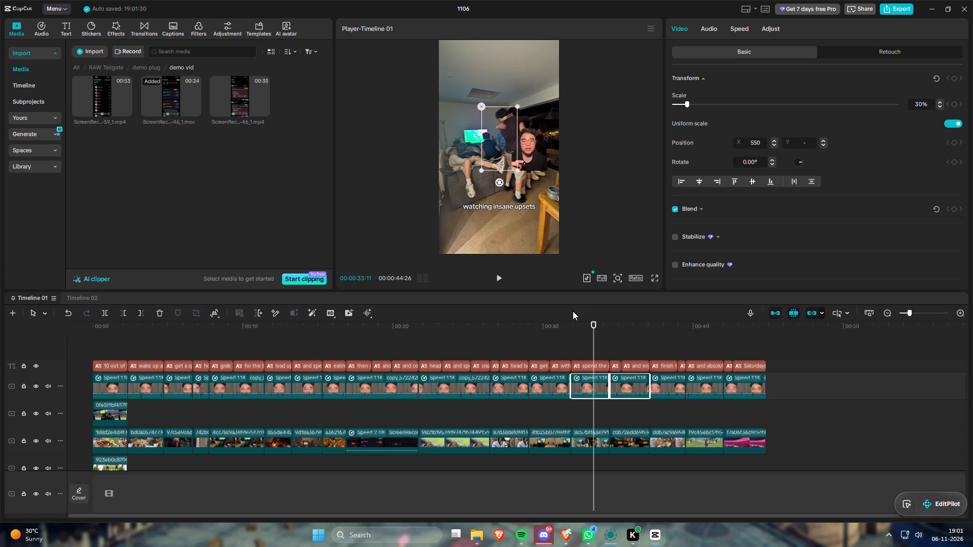
Set the X position of the last two talking-head clips, starting at the "and absolutely no" caption, to -550.
drag(560, 323, 712, 336)
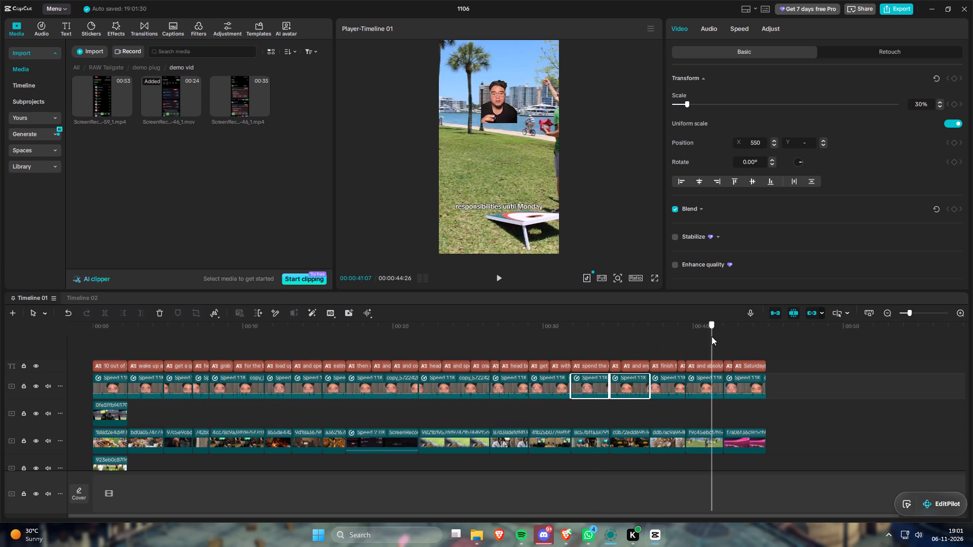
drag(712, 336, 696, 347)
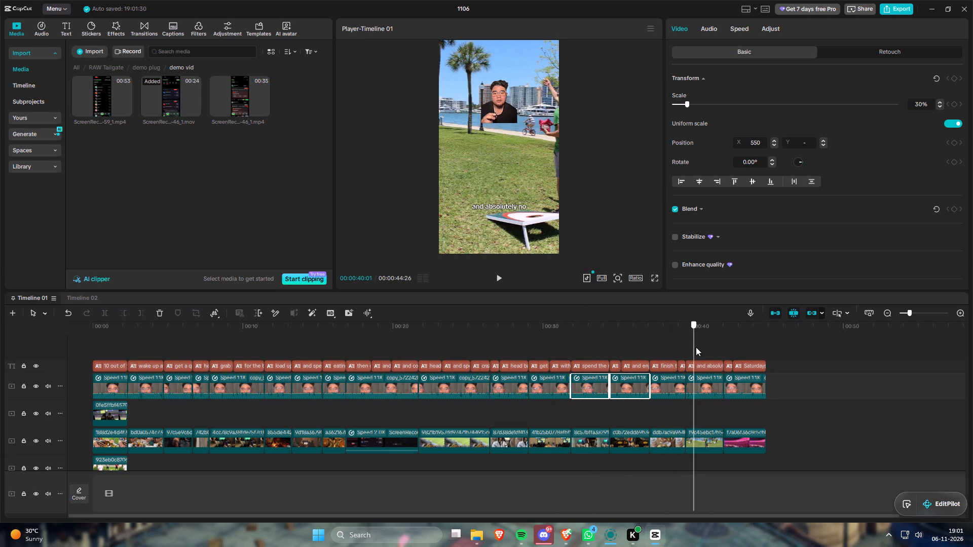
drag(696, 347, 698, 348)
drag(750, 412, 708, 385)
click(751, 142)
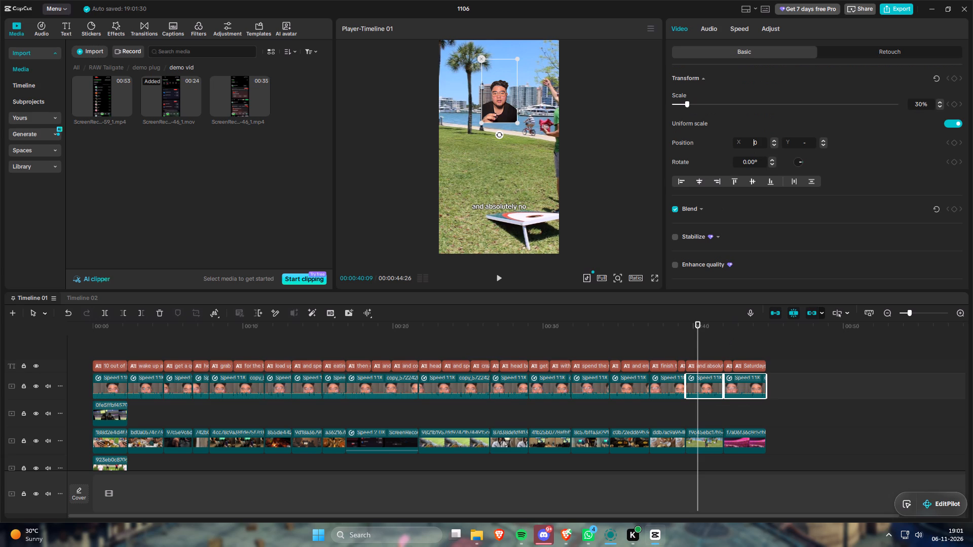
text(-55)
key(Return)
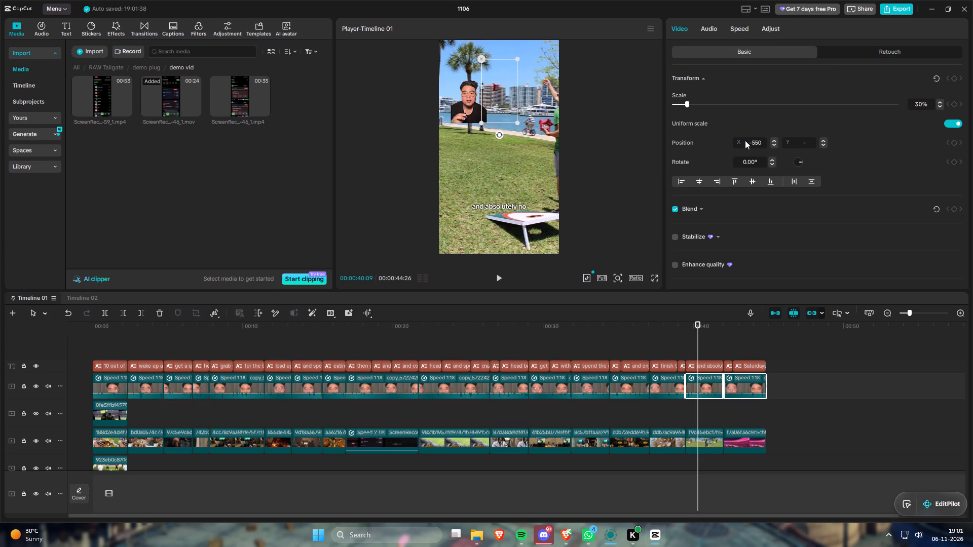
drag(824, 388, 845, 400)
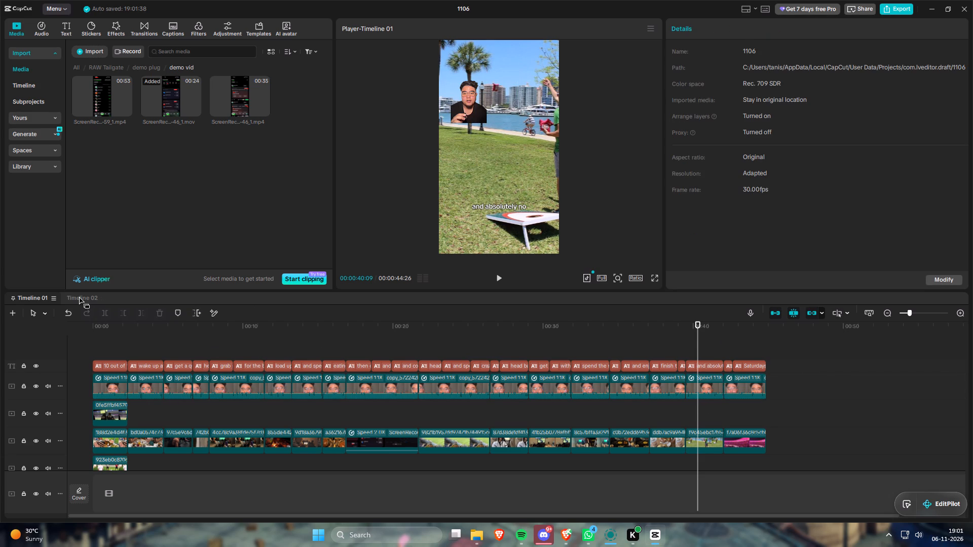
Set the Y position of all captions on Timeline 01 to -650.
drag(96, 329, 59, 325)
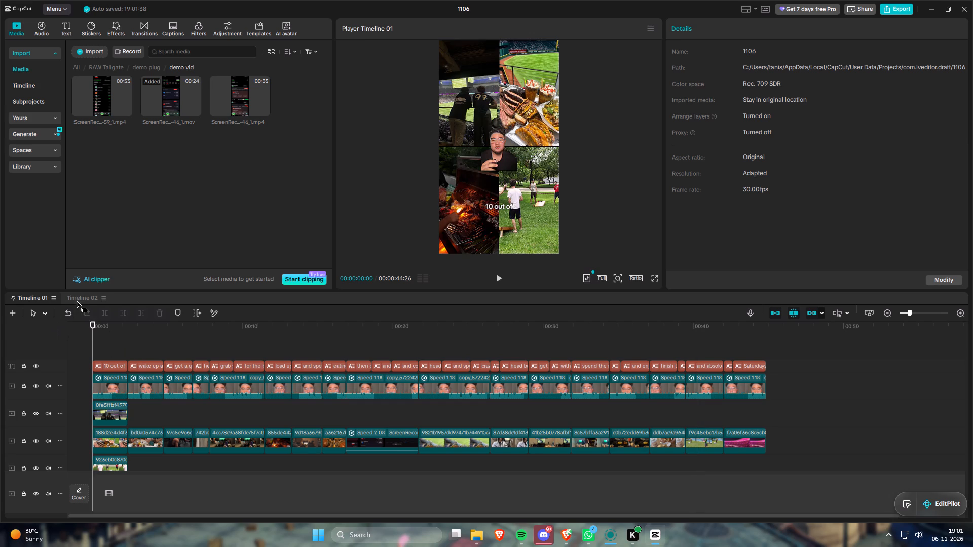
drag(102, 327, 104, 326)
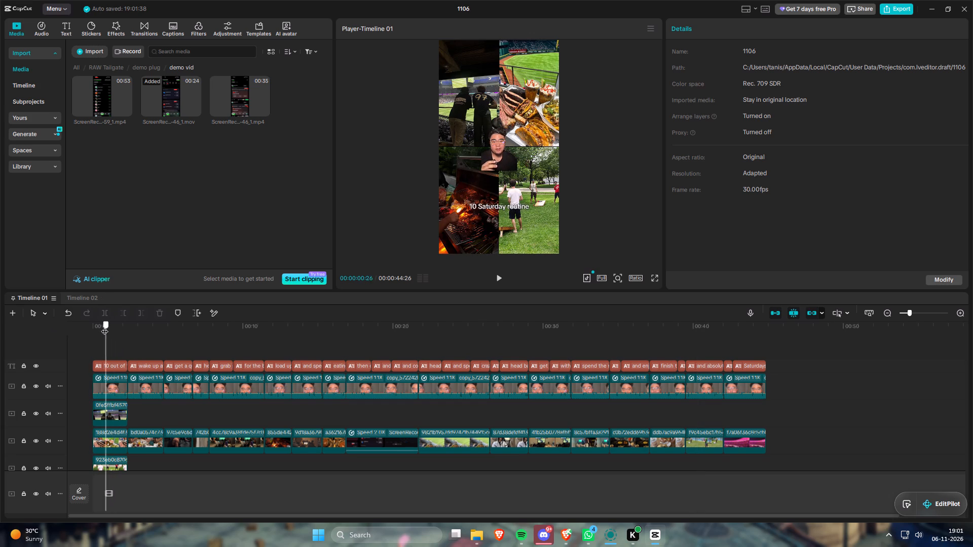
drag(104, 326, 74, 325)
drag(771, 343, 117, 365)
scroll(816, 218, down, 3)
drag(791, 244, 820, 243)
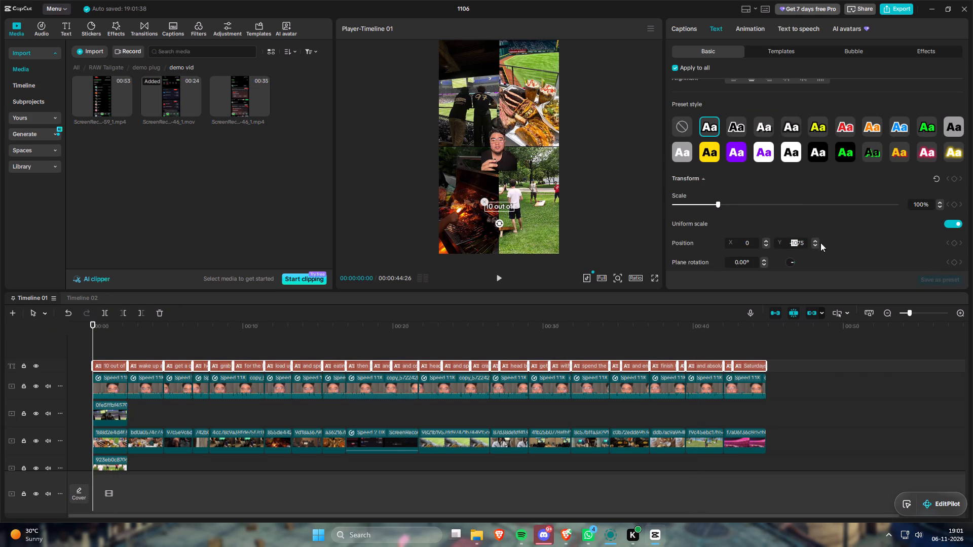
drag(820, 243, 856, 243)
text(650)
key(Return)
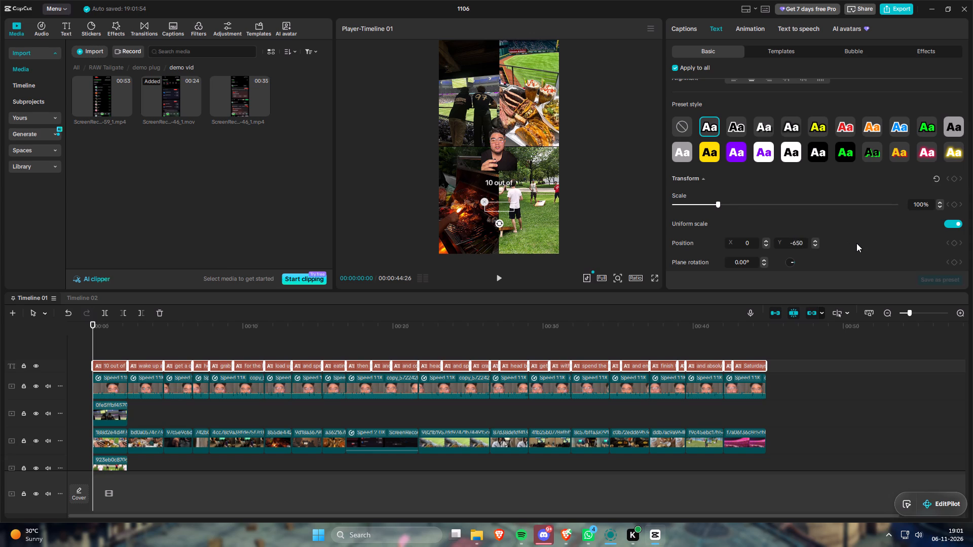
drag(815, 414, 862, 427)
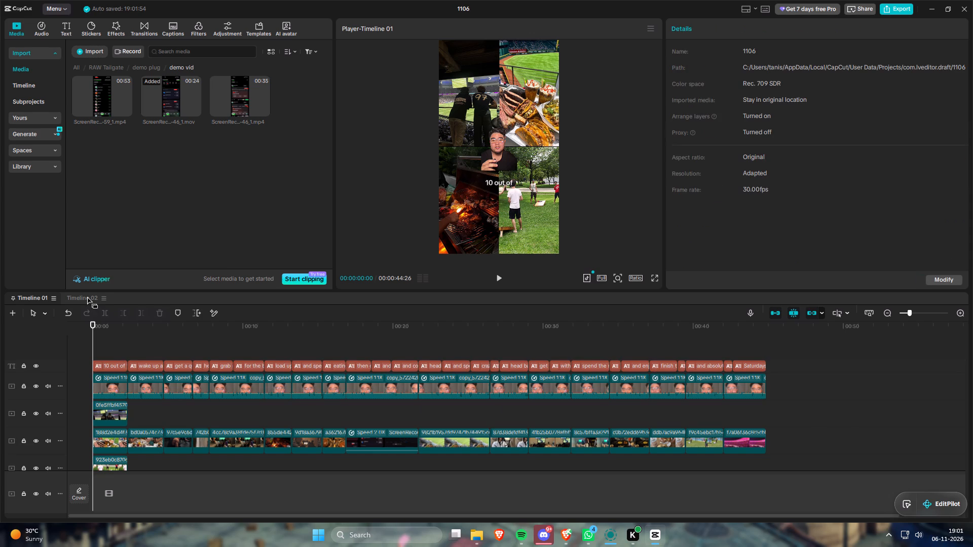
Add a default text at the start of Timeline 01 and trim it to end with the opening photo collage.
drag(107, 326, 111, 328)
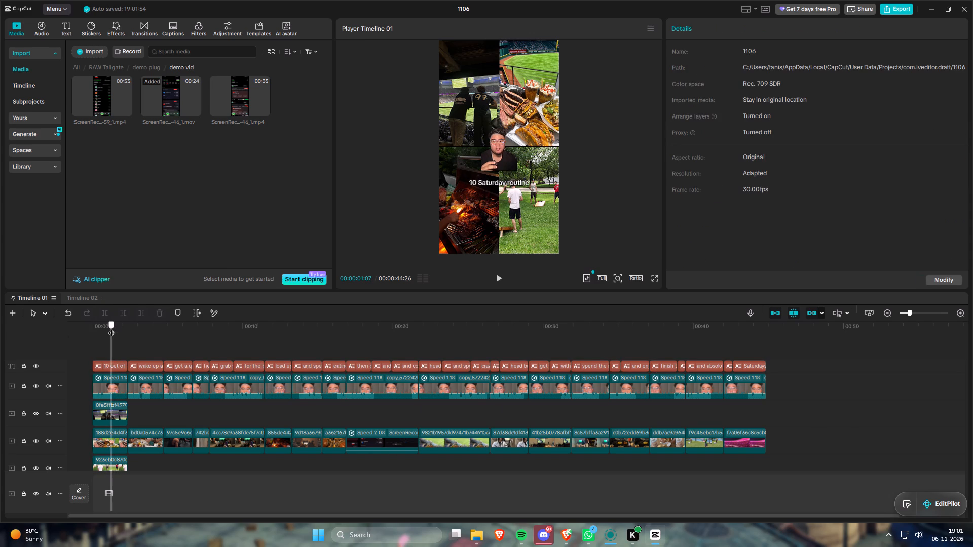
drag(111, 328, 16, 332)
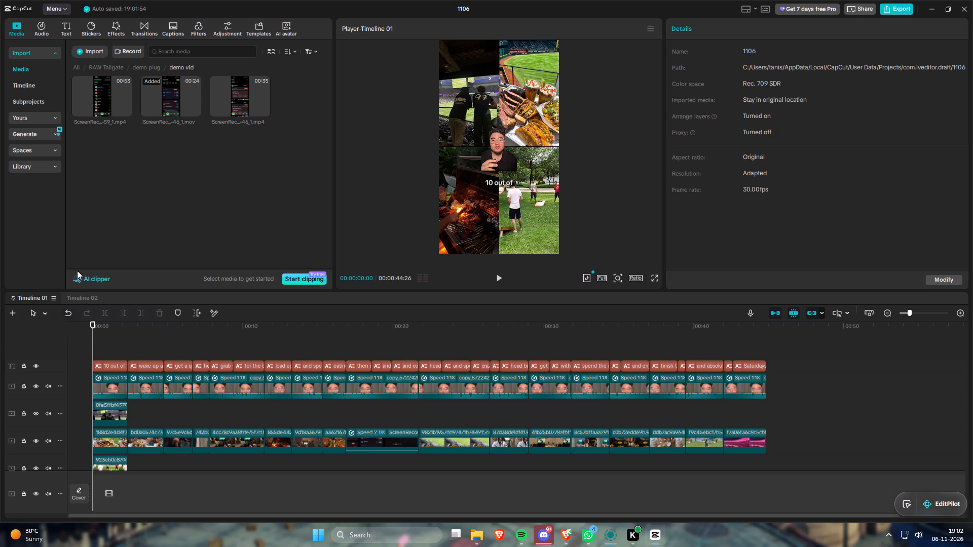
click(68, 33)
click(44, 57)
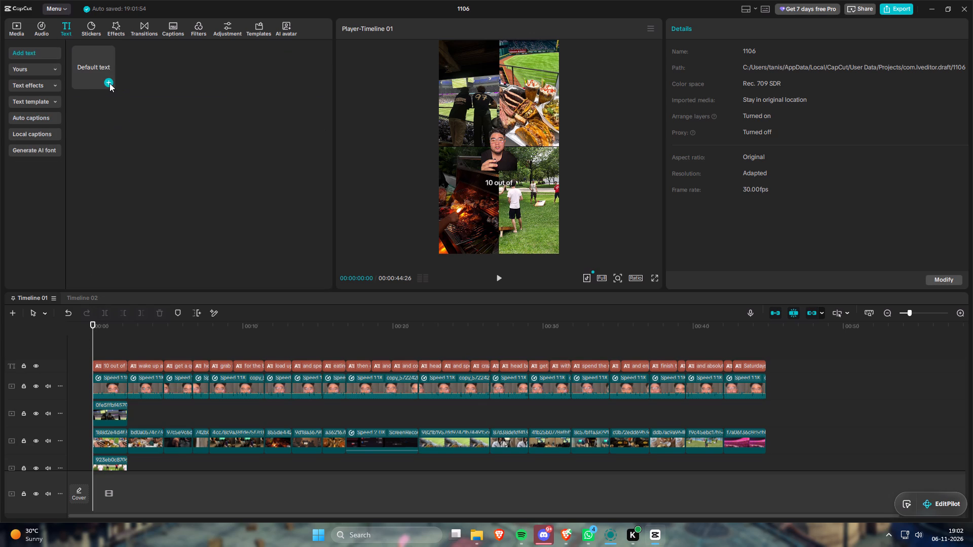
click(108, 79)
drag(139, 365, 129, 365)
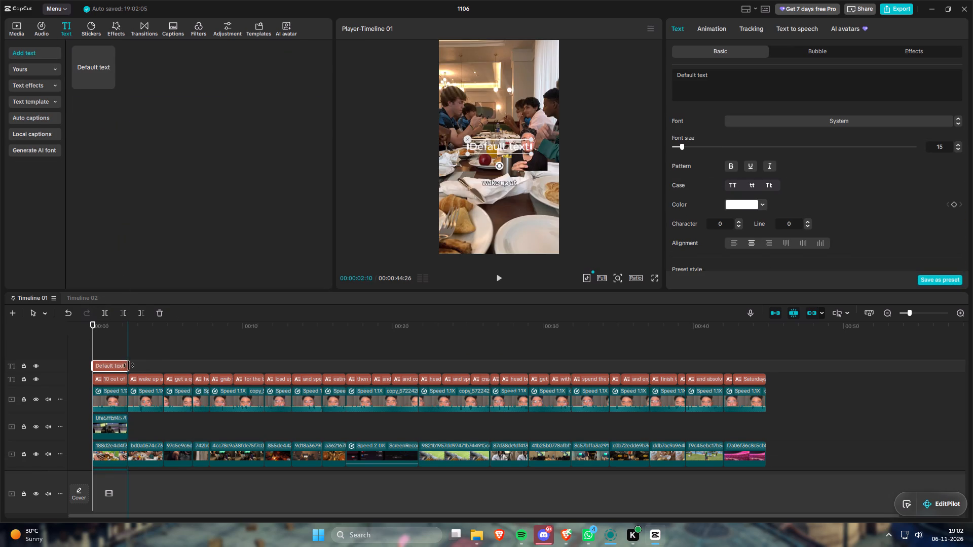
drag(129, 365, 126, 365)
Change the new text's wording to "10/10 Saturday Routine" on a single line.
click(745, 84)
key(ctrl+a)
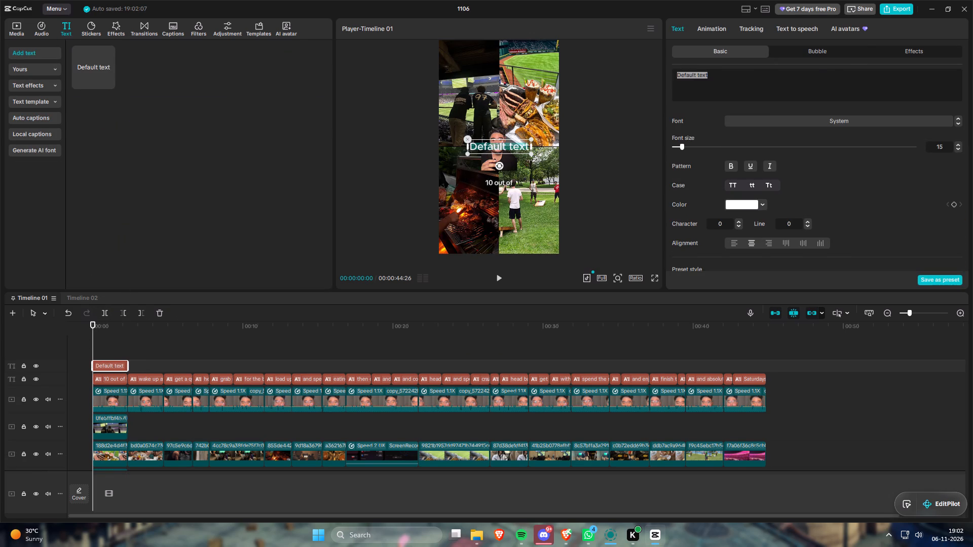
text(10/10n)
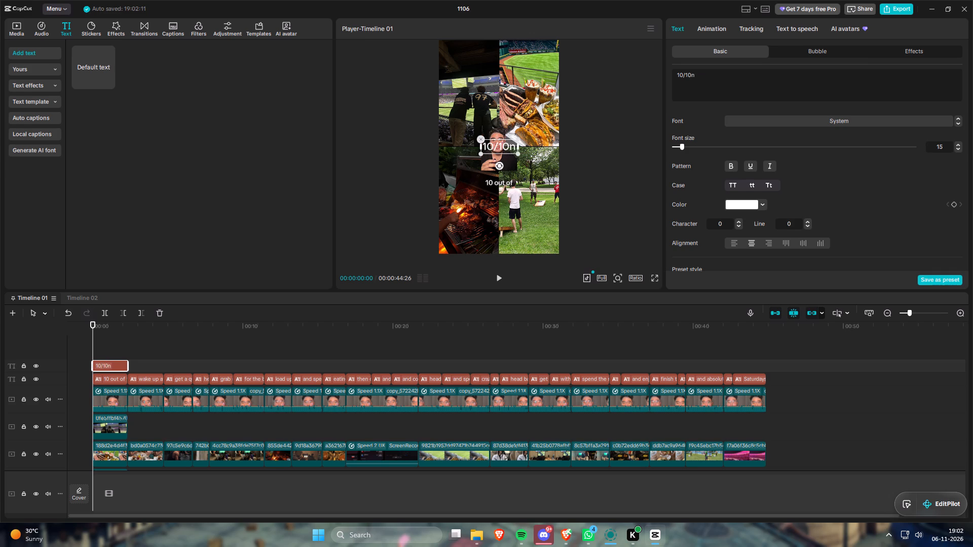
key(BackSpace)
key(space)
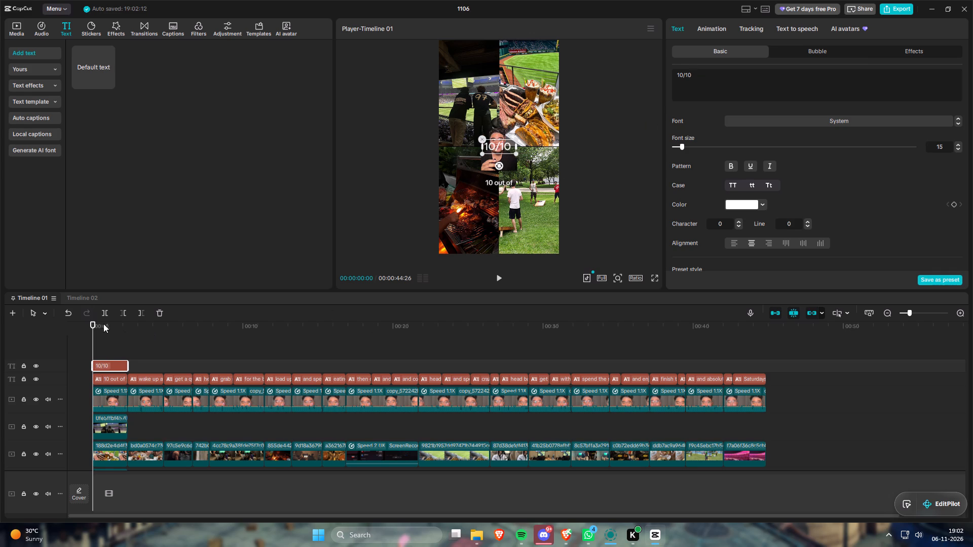
drag(100, 323, 118, 327)
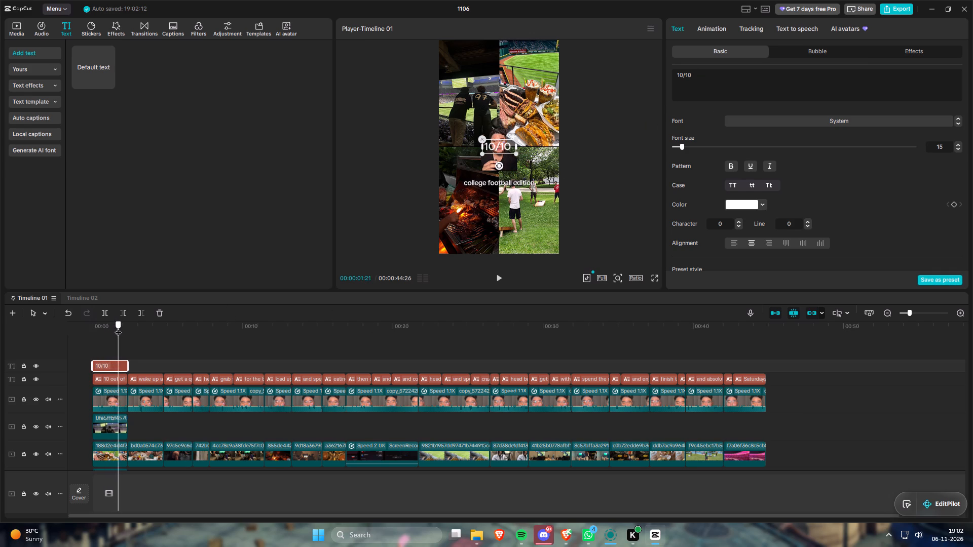
drag(118, 327, 96, 329)
click(733, 77)
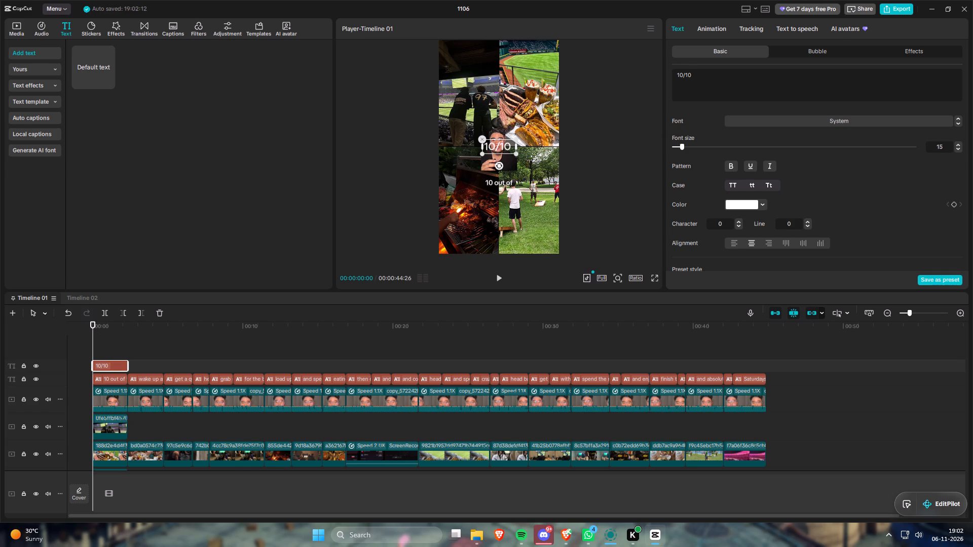
text(Saturday)
key(space)
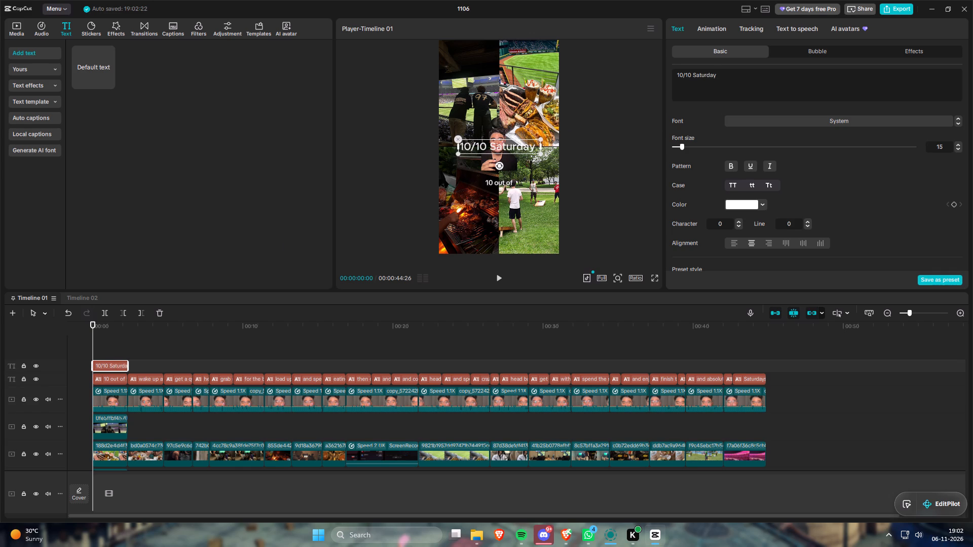
key(BackSpace)
key(Return)
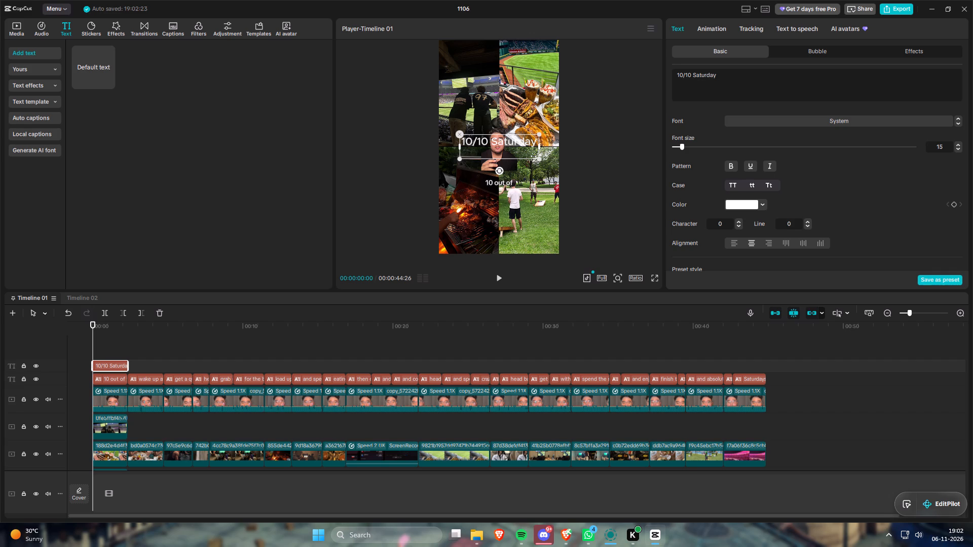
text(Routine)
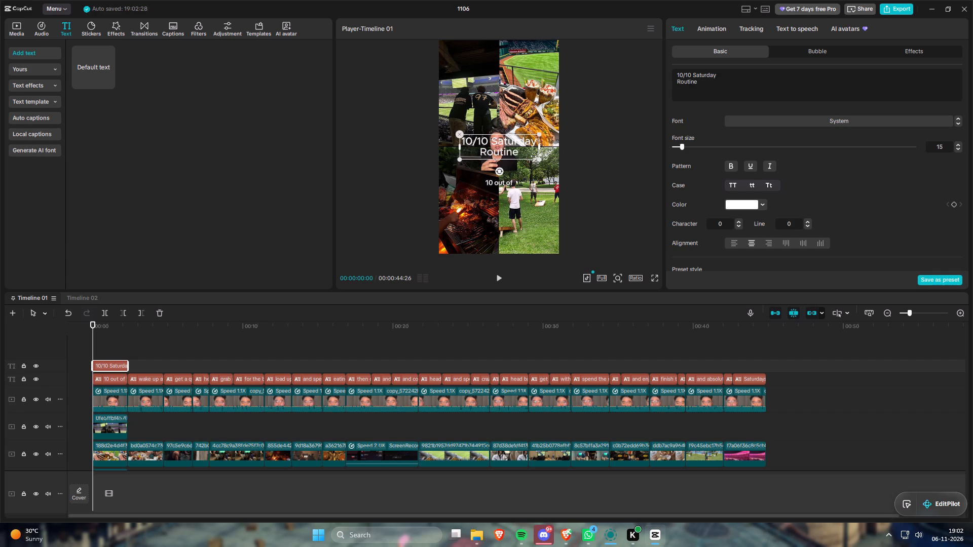
key(ctrl+Left)
key(BackSpace)
key(space)
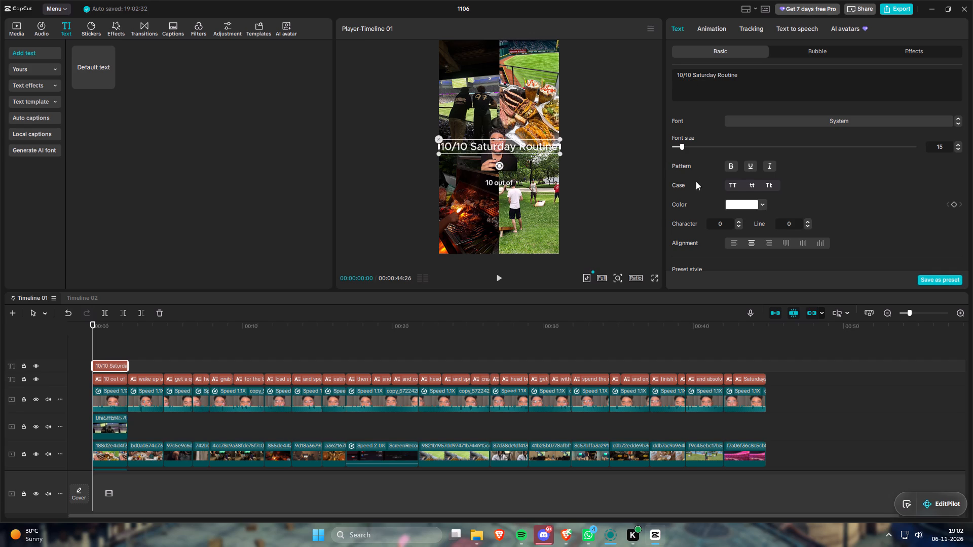
Style the title in the Classic font at size 13 with the black-outlined white preset, and place it above the talking head.
double_click(956, 148)
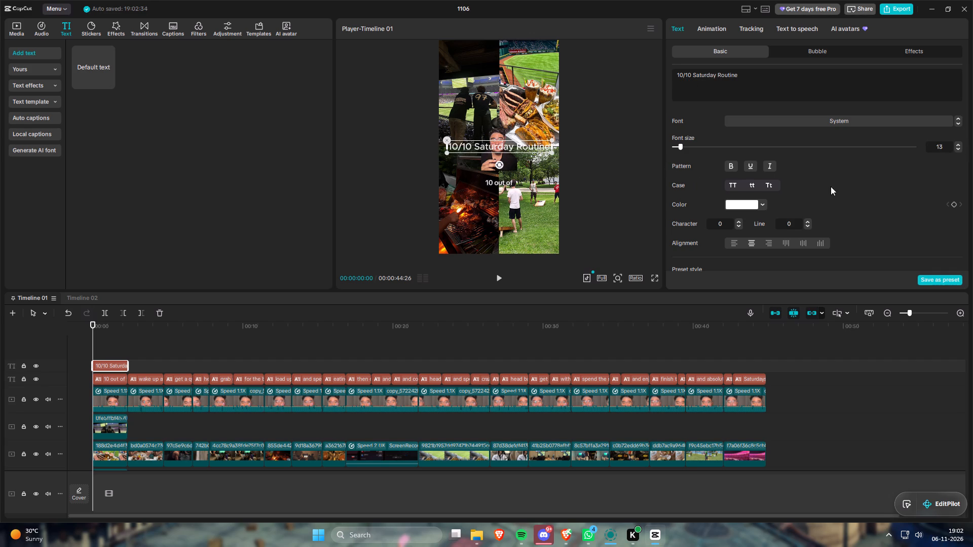
click(803, 118)
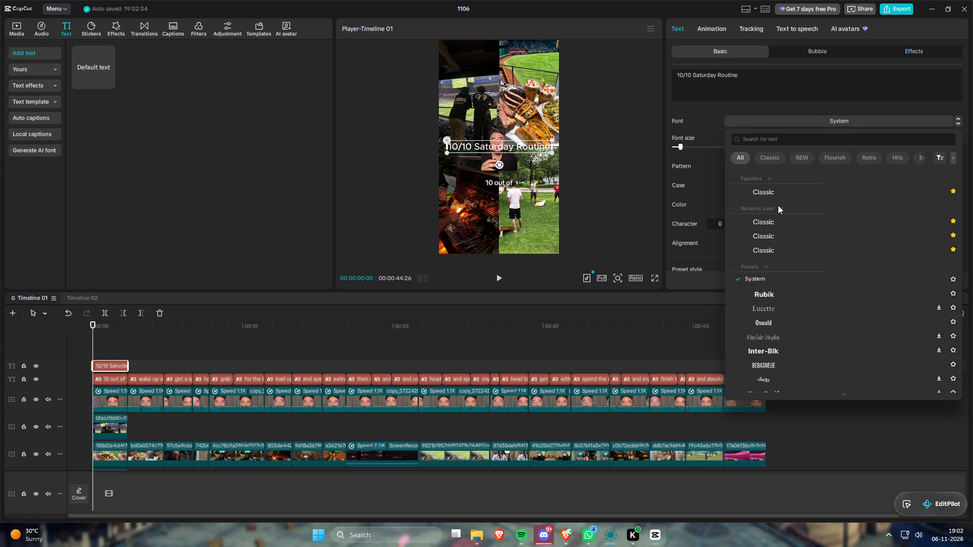
click(768, 189)
scroll(700, 213, down, 1)
click(707, 242)
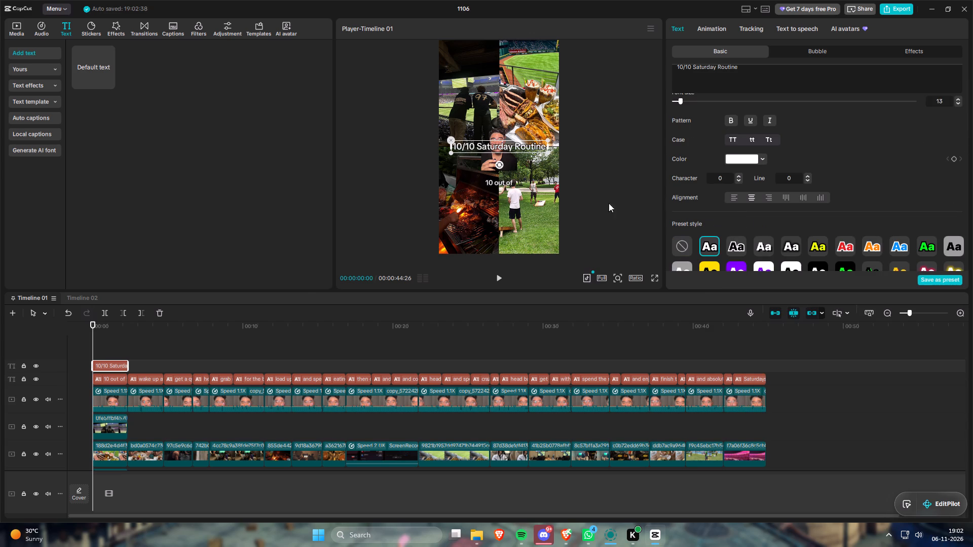
scroll(676, 205, up, 2)
drag(523, 146, 523, 116)
Duplicate the title onto a new track above it and change the copy's wording to "(College Football Edition)".
alt+drag(118, 366, 119, 359)
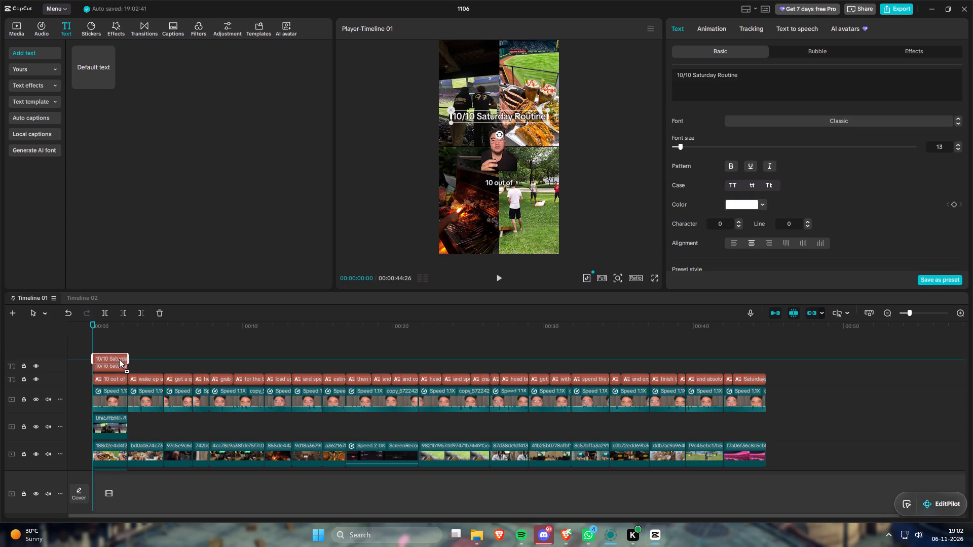
alt+drag(119, 359, 119, 357)
click(118, 369)
click(730, 89)
key(ctrl+a)
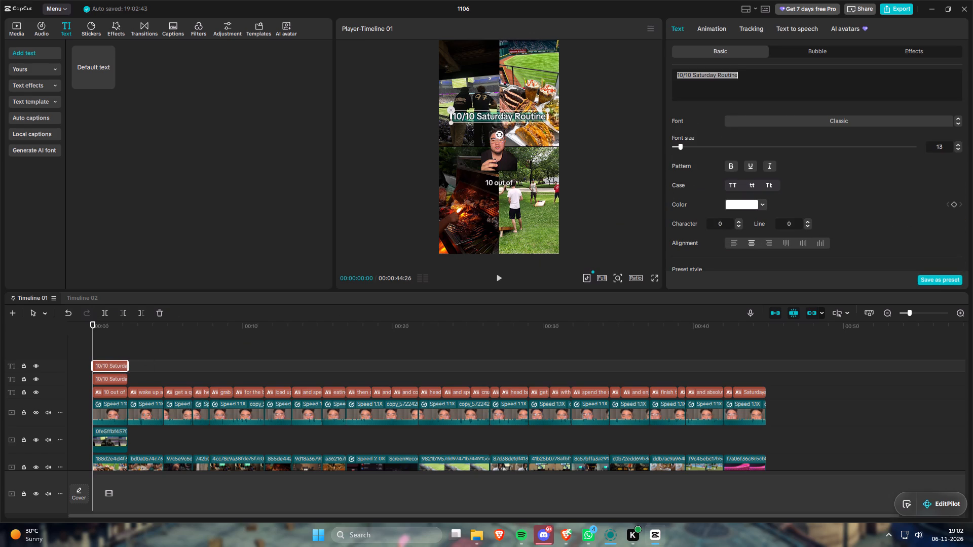
text(College FOo)
key(BackSpace)
key(BackSpace)
text(ootball Edition)
key(shift+parenleft)
key(BackSpace)
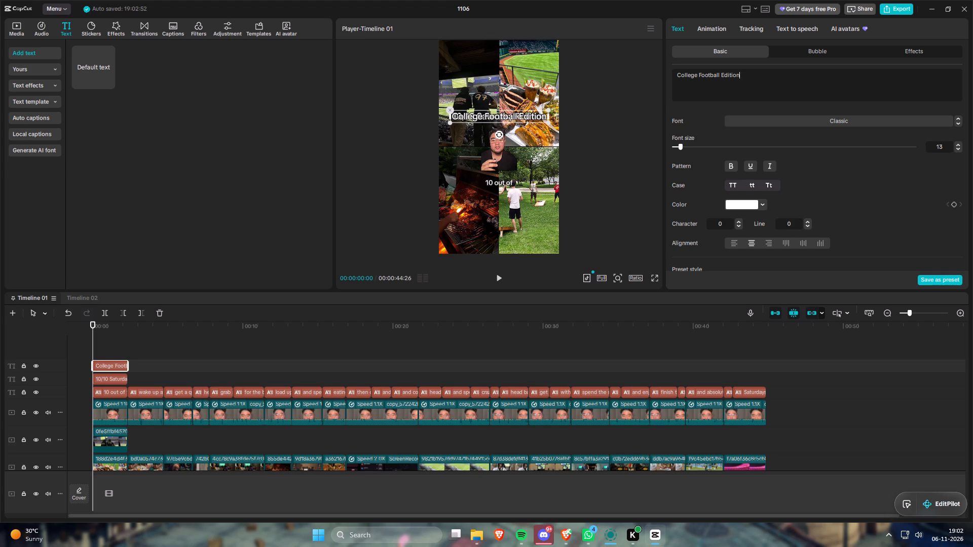
key(shift+parenright)
key(ctrl+Left)
key(ctrl+Left)
key(ctrl+Left)
key(ctrl+Left)
key(ctrl+Left)
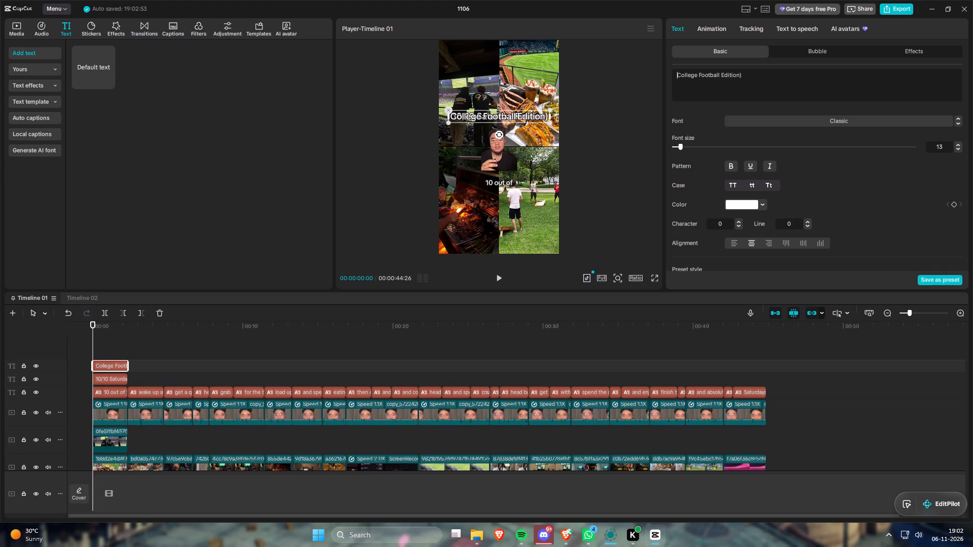
key(shift+parenleft)
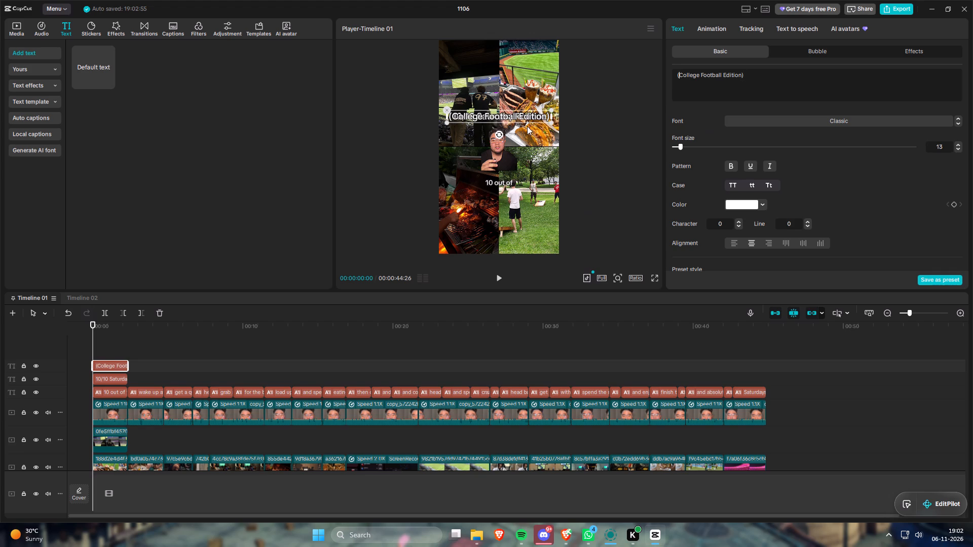
Set the "(College Football Edition)" text to font size 9 and place it directly beneath the "10/10 Saturday Routine" title.
triple_click(959, 150)
click(959, 150)
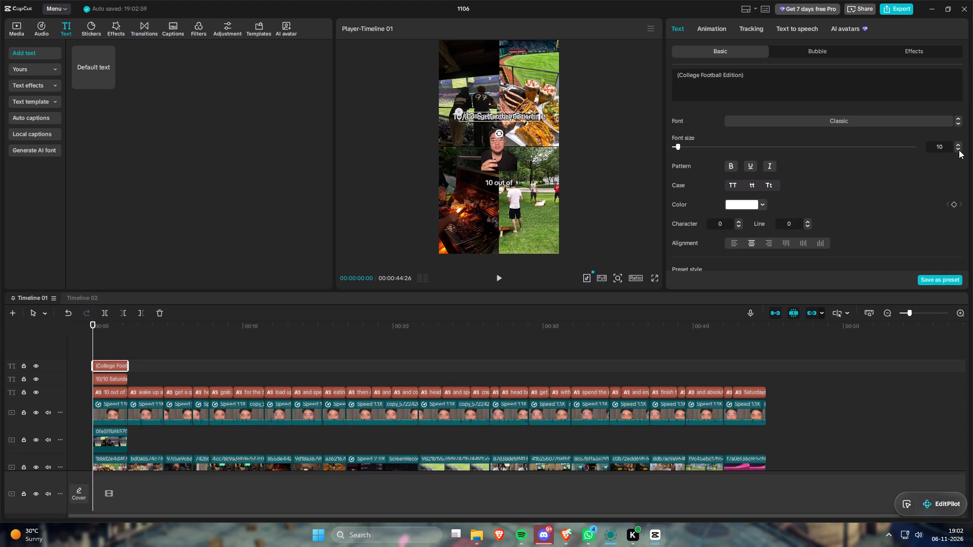
drag(193, 358, 205, 360)
click(105, 364)
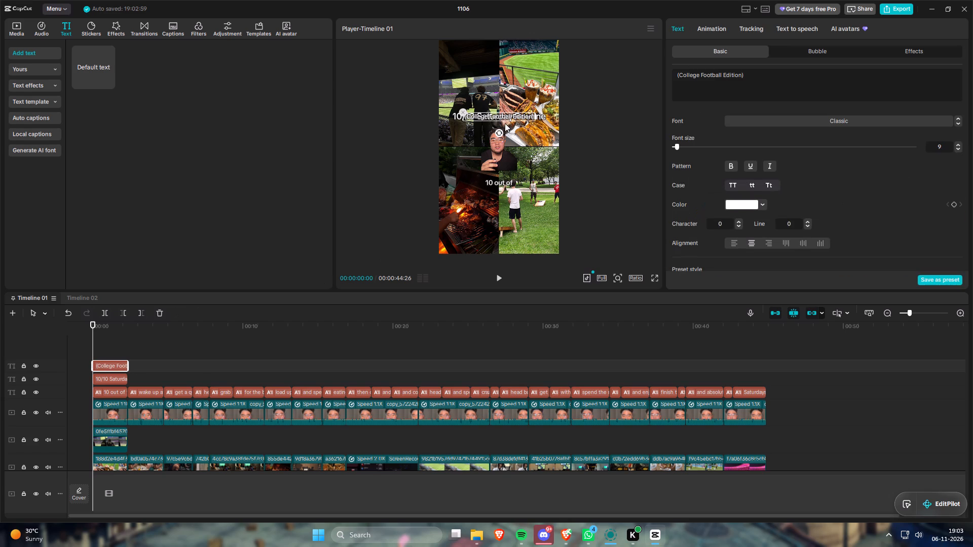
drag(514, 115, 514, 124)
click(614, 271)
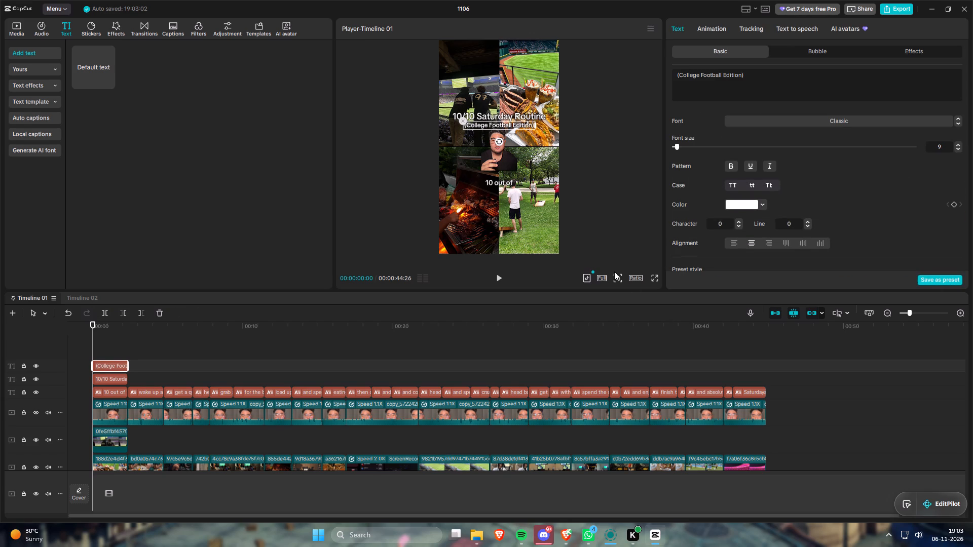
Nudge the "(College Football Edition)" text slightly upward, closer to the title line above it.
click(616, 278)
click(620, 275)
drag(628, 295, 637, 296)
drag(643, 236, 644, 230)
drag(516, 190, 516, 185)
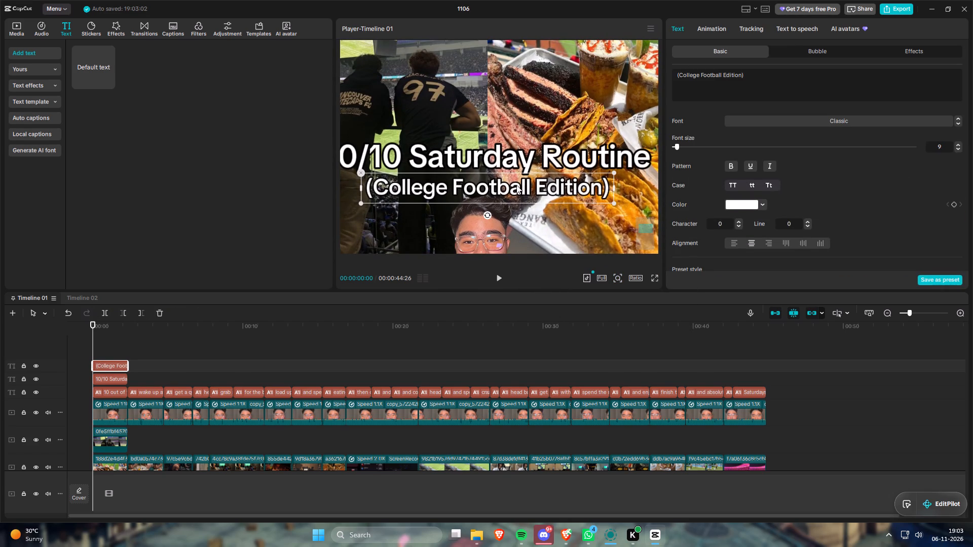
drag(516, 185, 516, 183)
click(514, 192)
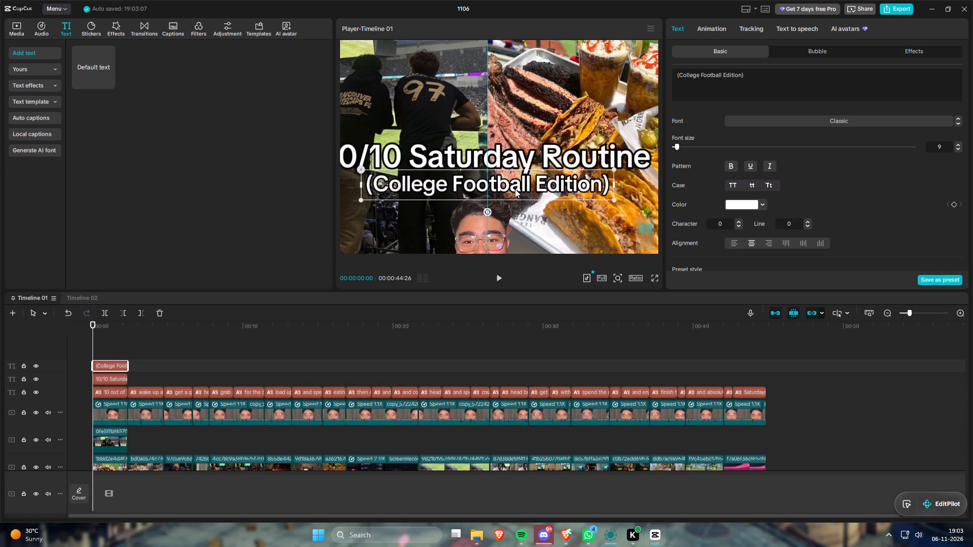
Nudge the "10/10 Saturday Routine" title slightly upward above the subtitle and fit the whole frame back in the preview.
click(510, 163)
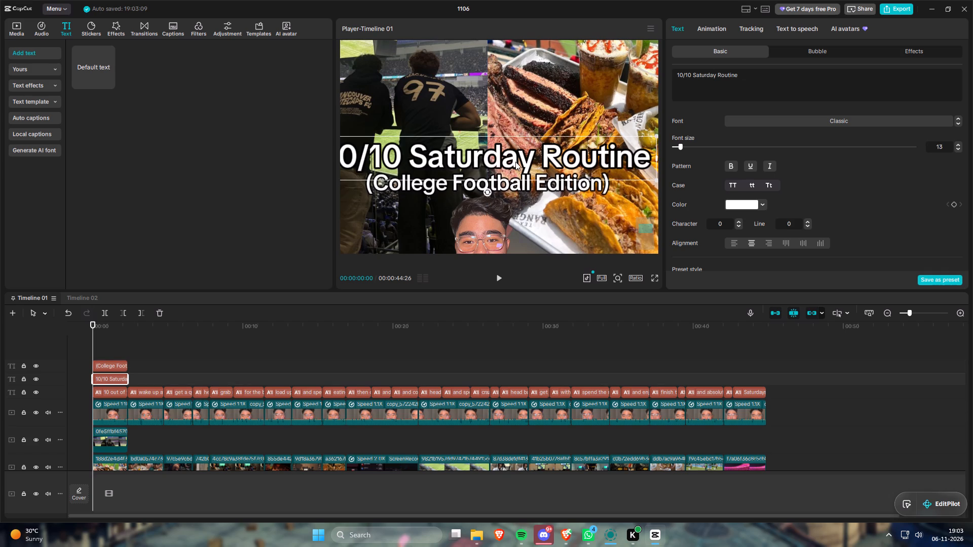
drag(515, 157, 512, 151)
drag(424, 358, 443, 358)
key(shift+z)
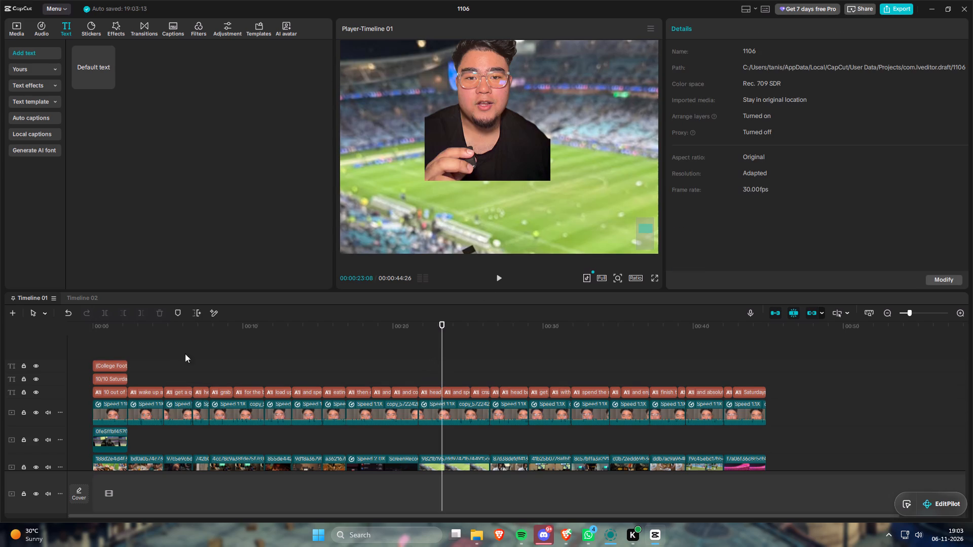
drag(112, 332, 85, 338)
click(617, 282)
click(599, 292)
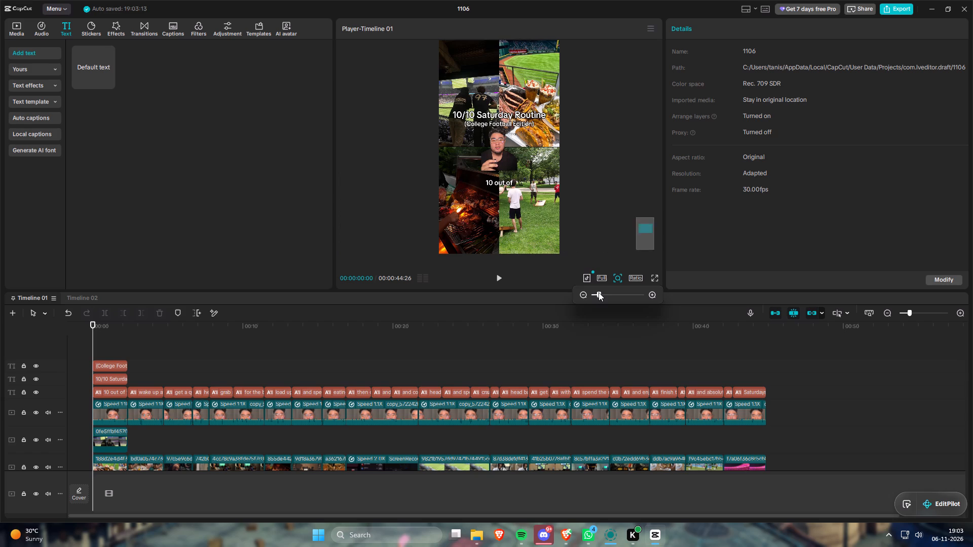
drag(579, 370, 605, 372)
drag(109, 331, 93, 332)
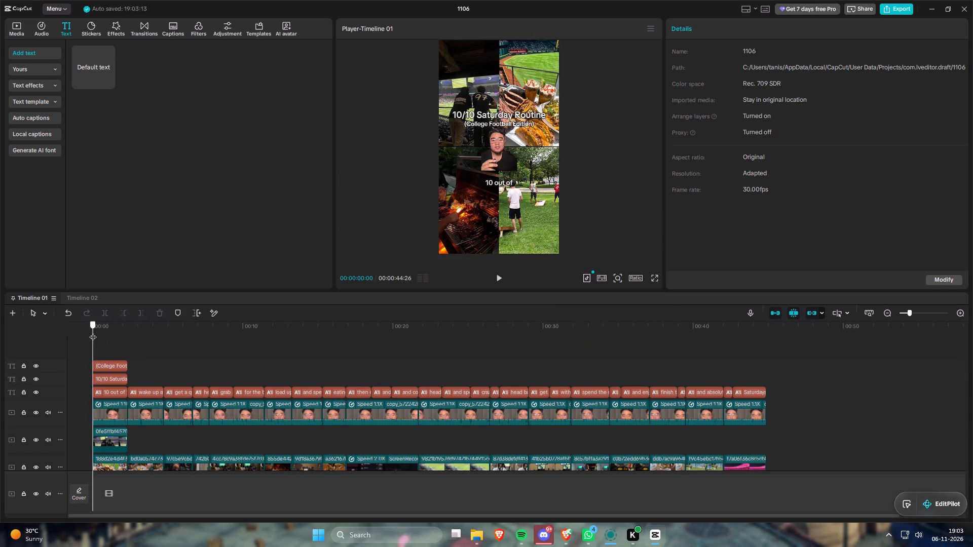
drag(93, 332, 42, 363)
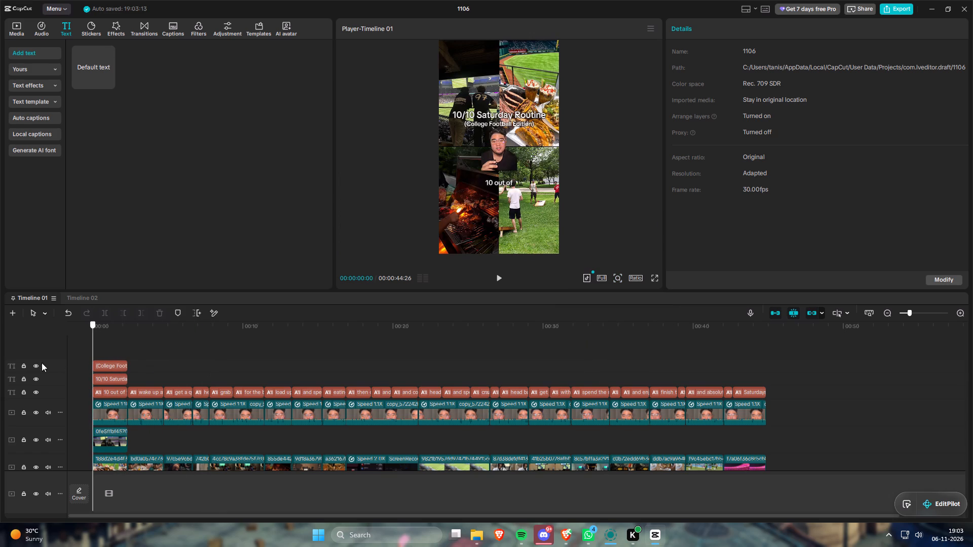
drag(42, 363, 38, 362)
Copy both opening title texts from Timeline 01 and paste them at the start of Timeline 02.
click(80, 299)
click(40, 301)
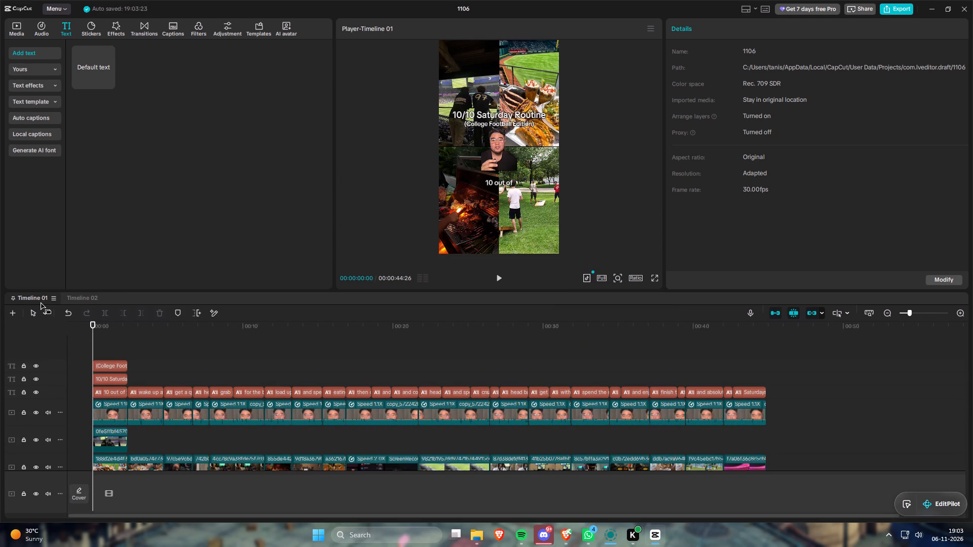
drag(156, 354, 105, 381)
key(ctrl+c)
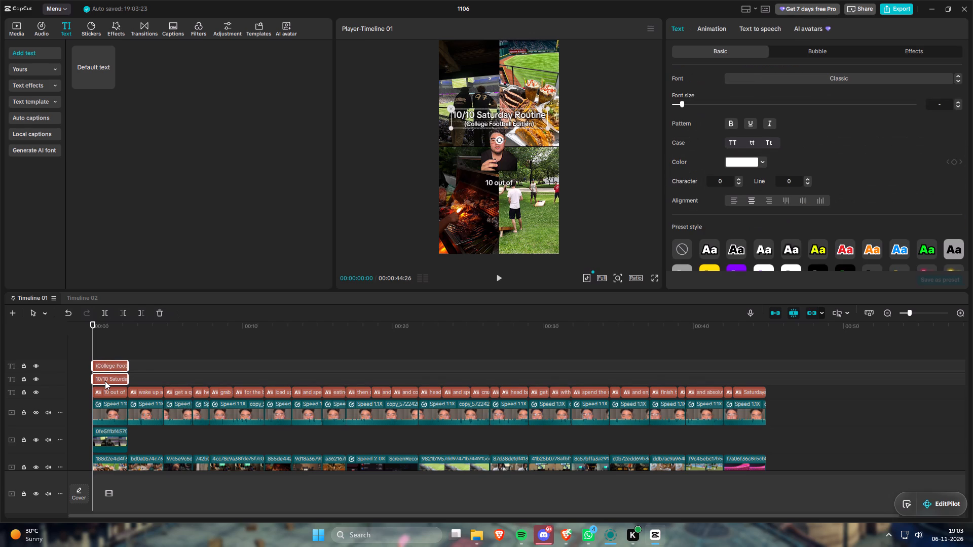
click(84, 302)
drag(101, 326, 110, 327)
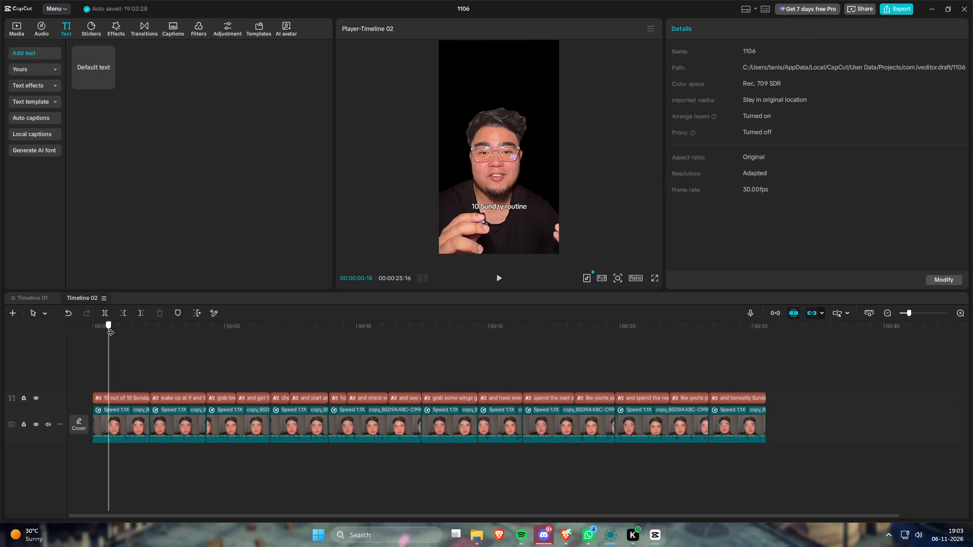
drag(110, 327, 75, 331)
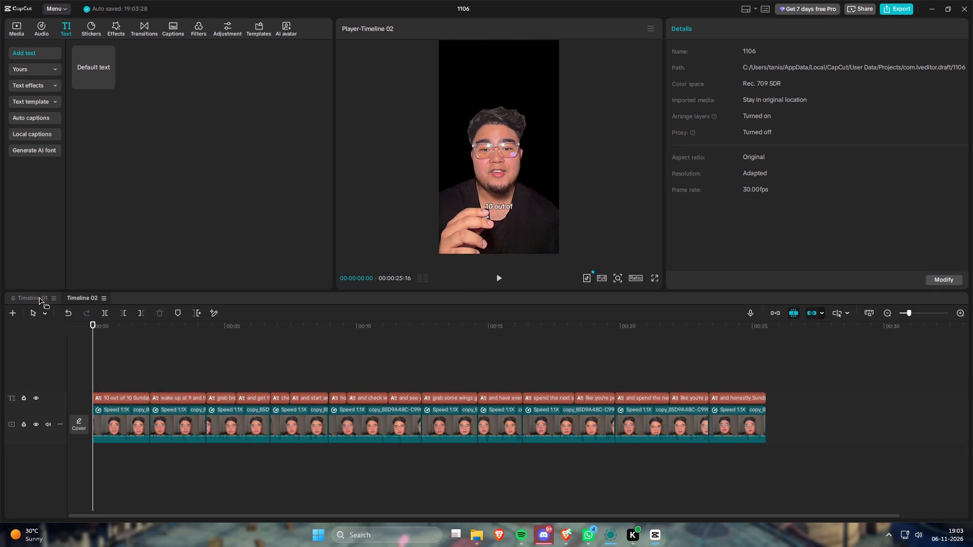
click(33, 299)
drag(103, 323, 117, 327)
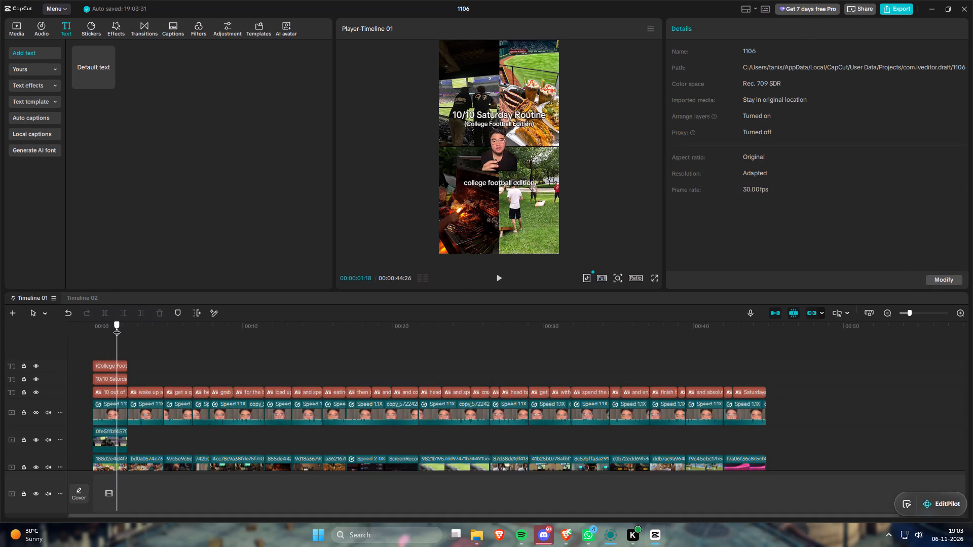
drag(117, 327, 47, 335)
click(71, 300)
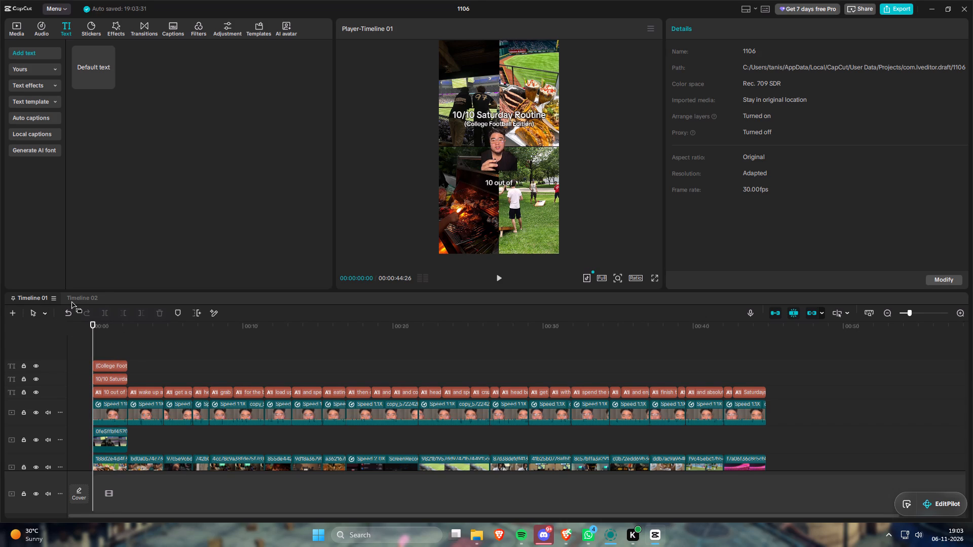
key(ctrl+v)
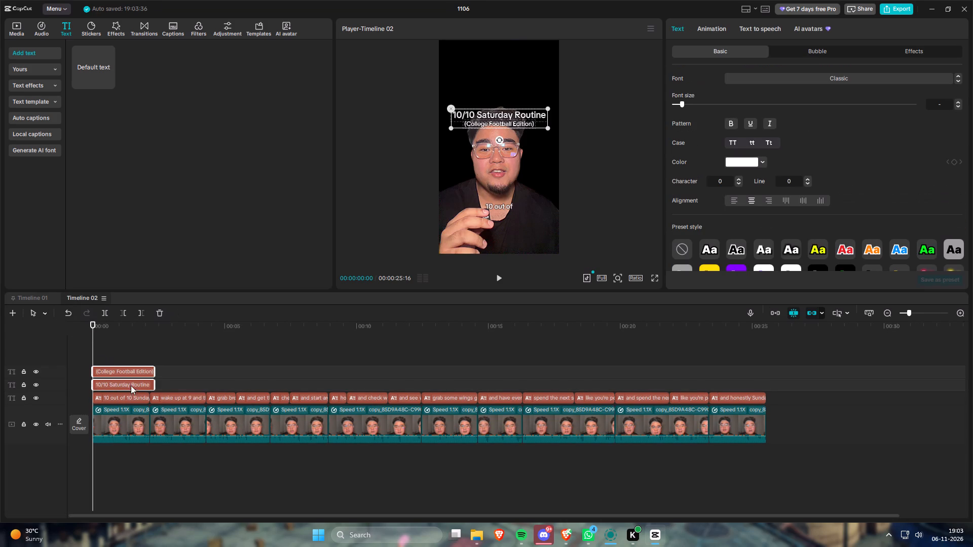
Trim both pasted titles on Timeline 02 to end with the first talking-head clip.
drag(152, 384, 147, 384)
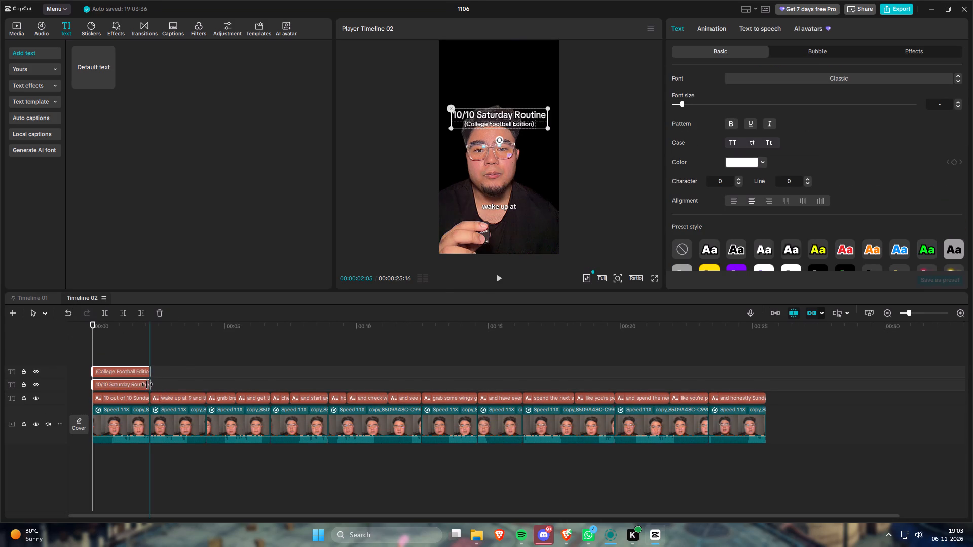
drag(147, 384, 146, 384)
Change the main title's wording on Timeline 02 to "10/10 Sunday Routine".
click(126, 384)
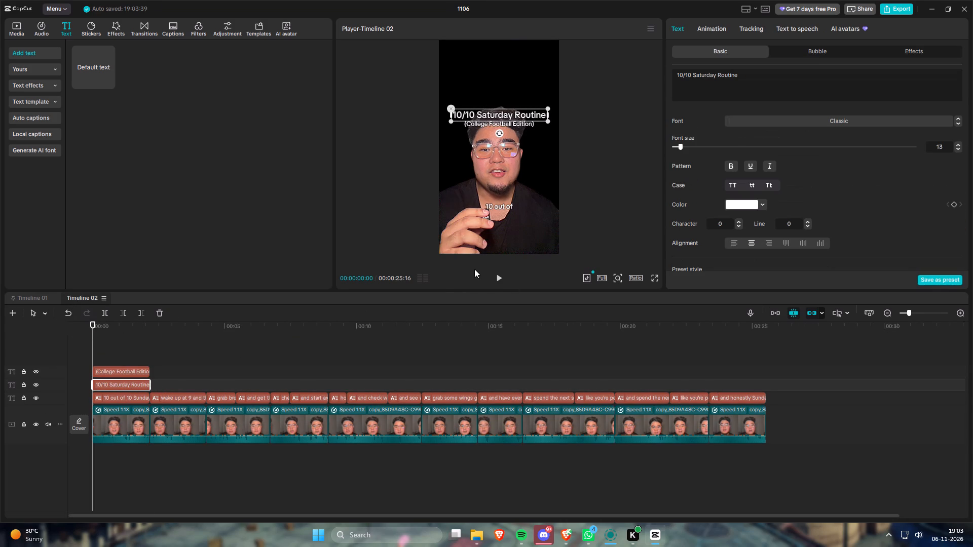
click(697, 76)
key(Delete)
key(Delete)
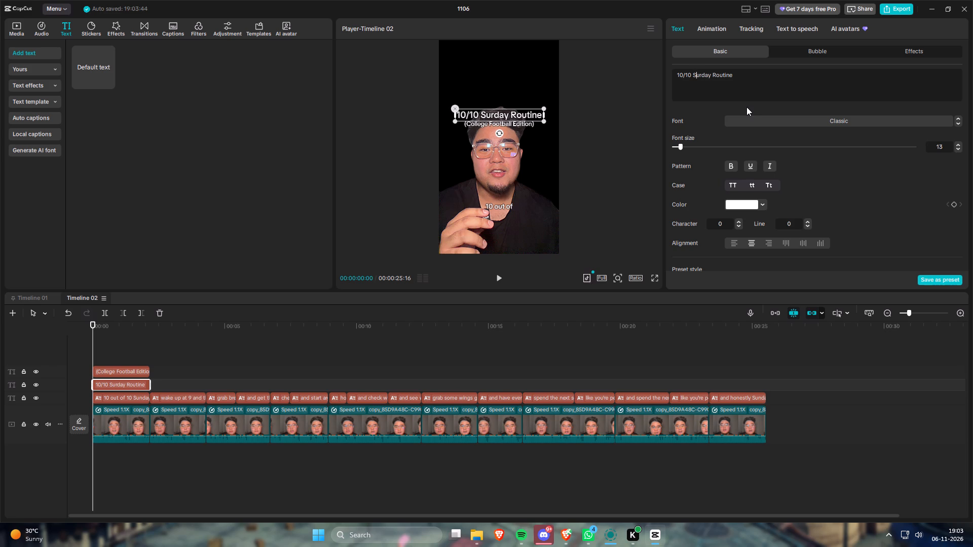
key(Right)
key(n)
key(Delete)
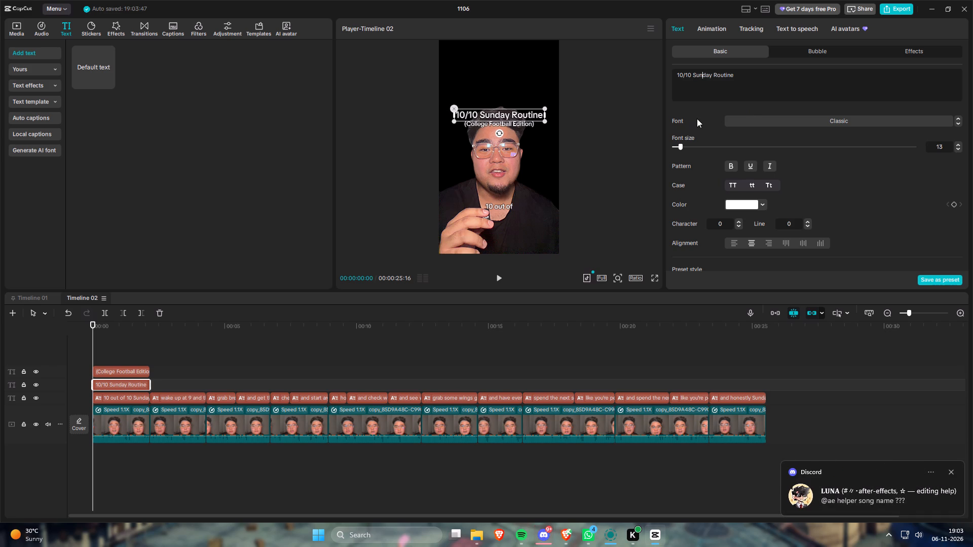
Change the subtitle's wording on Timeline 02 to "(Football Season Edition)".
click(129, 370)
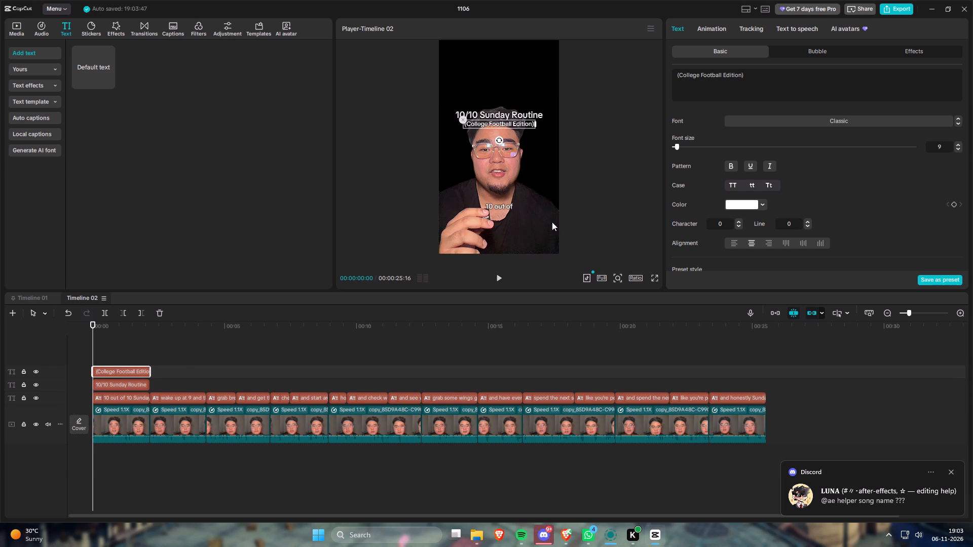
click(700, 75)
key(BackSpace)
key(BackSpace)
key(BackSpace)
key(BackSpace)
key(BackSpace)
key(BackSpace)
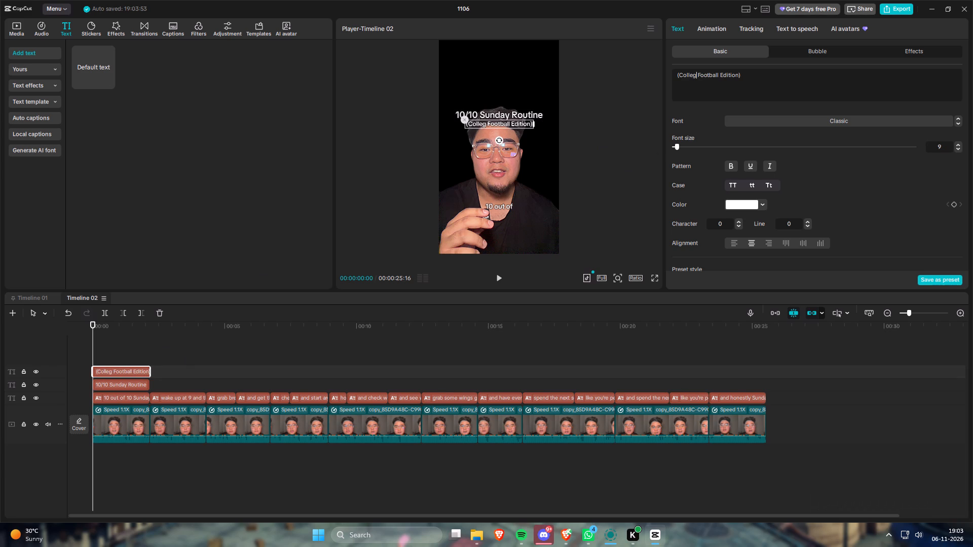
key(BackSpace)
key(Delete)
key(ctrl+Right)
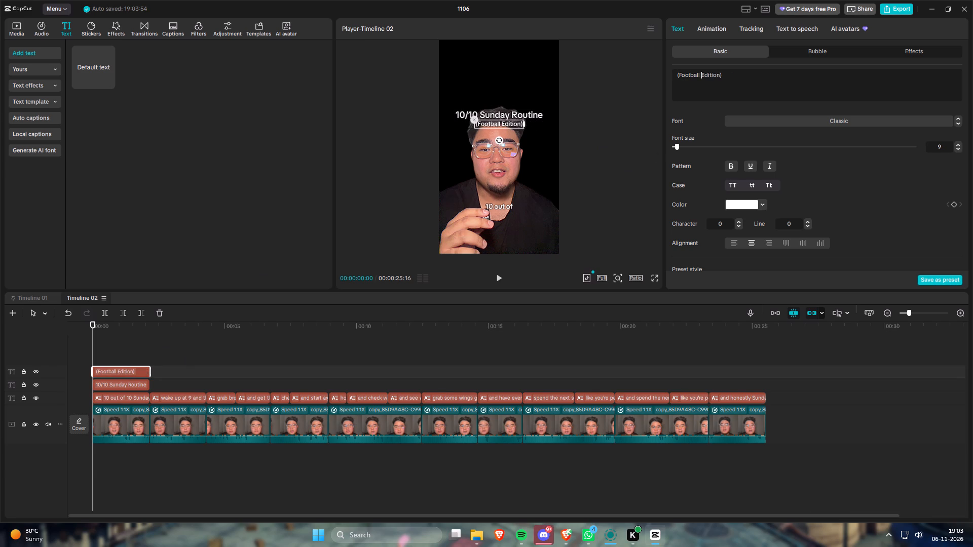
text(se)
key(BackSpace)
key(BackSpace)
text(Season)
key(space)
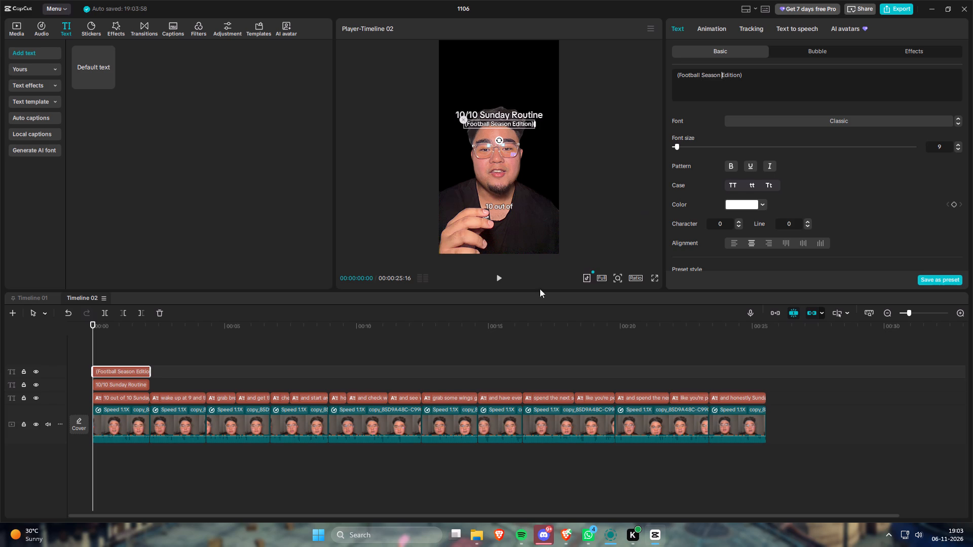
drag(195, 357, 209, 368)
Move all Timeline 02 talking-head clips, with their captions and titles, up one track to leave the main track empty.
drag(749, 467, 136, 405)
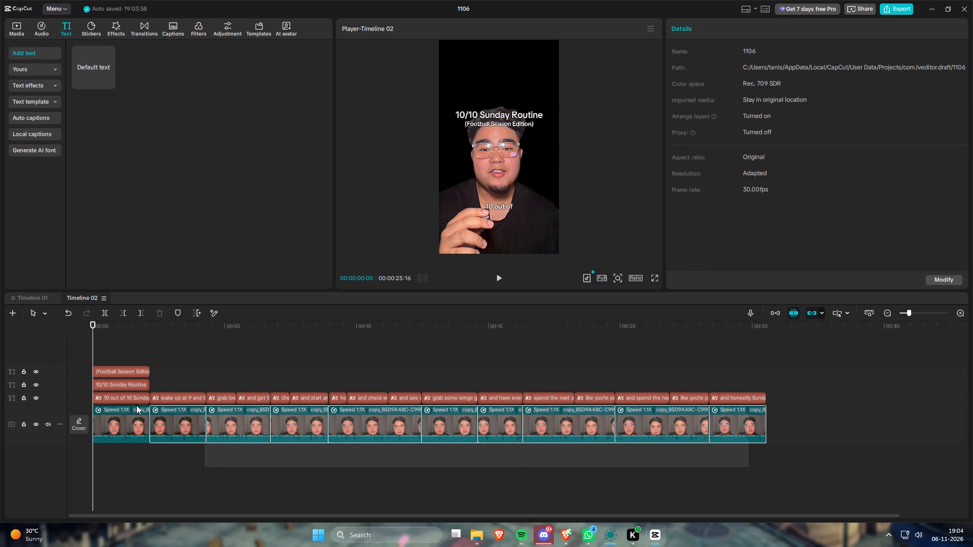
drag(136, 405, 86, 372)
drag(130, 421, 120, 388)
drag(138, 455, 180, 464)
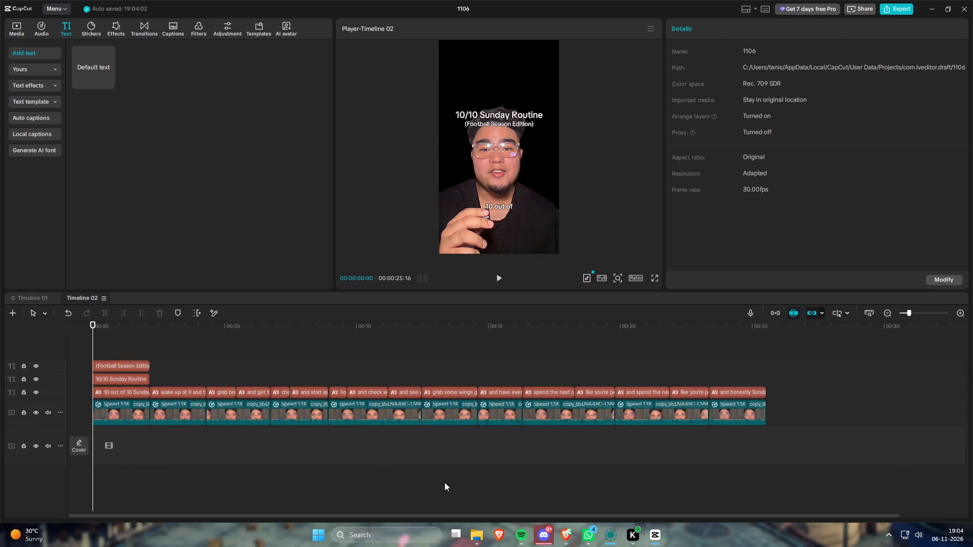
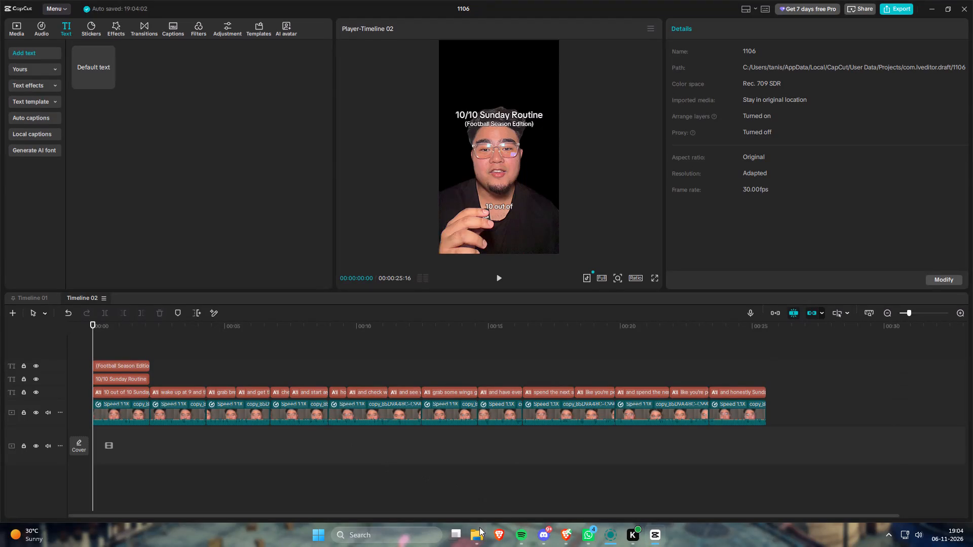
Open the "10_10 sunday routine" photo folder inside raw clips_ and preview the start of Timeline 02's second talking-head clip.
click(14, 26)
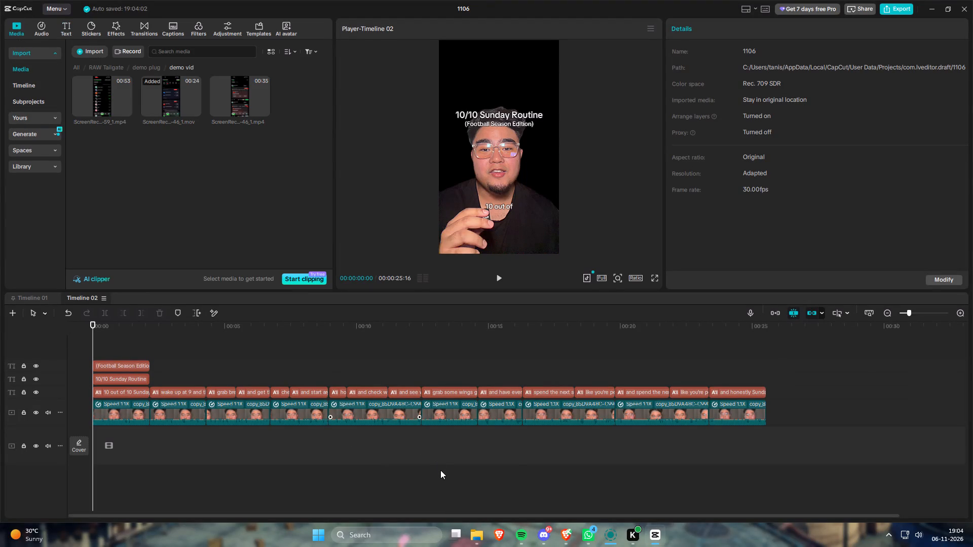
click(110, 68)
click(169, 102)
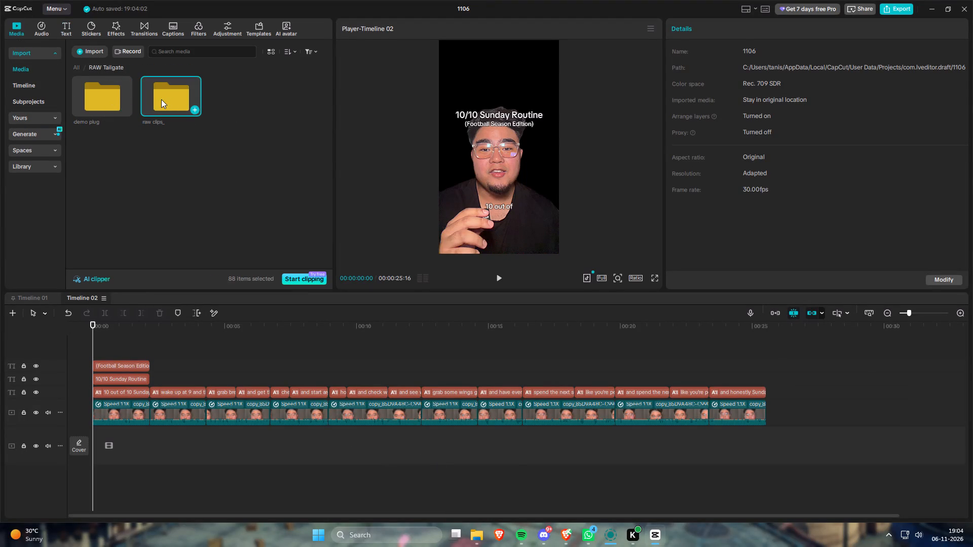
double_click(161, 99)
double_click(105, 155)
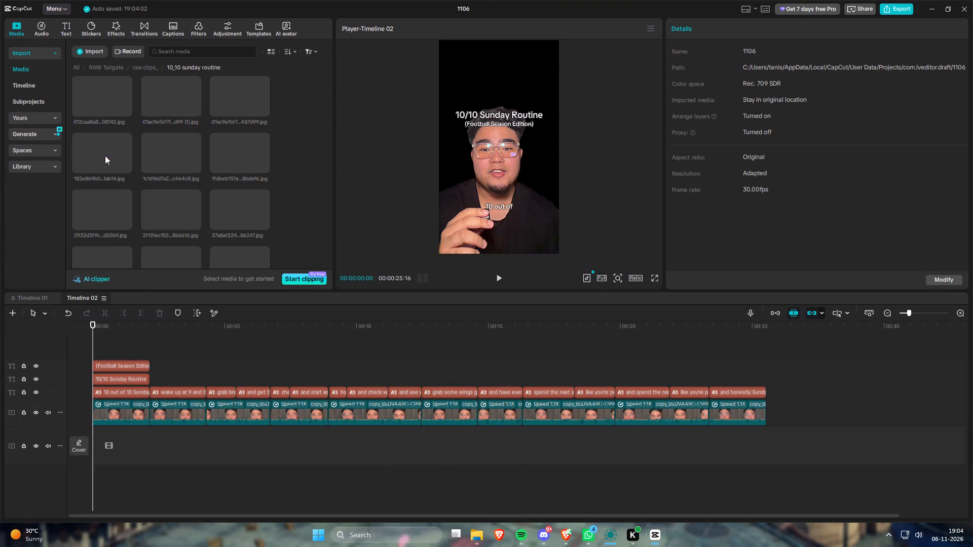
drag(208, 361, 240, 370)
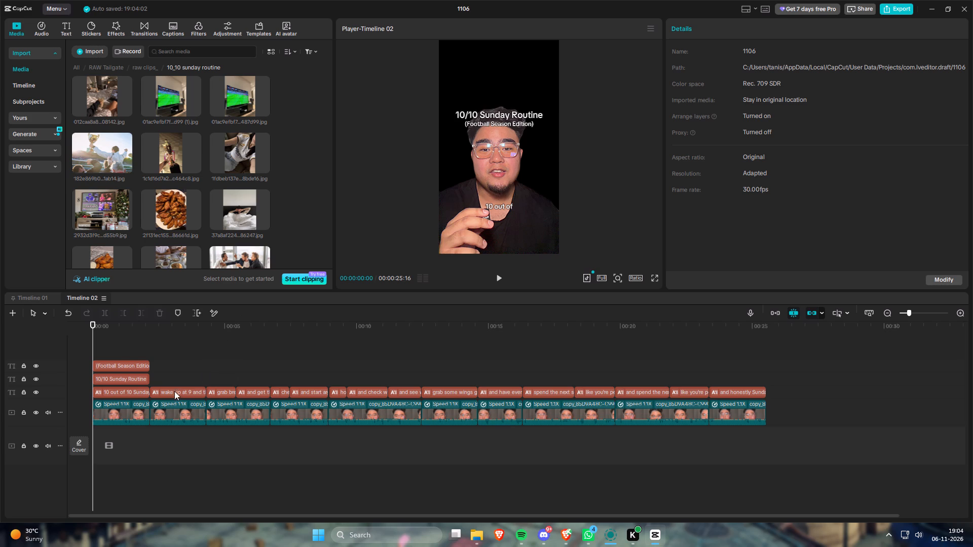
drag(158, 327, 151, 327)
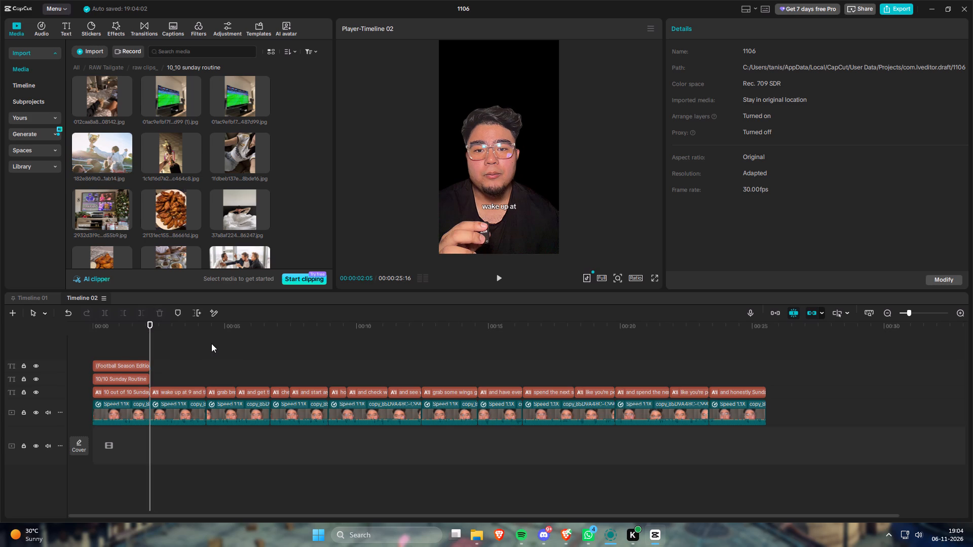
key(space)
key(space)
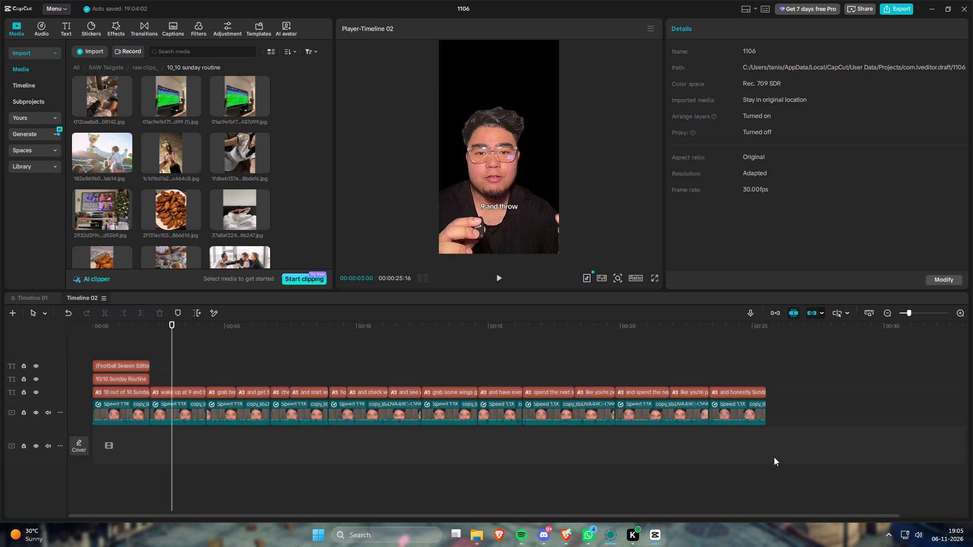
Scale all Timeline 02 talking-head clips to 30%.
drag(771, 454, 94, 402)
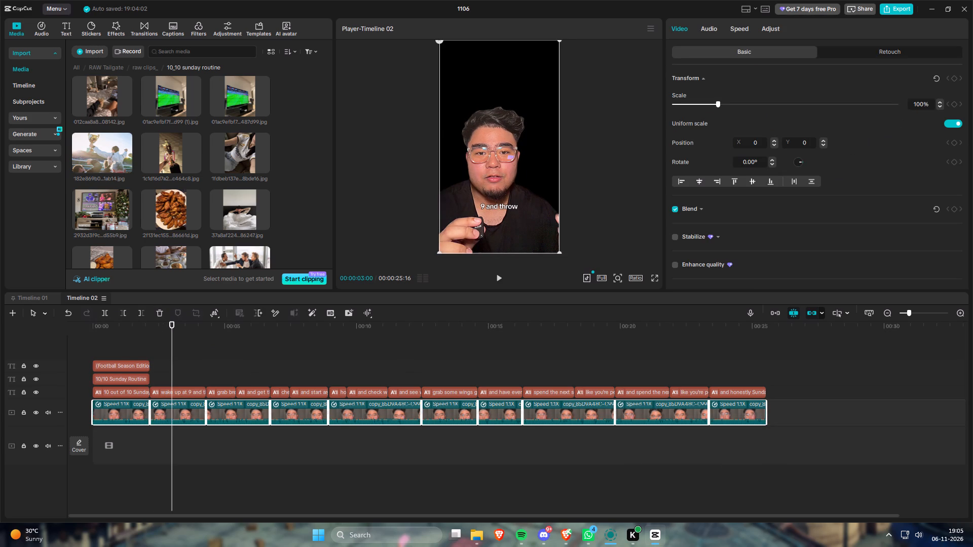
drag(911, 101, 954, 103)
text(30)
Set the vertical (Y) position of all Timeline 02 talking-head clips to 145.
drag(797, 140, 832, 144)
text(15)
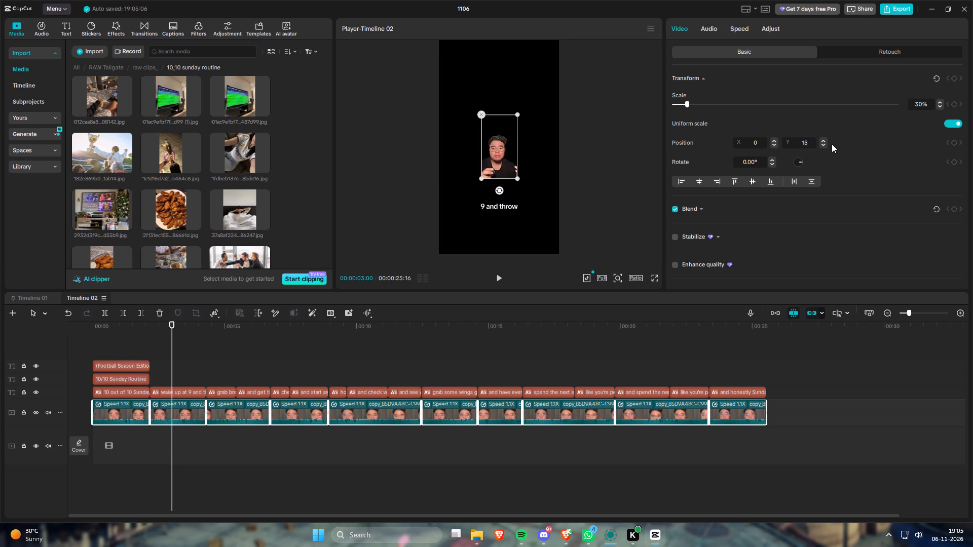
key(BackSpace)
key(4)
key(Return)
key(5)
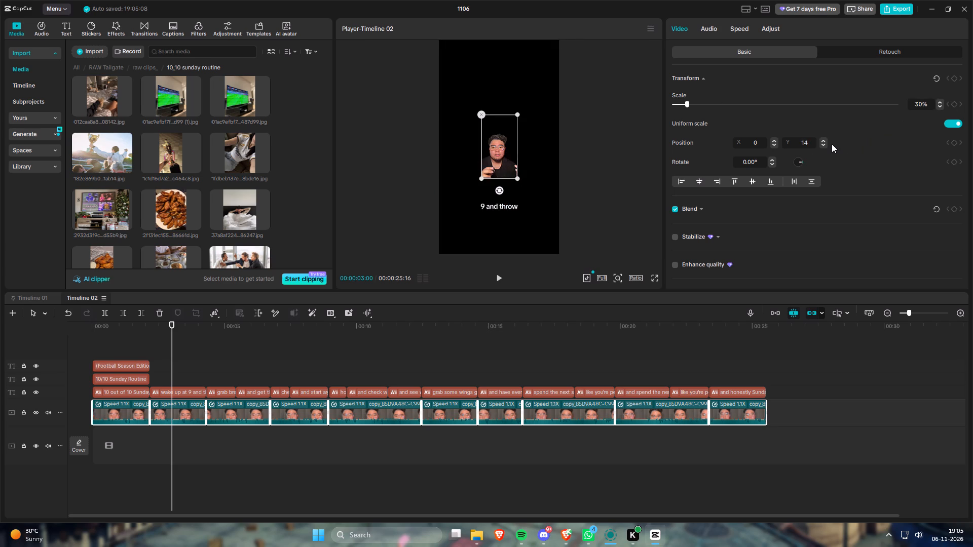
click(806, 146)
key(5)
key(equal)
key(BackSpace)
key(BackSpace)
text(45)
key(Return)
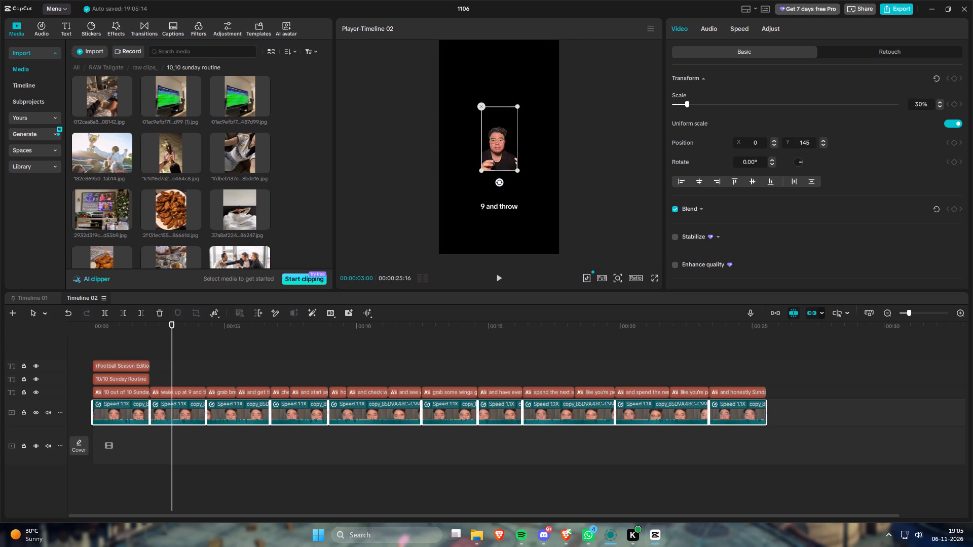
Look through the Sunday routine photos for a morning image to match the "wake up at 9" caption.
drag(213, 346, 254, 351)
drag(160, 322, 154, 327)
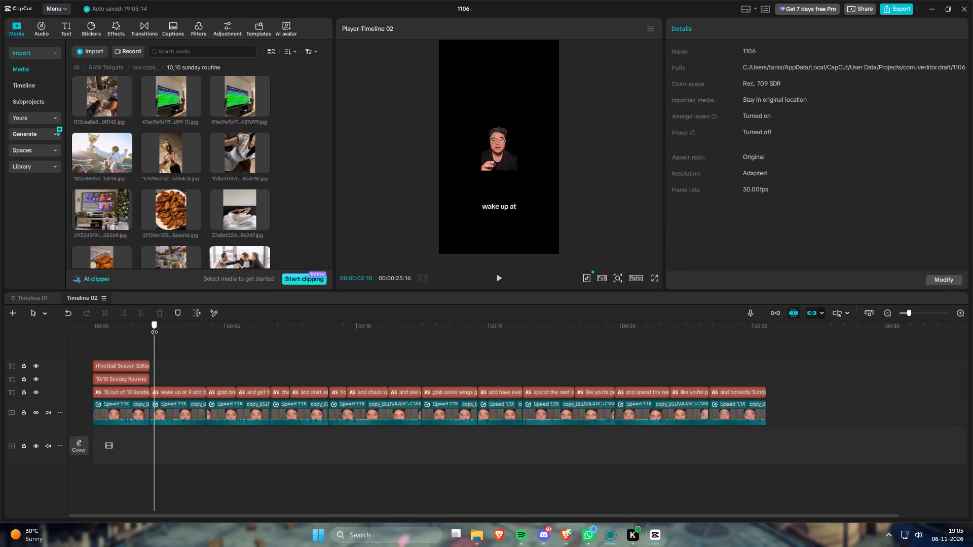
drag(154, 327, 147, 329)
drag(213, 341, 246, 349)
ctrl+scroll(228, 358, up, 16)
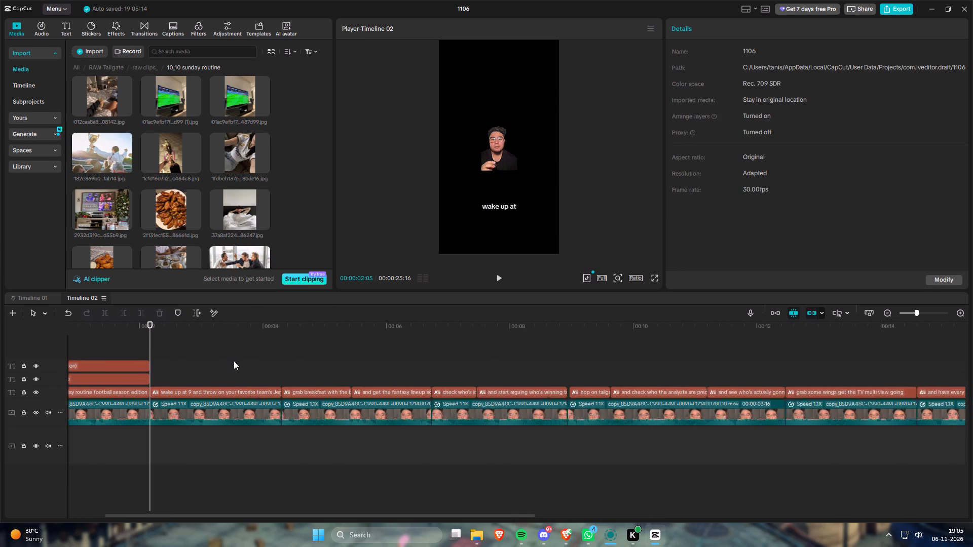
ctrl+scroll(234, 361, up, 11)
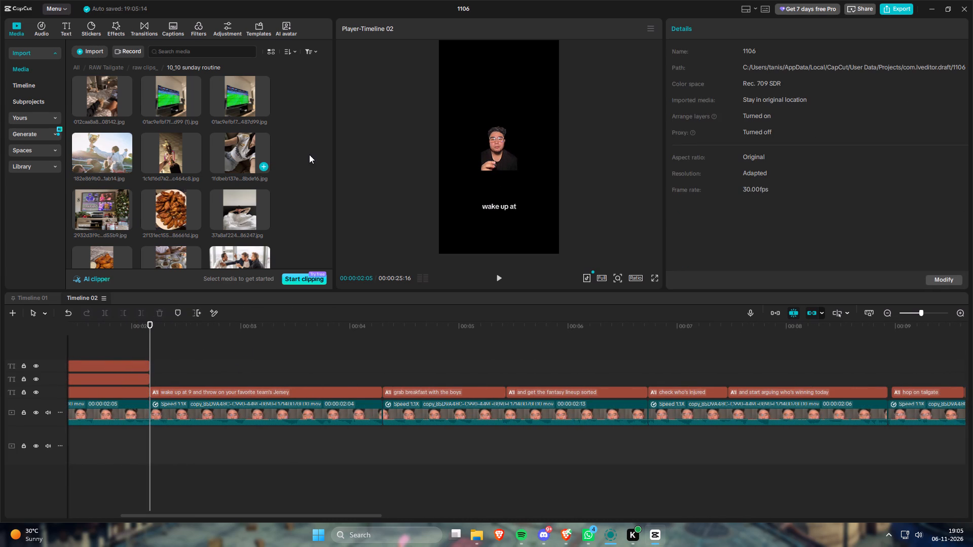
scroll(293, 177, down, 9)
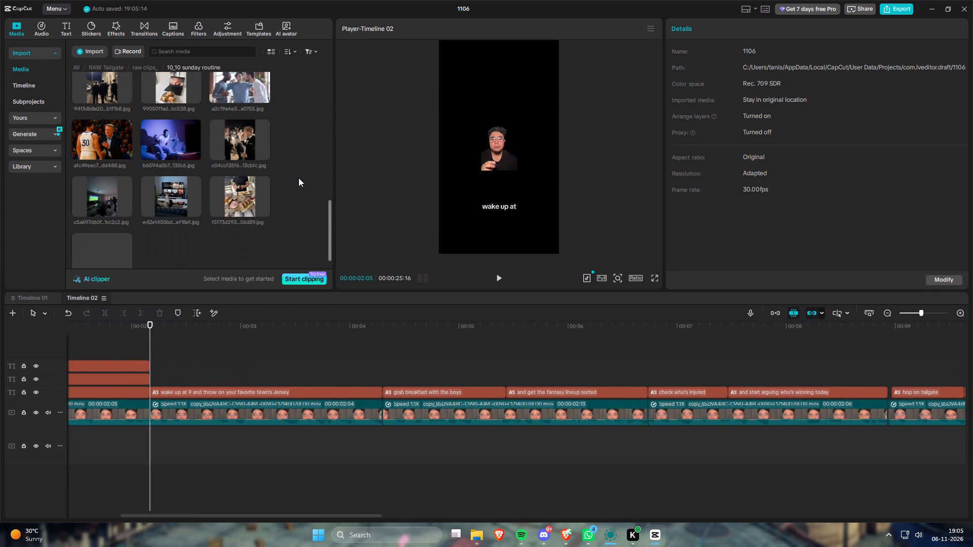
scroll(298, 178, down, 1)
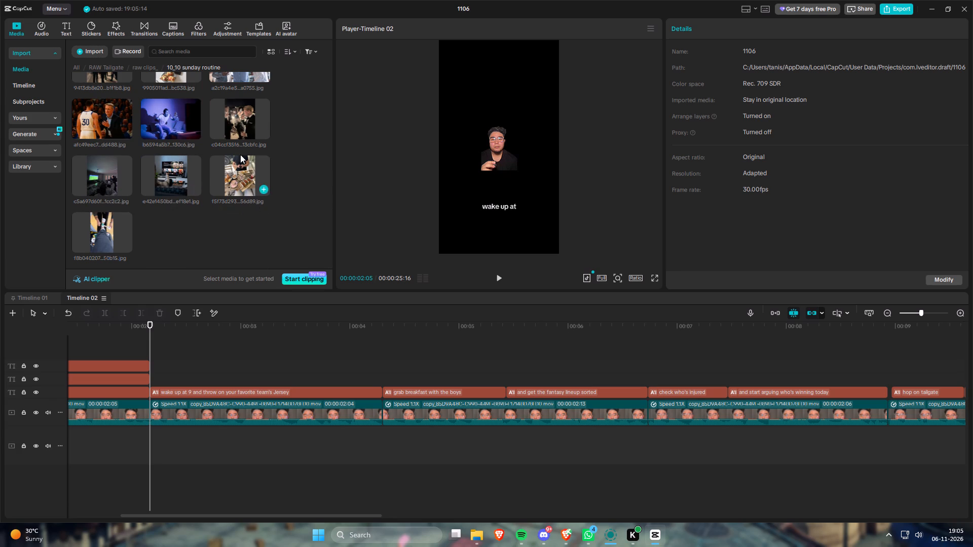
scroll(223, 210, up, 2)
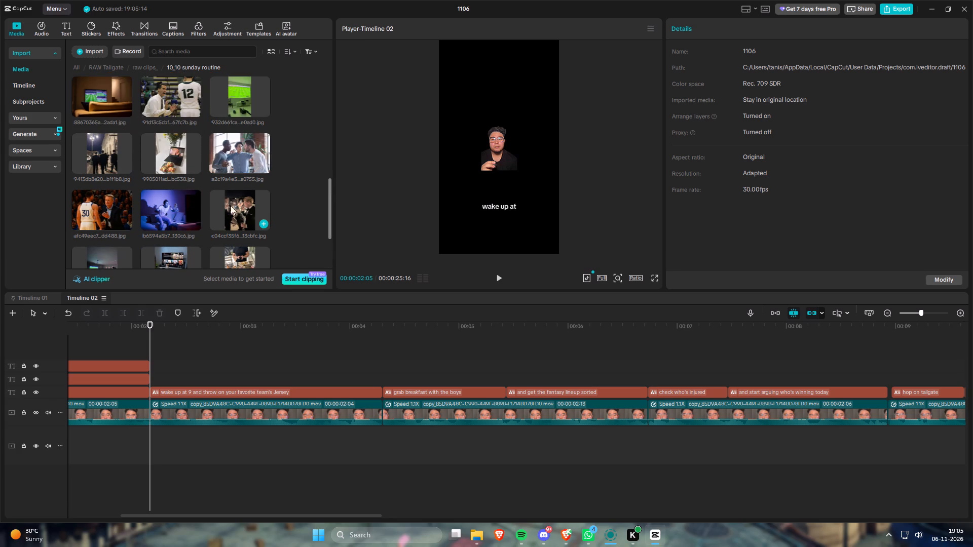
scroll(214, 163, up, 1)
scroll(241, 218, up, 2)
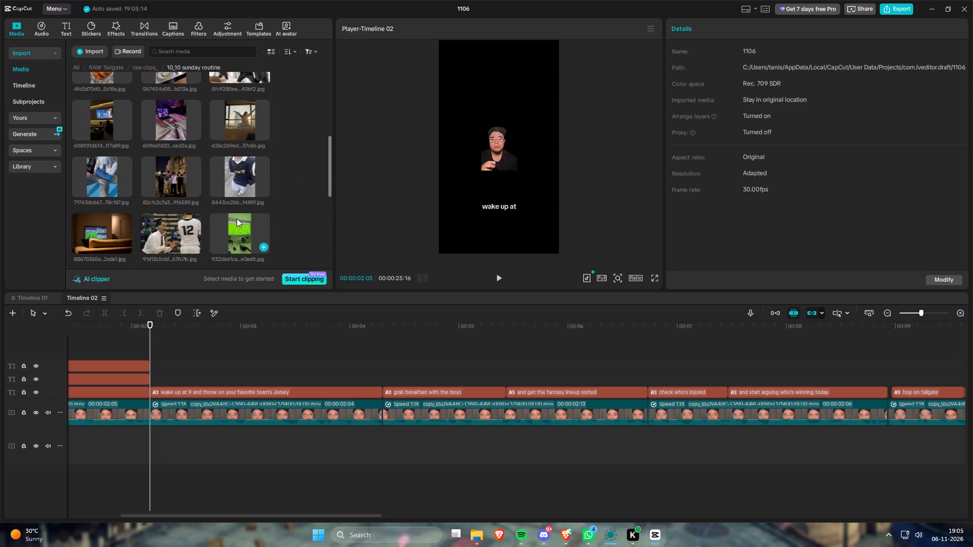
scroll(191, 224, up, 5)
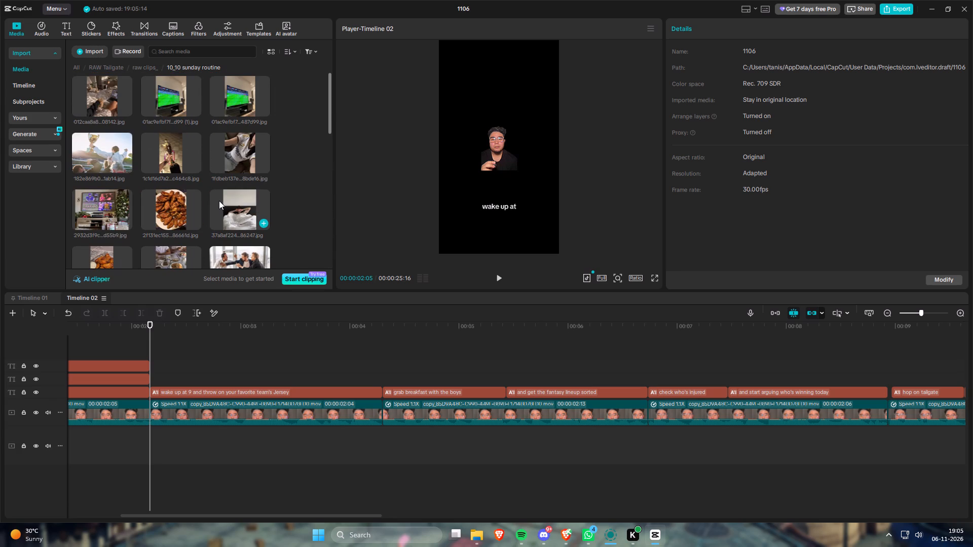
click(99, 97)
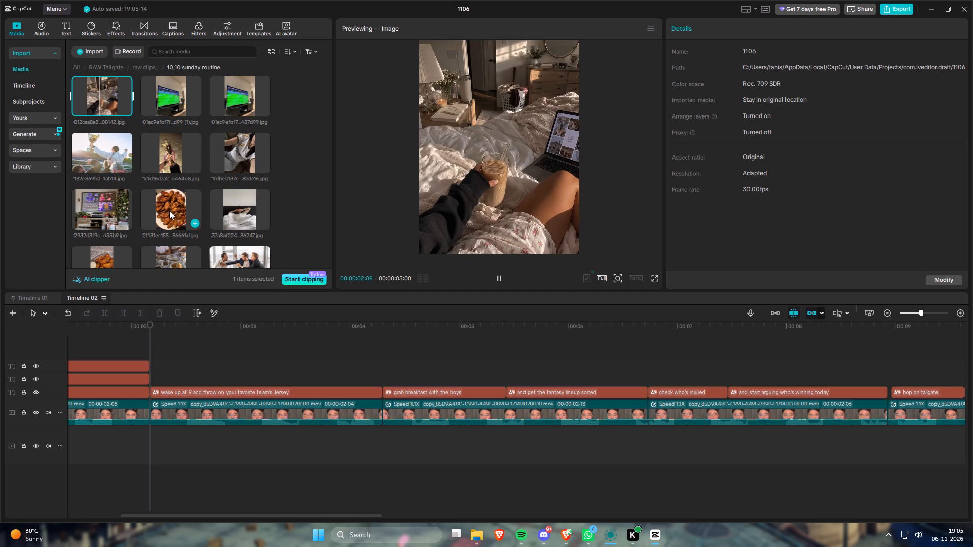
Place the in-bed photo with headphones from the "10_10 saturday routi" folder beneath the talking-head clips, starting with the second clip at 00:00:02:05.
click(145, 66)
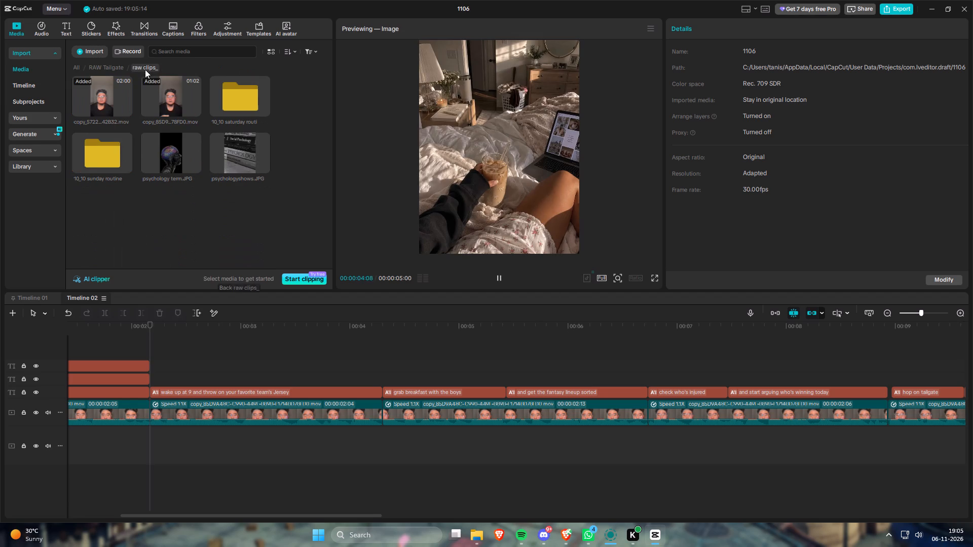
double_click(96, 159)
click(136, 67)
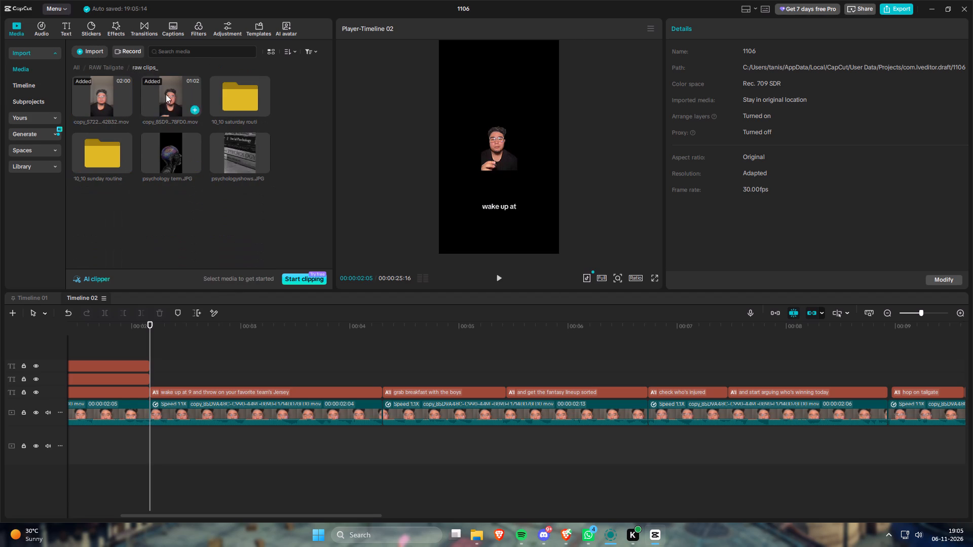
double_click(230, 105)
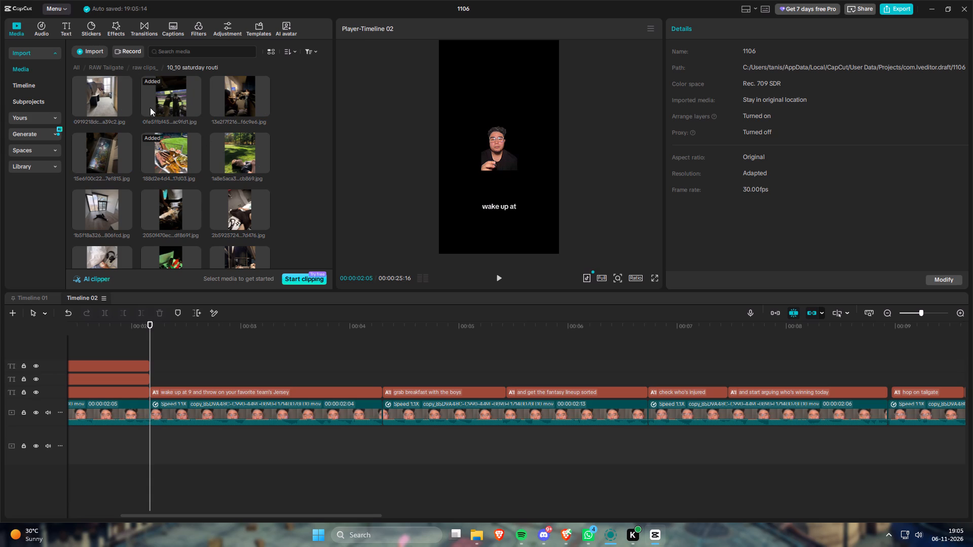
click(84, 100)
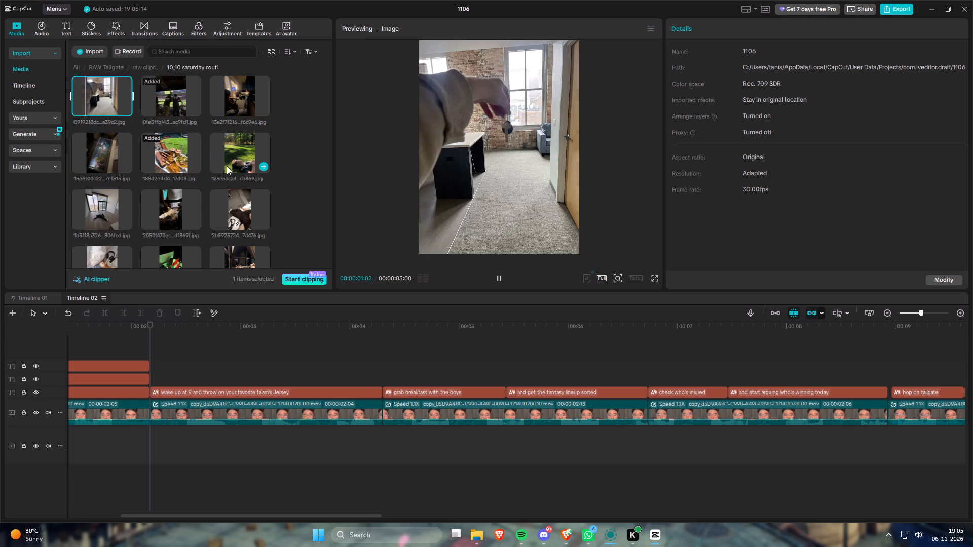
scroll(228, 169, down, 1)
click(250, 156)
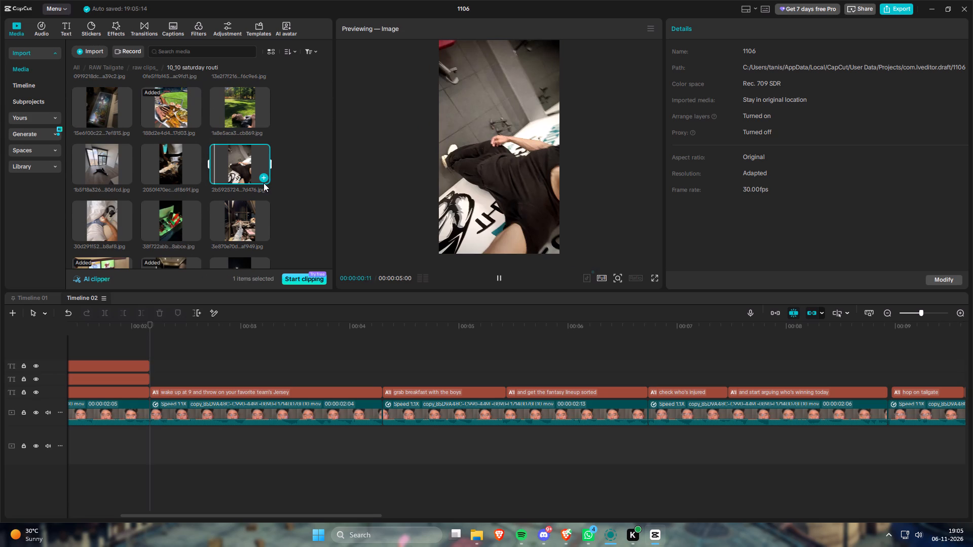
click(96, 219)
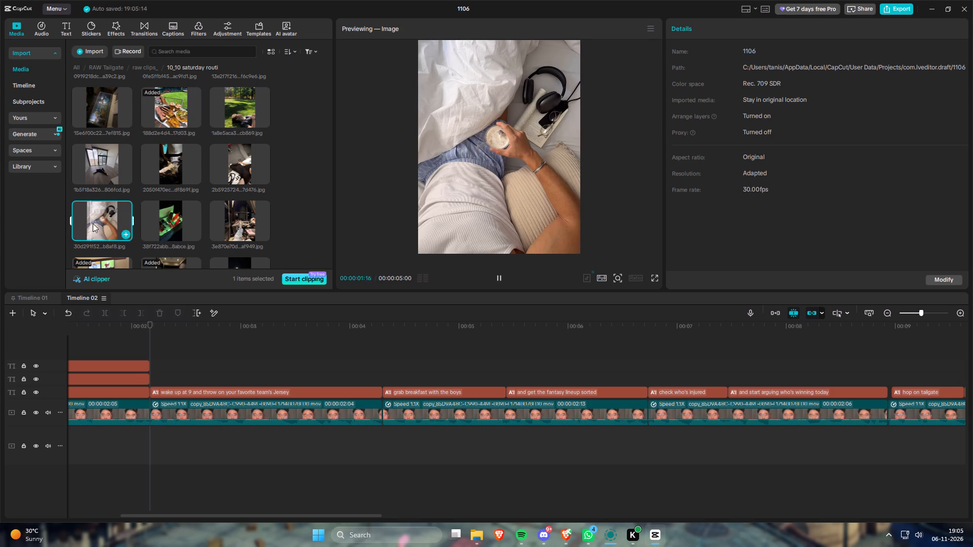
drag(93, 223, 149, 425)
Look through the remaining Saturday routine photos for images suitable for the Sunday captions.
scroll(327, 172, down, 5)
scroll(253, 185, down, 1)
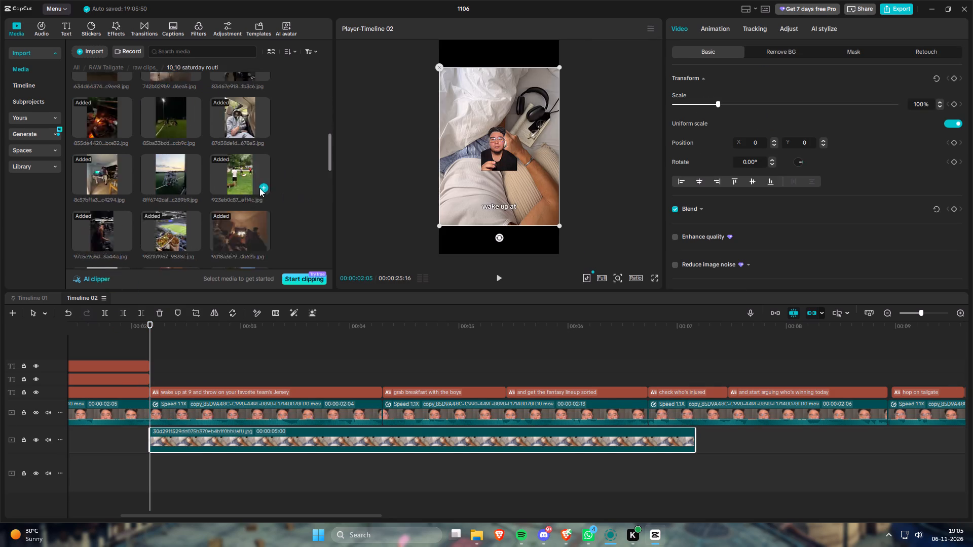
scroll(259, 188, down, 1)
scroll(279, 233, down, 3)
click(242, 228)
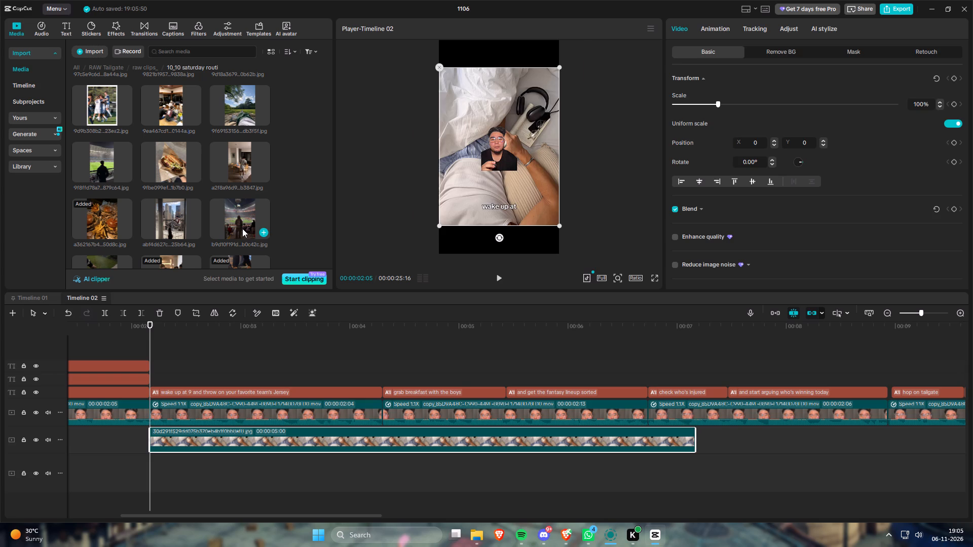
scroll(290, 207, down, 2)
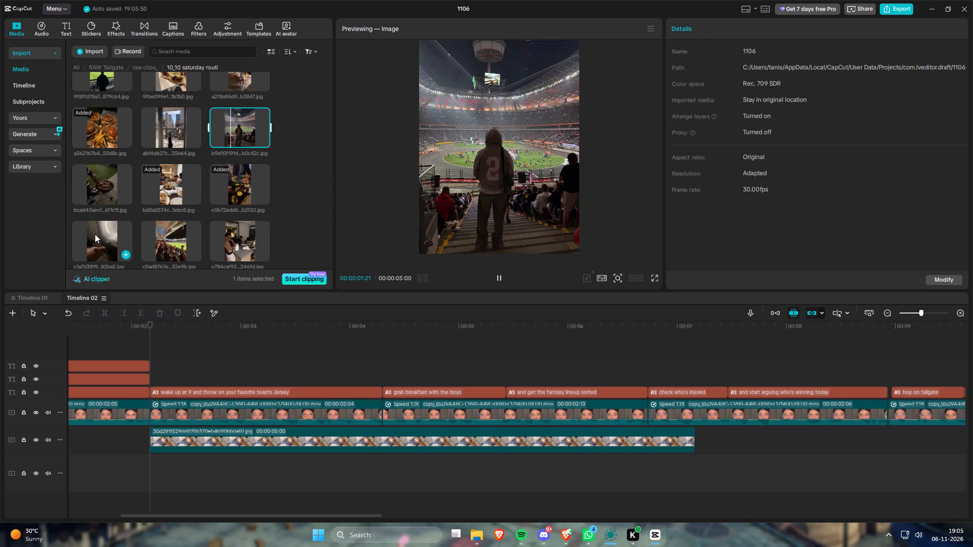
scroll(270, 221, down, 3)
click(167, 226)
scroll(248, 191, down, 1)
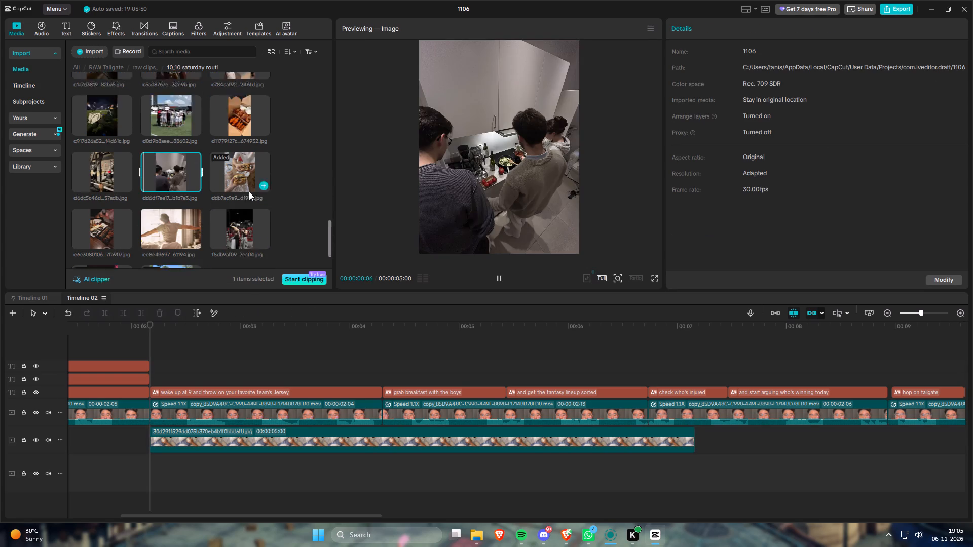
scroll(249, 191, down, 2)
Extend the in-bed photo to end with the last talking-head clip on Timeline 02.
click(473, 434)
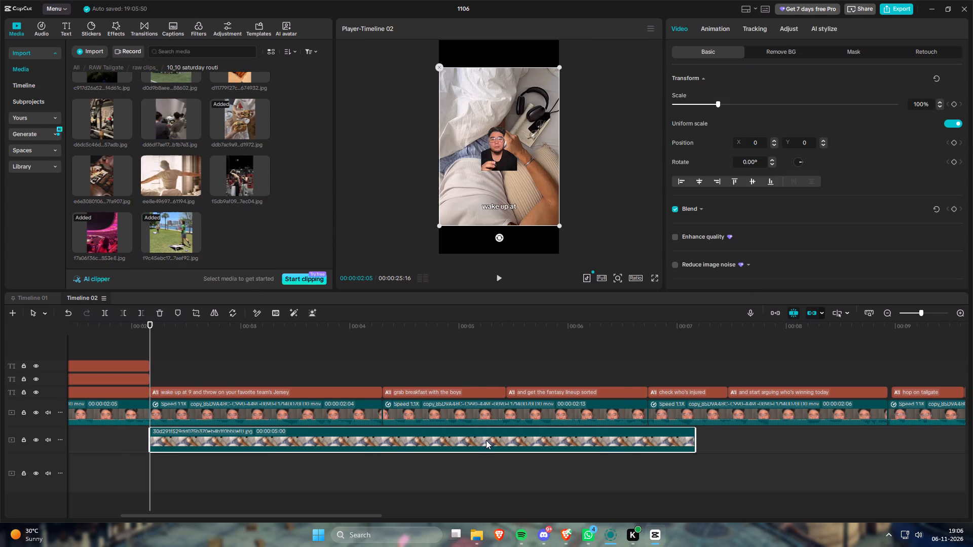
key(shift+z)
drag(282, 440, 735, 457)
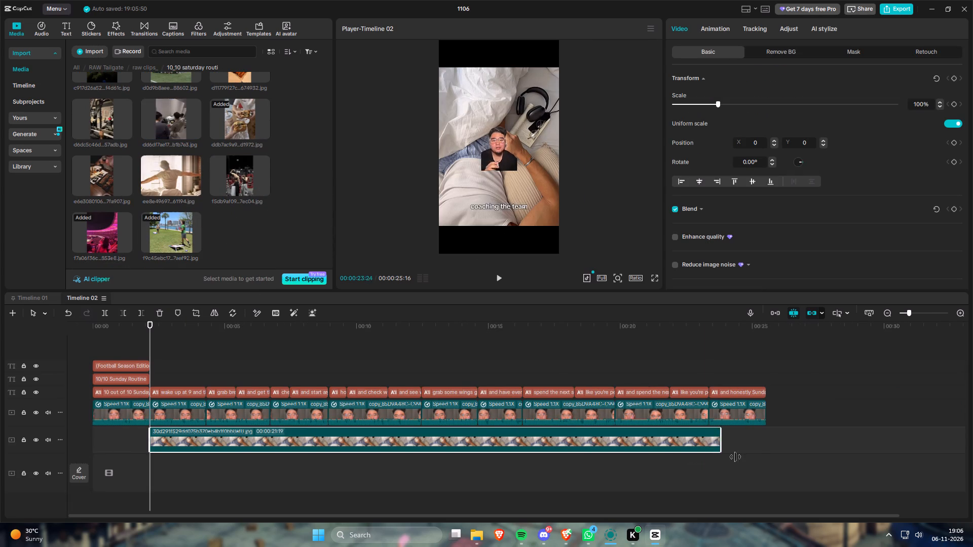
drag(735, 457, 764, 456)
Crop the in-bed photo on Timeline 02 to a 9:16 ratio.
click(195, 315)
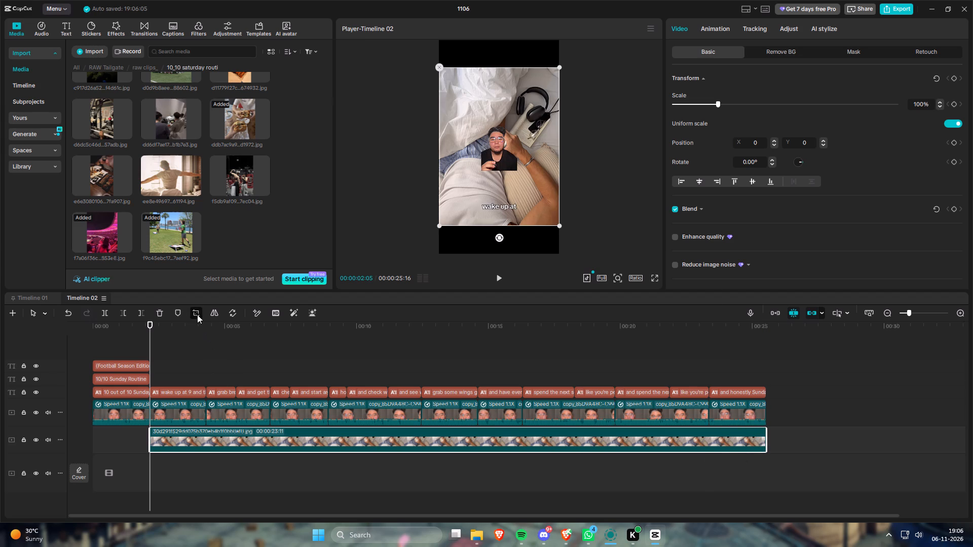
click(467, 414)
click(475, 394)
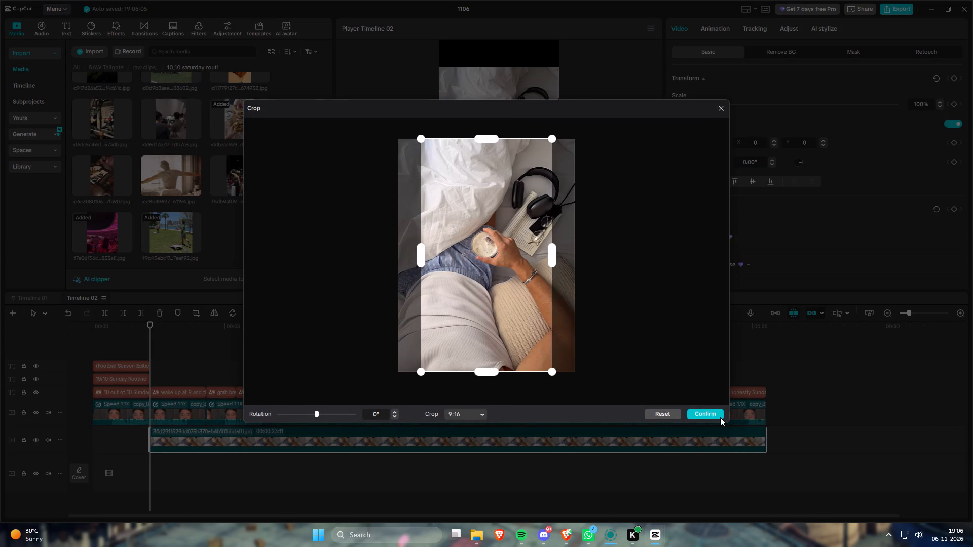
click(714, 412)
drag(258, 365, 282, 365)
Split the in-bed photo at 00:00:04:09, where the "grab breakfast with the boys" caption starts.
drag(182, 324, 172, 326)
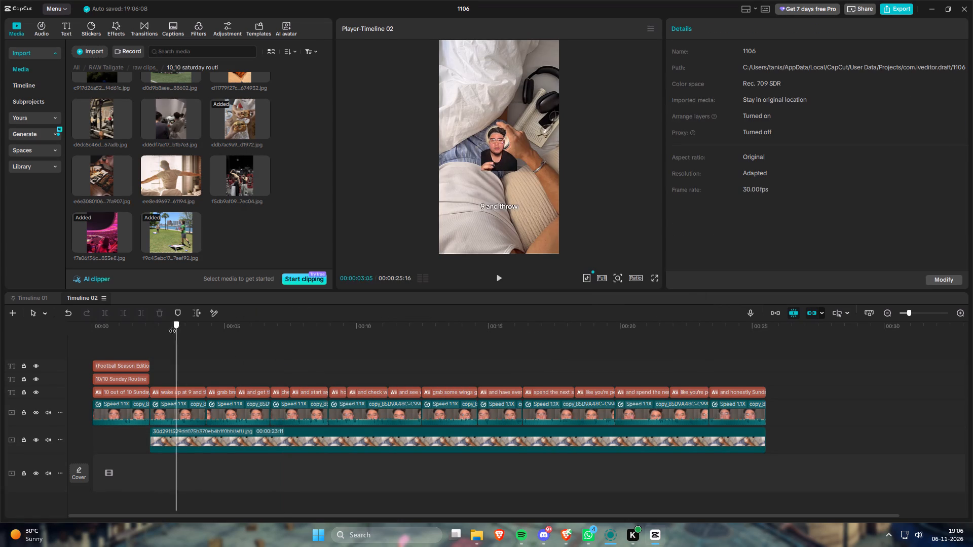
drag(172, 326, 147, 330)
ctrl+scroll(211, 351, up, 4)
ctrl+scroll(184, 360, up, 20)
ctrl+scroll(184, 360, up, 3)
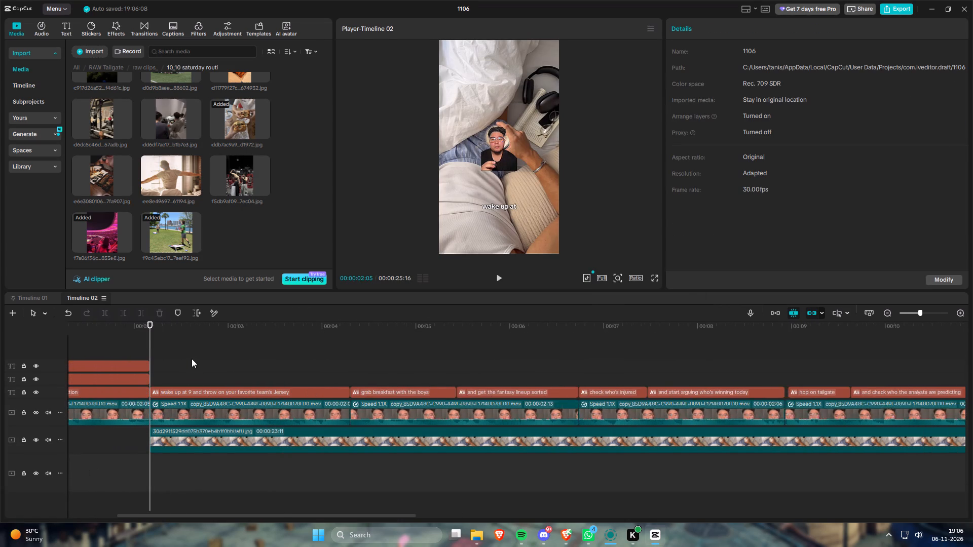
key(space)
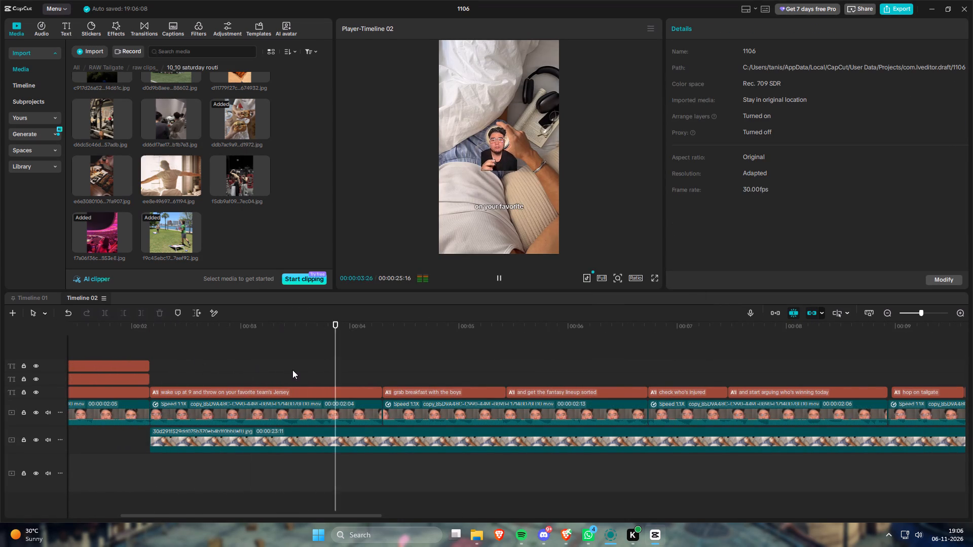
key(space)
drag(392, 331, 381, 332)
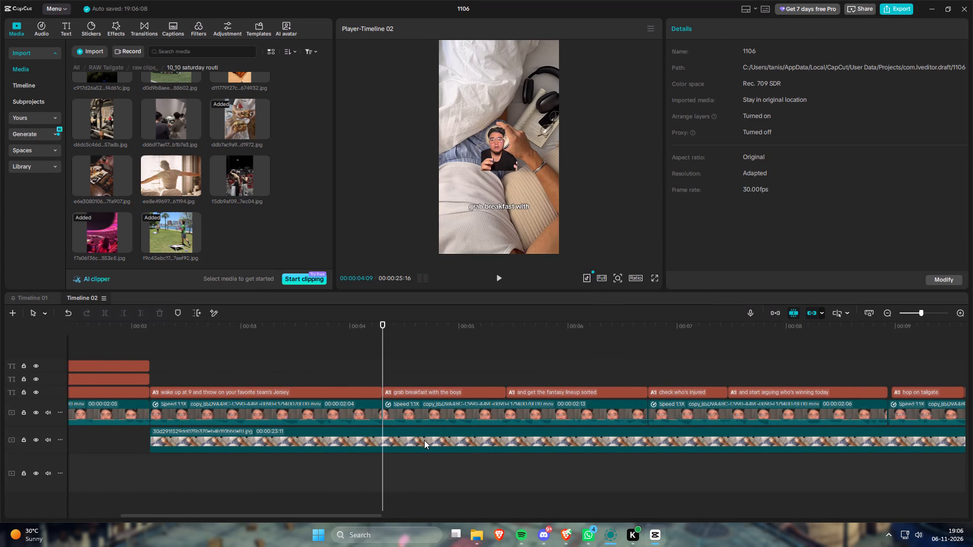
click(424, 439)
key(s)
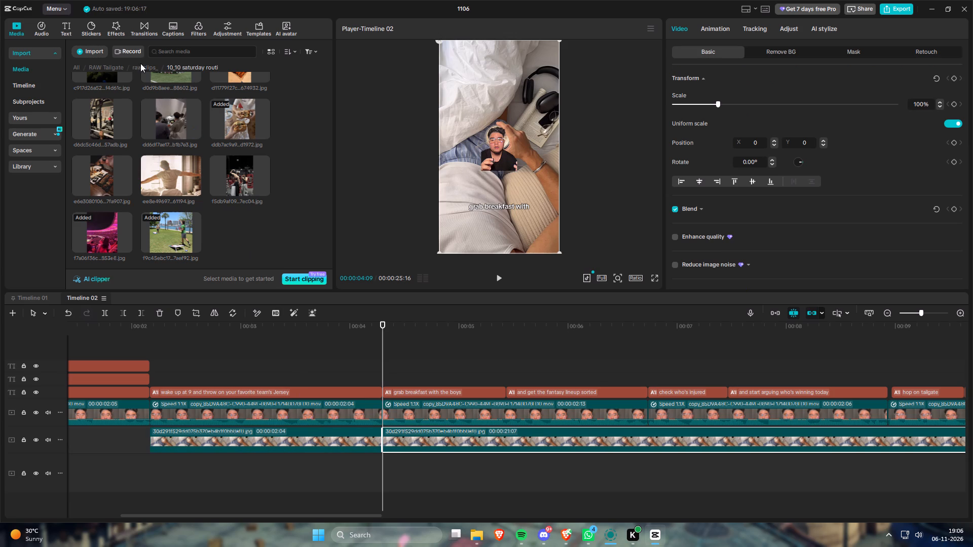
Replace the second in-bed photo segment with the pancake breakfast table photo from the "10_10 sunday routine" folder, keeping the original video effect.
click(142, 68)
double_click(219, 100)
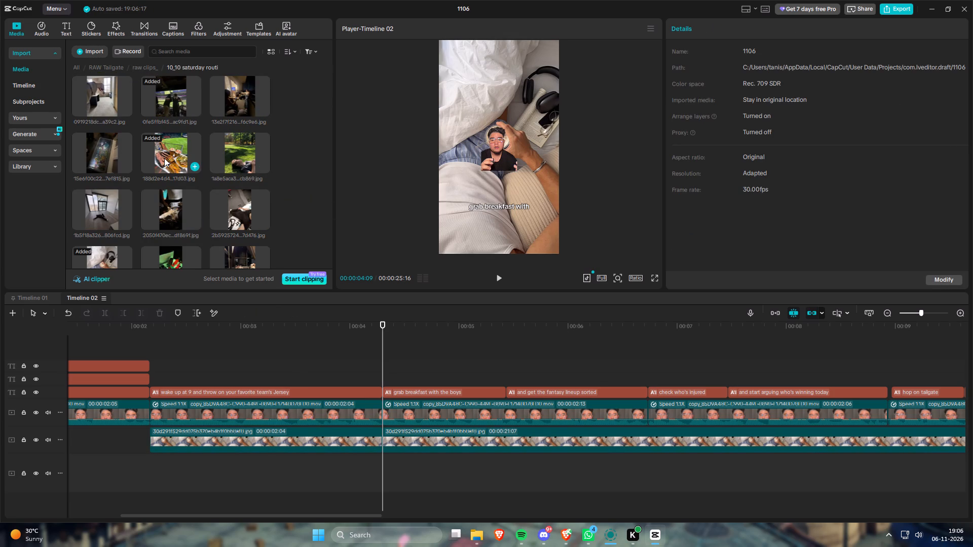
click(145, 67)
double_click(97, 145)
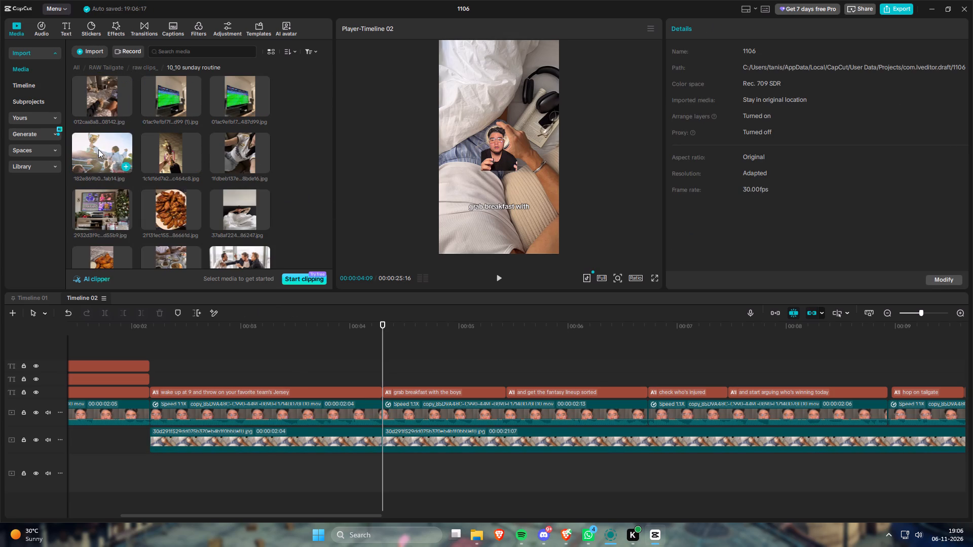
scroll(116, 208, down, 1)
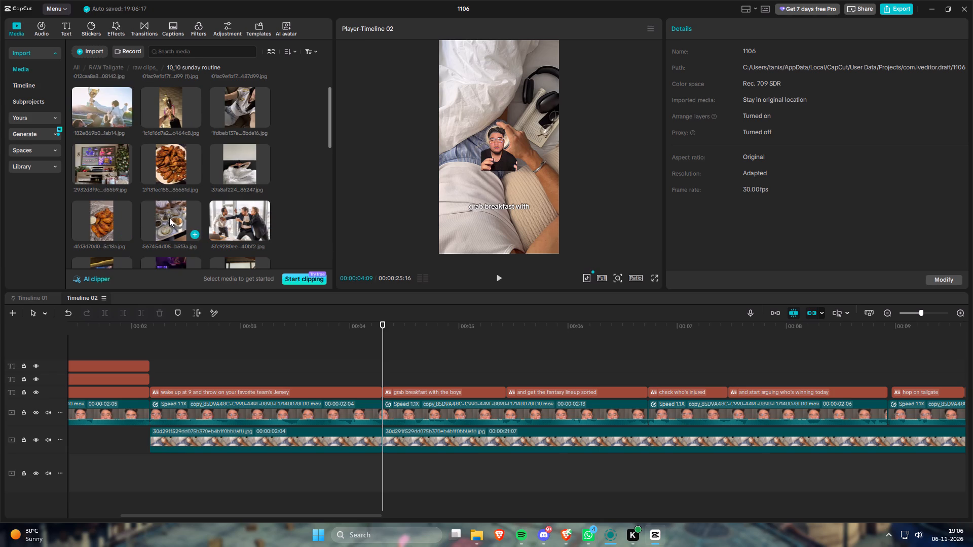
drag(167, 219, 468, 431)
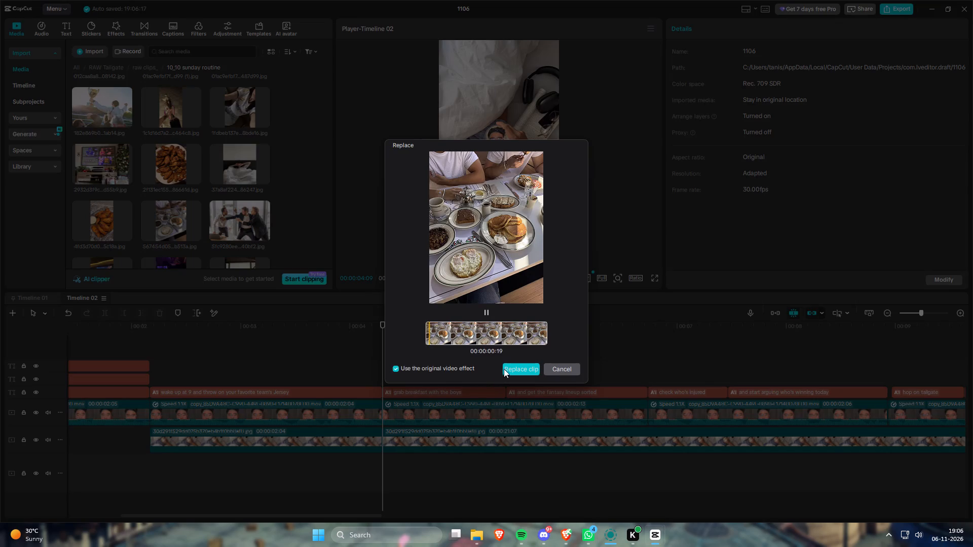
click(515, 366)
Split the breakfast photo at 00:00:06:22, where the "check who's injured" caption starts.
key(space)
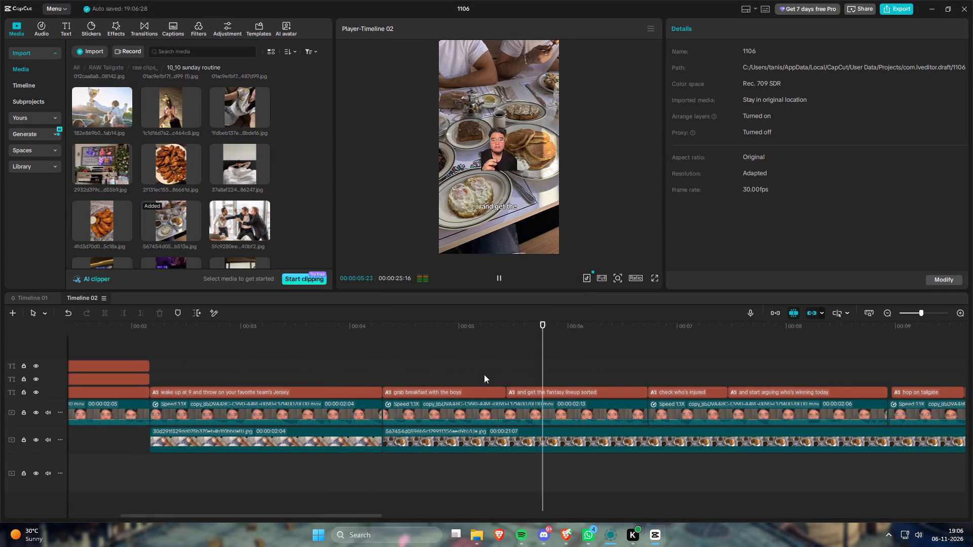
alt+scroll(484, 374, down, 2)
key(space)
drag(531, 337, 520, 335)
drag(532, 332, 526, 330)
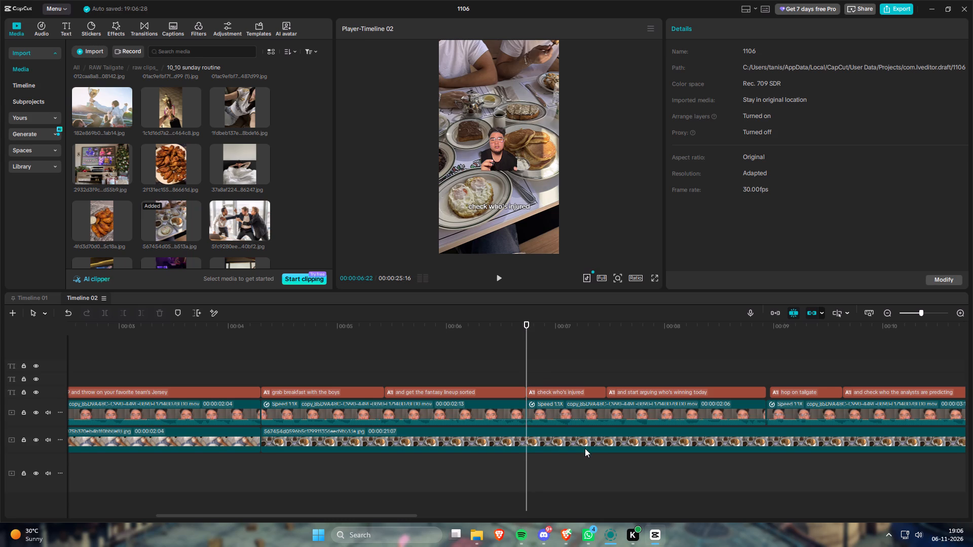
click(585, 448)
key(s)
Extend the start of the "hop on tailgate" caption back to meet the end of the preceding caption.
alt+scroll(540, 431, down, 3)
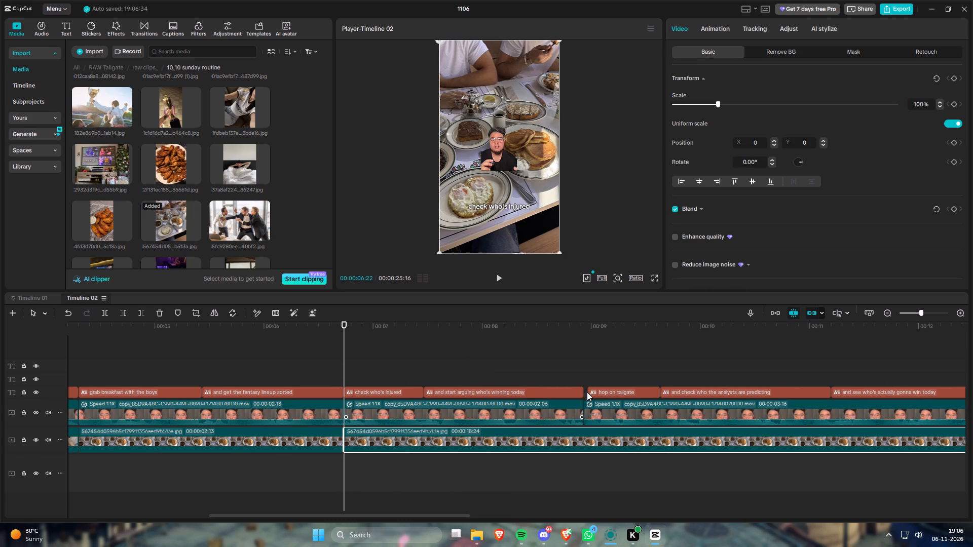
drag(588, 392, 575, 390)
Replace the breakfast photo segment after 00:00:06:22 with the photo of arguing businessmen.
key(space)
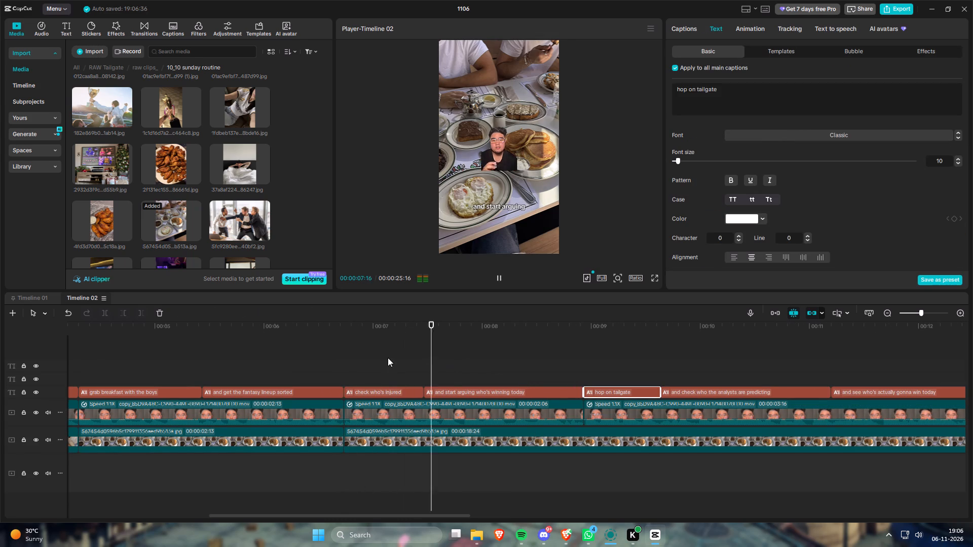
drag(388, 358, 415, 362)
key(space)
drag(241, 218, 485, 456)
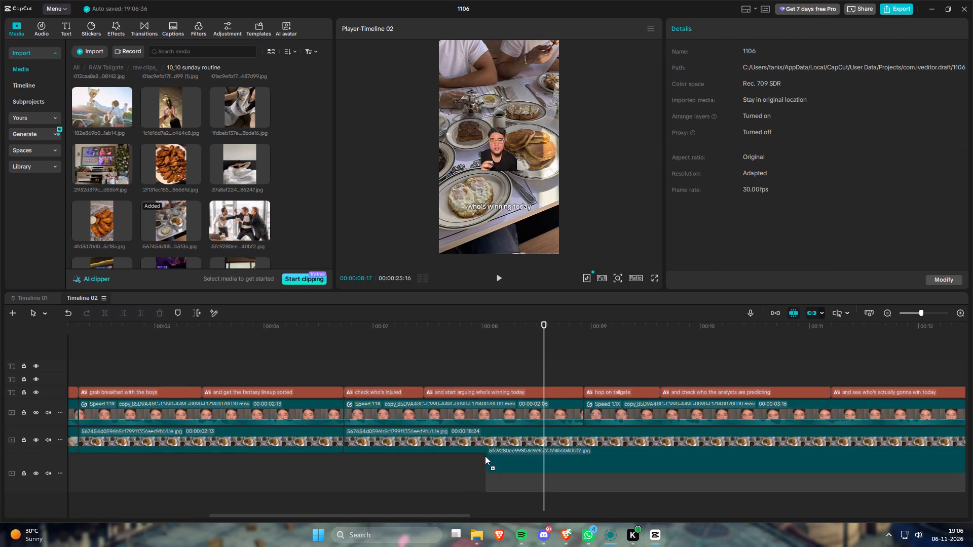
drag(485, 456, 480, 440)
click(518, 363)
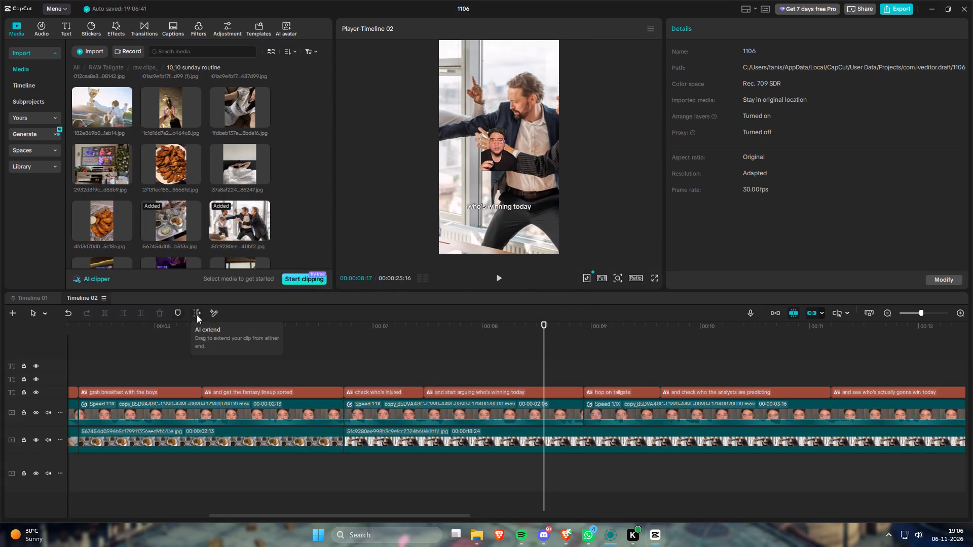
Split the arguing businessmen photo where the "hop on tailgate" caption starts.
click(497, 445)
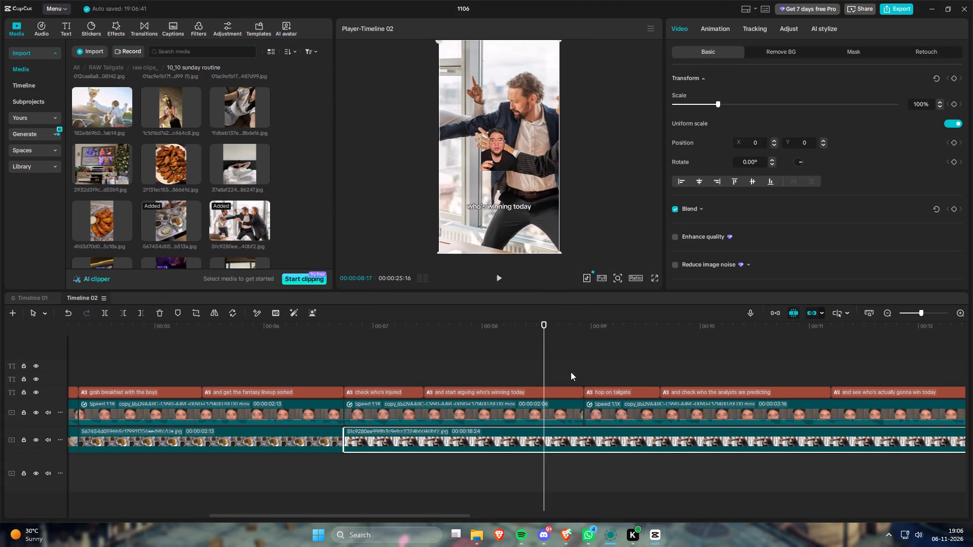
drag(572, 330, 583, 333)
key(s)
Replace the businessmen segment under "check who's injured" and "and start arguing who's winning today" with the shouting basketball coach photo.
drag(478, 329, 431, 332)
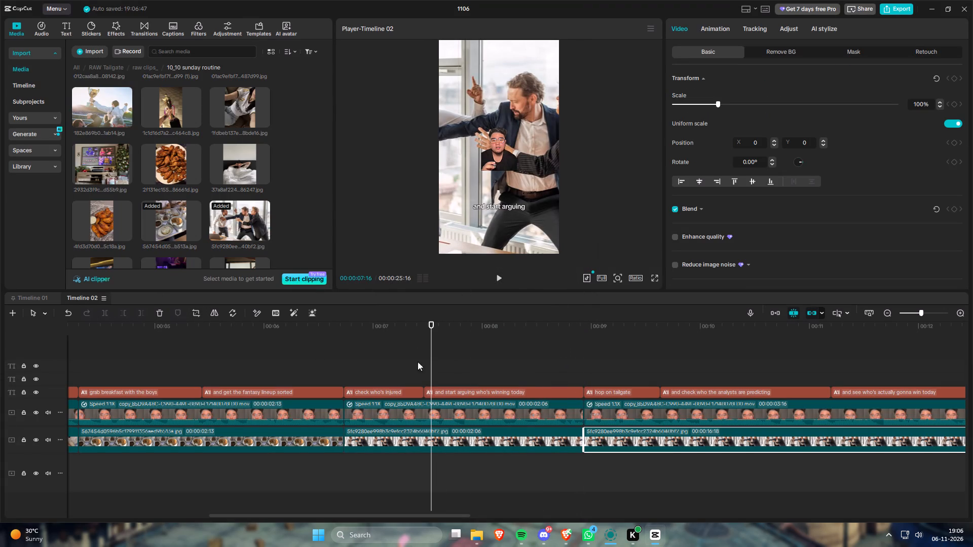
click(387, 449)
scroll(276, 211, down, 3)
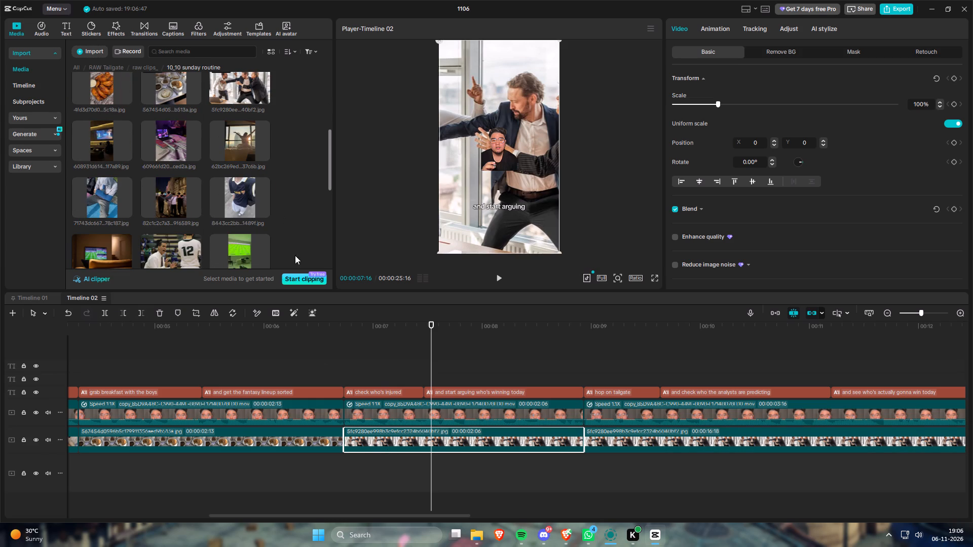
scroll(232, 210, down, 1)
drag(167, 213, 365, 378)
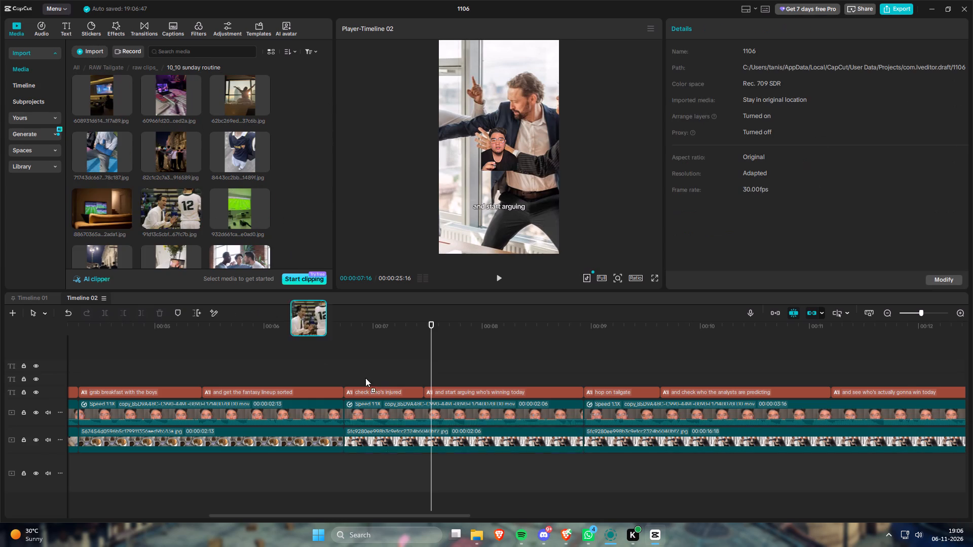
drag(365, 378, 471, 435)
click(524, 361)
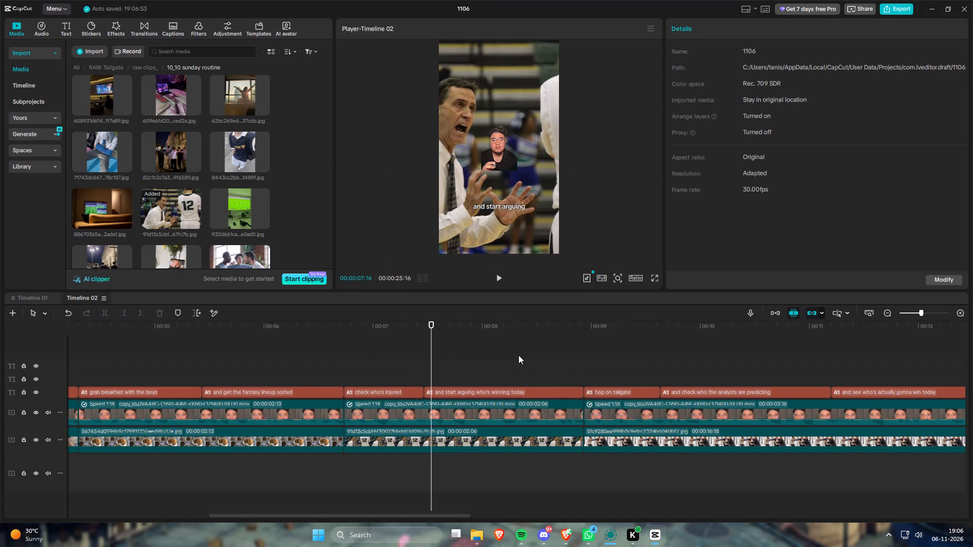
Shift the 9:16 crop frame of the coach photo to include both the coach and part of the number 12 player.
click(448, 435)
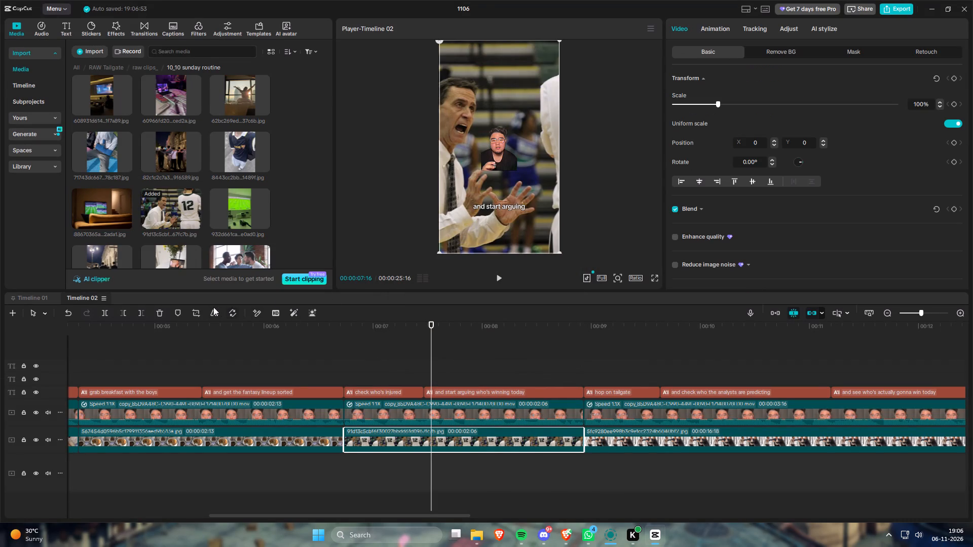
click(192, 313)
drag(480, 275, 490, 289)
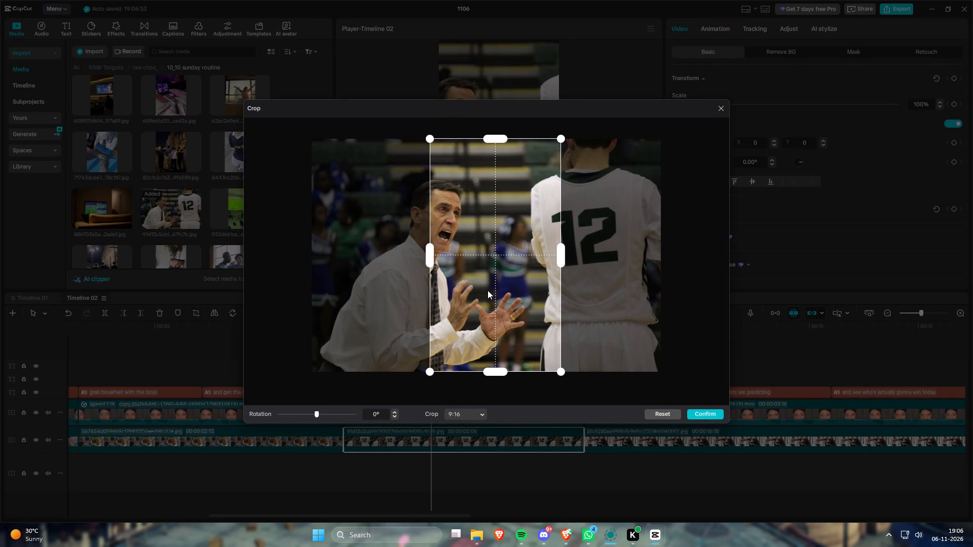
click(697, 414)
Trim the start of the remaining businessmen photo to 00:00:12:14, where the "grab some wings get the TV multi view going" caption starts.
key(space)
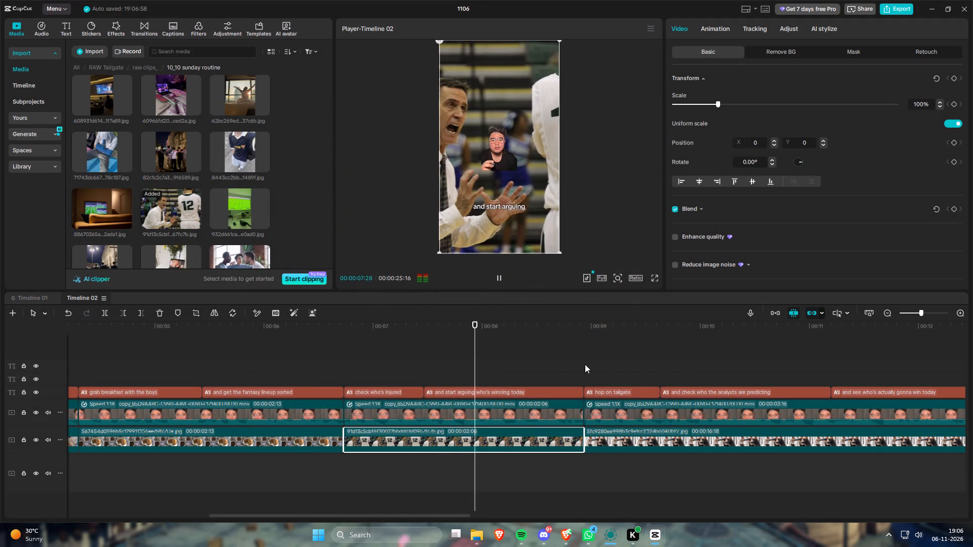
key(space)
alt+scroll(555, 363, down, 4)
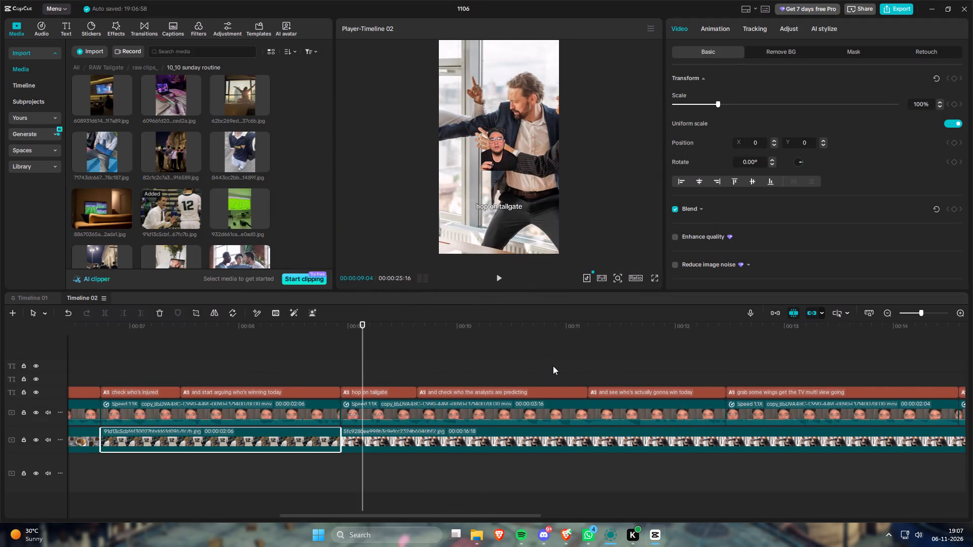
alt+scroll(553, 366, down, 1)
key(space)
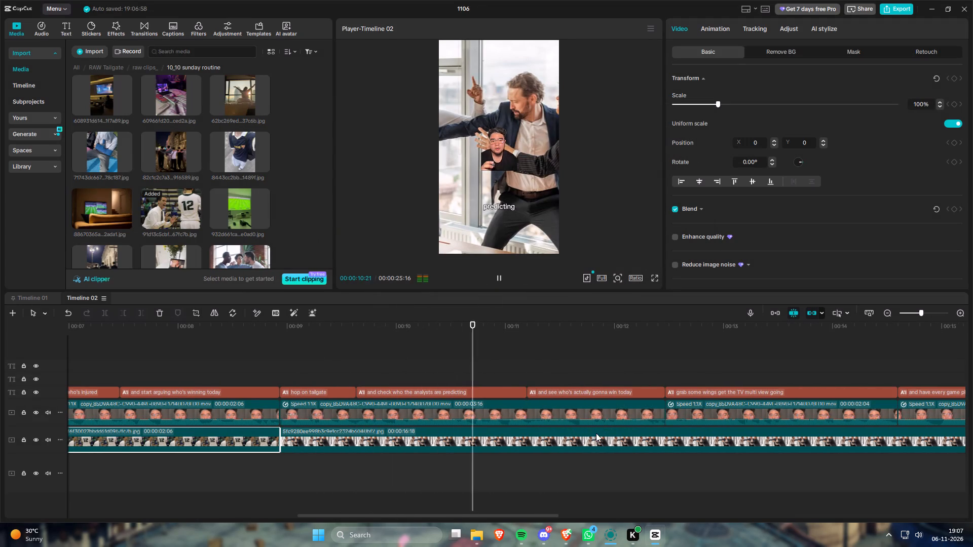
key(space)
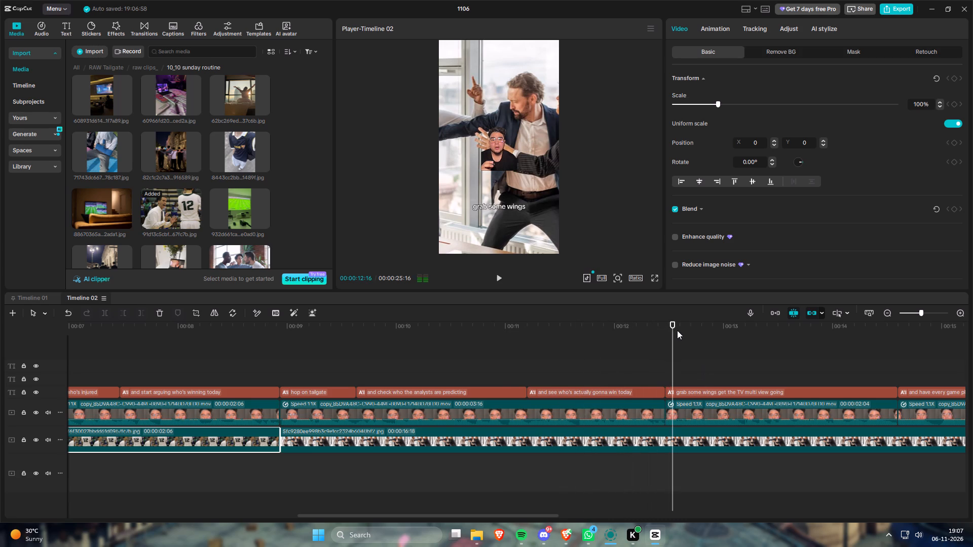
drag(677, 330, 664, 331)
click(652, 442)
key(q)
Replace the remaining businessmen photo with the photo of chicken wings and dip in a takeout container.
alt+scroll(583, 436, down, 3)
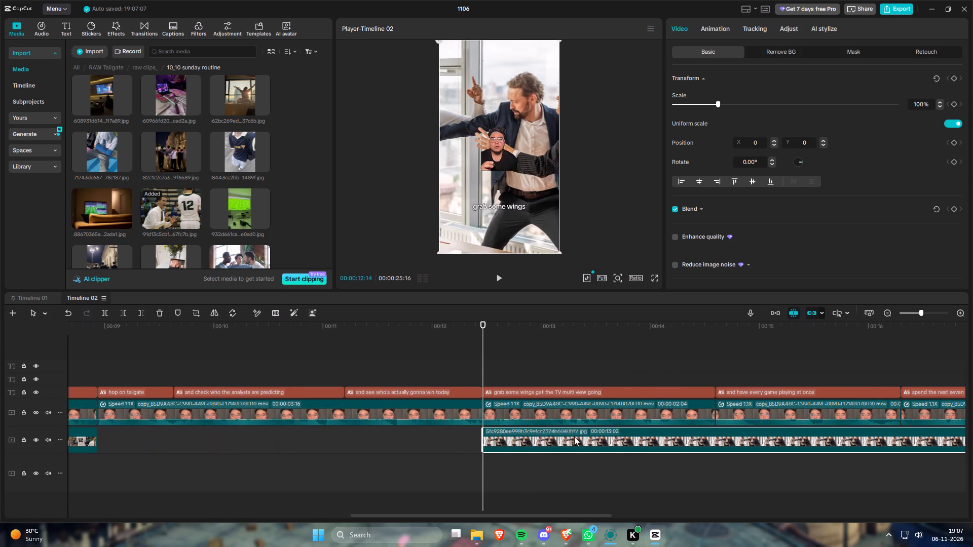
alt+scroll(566, 436, down, 2)
scroll(227, 188, down, 7)
scroll(234, 201, up, 7)
drag(91, 155, 475, 444)
click(516, 370)
Split the chicken wings photo at 00:00:14:18, where the "and have every game playing at once" caption starts.
key(space)
alt+scroll(516, 370, down, 2)
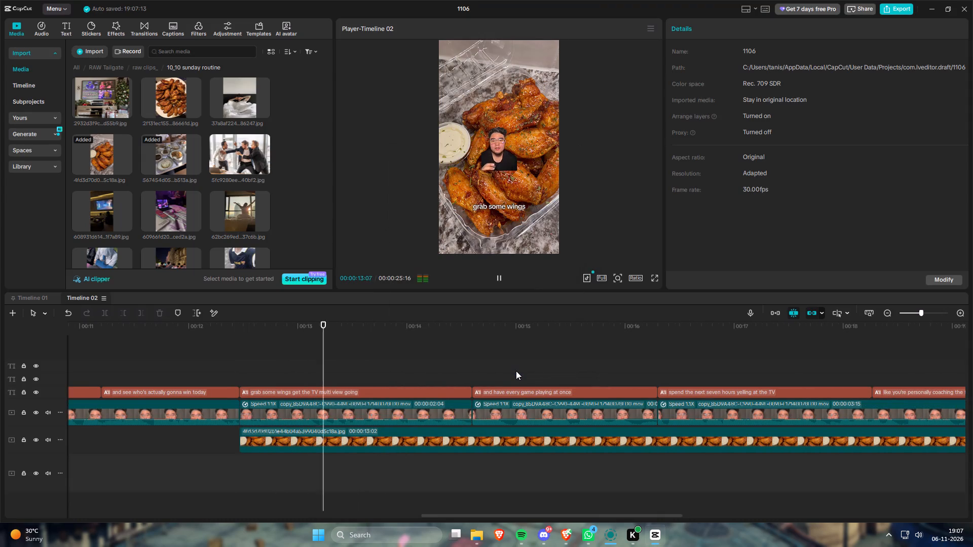
key(space)
click(475, 333)
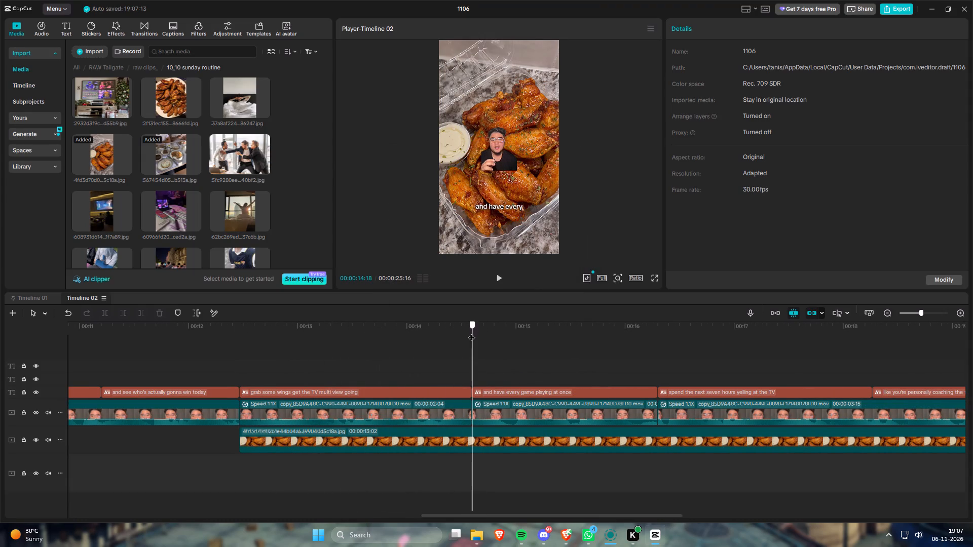
click(497, 447)
key(s)
Replace the second chicken wings segment with the photo of a large TV in a dark lounge.
key(space)
key(space)
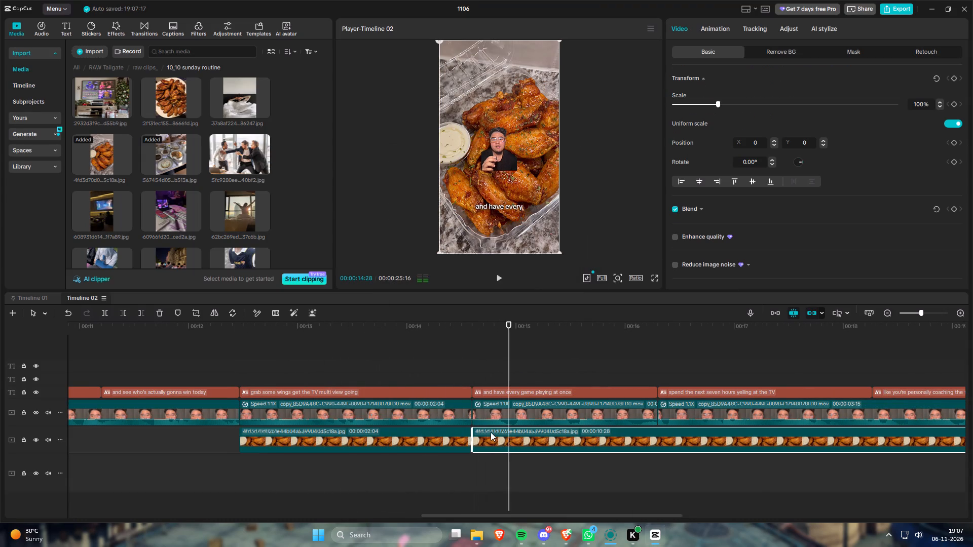
scroll(186, 164, down, 1)
drag(101, 163, 418, 392)
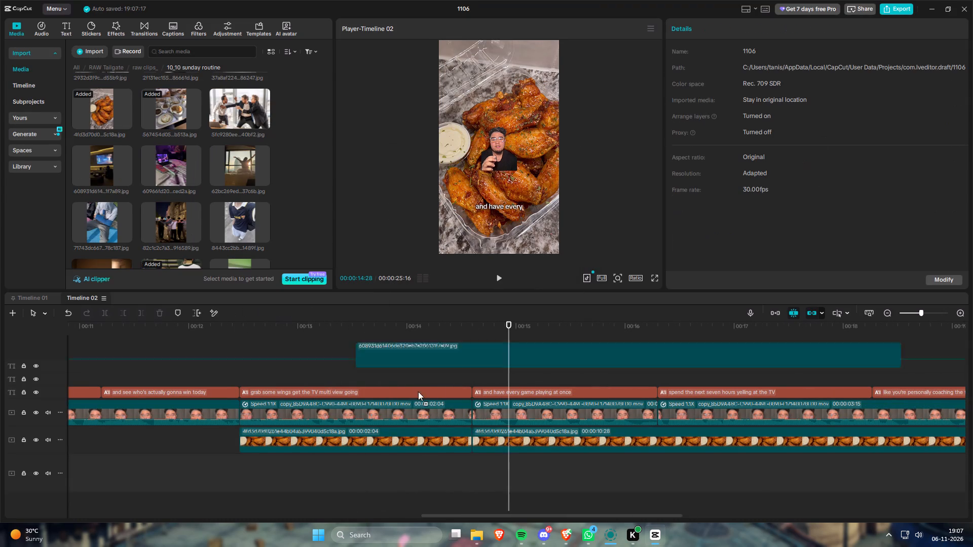
drag(418, 392, 547, 428)
click(523, 368)
Split the dark lounge TV photo at 00:00:16:09, where the "spend the next seven hours yelling at the TV" caption starts.
key(space)
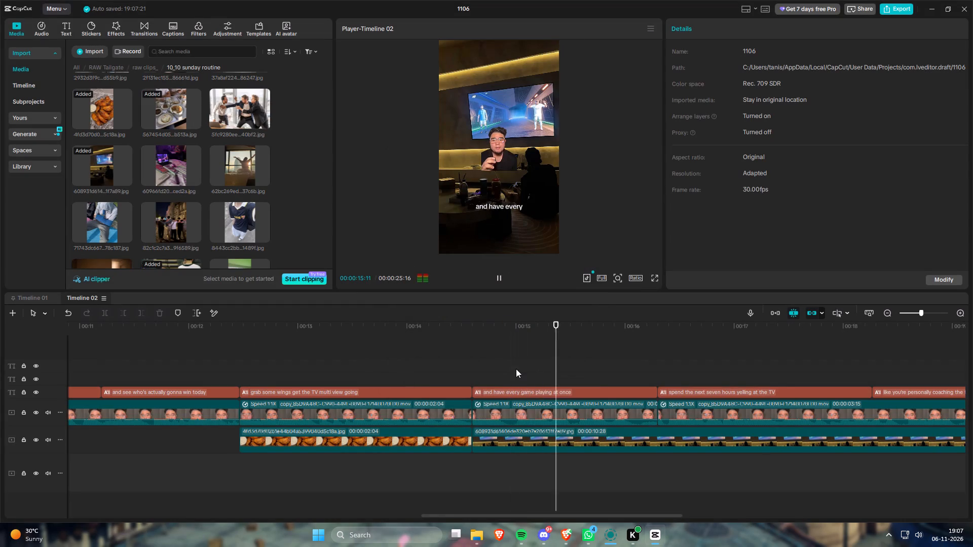
alt+scroll(512, 372, down, 2)
key(space)
drag(543, 321, 535, 324)
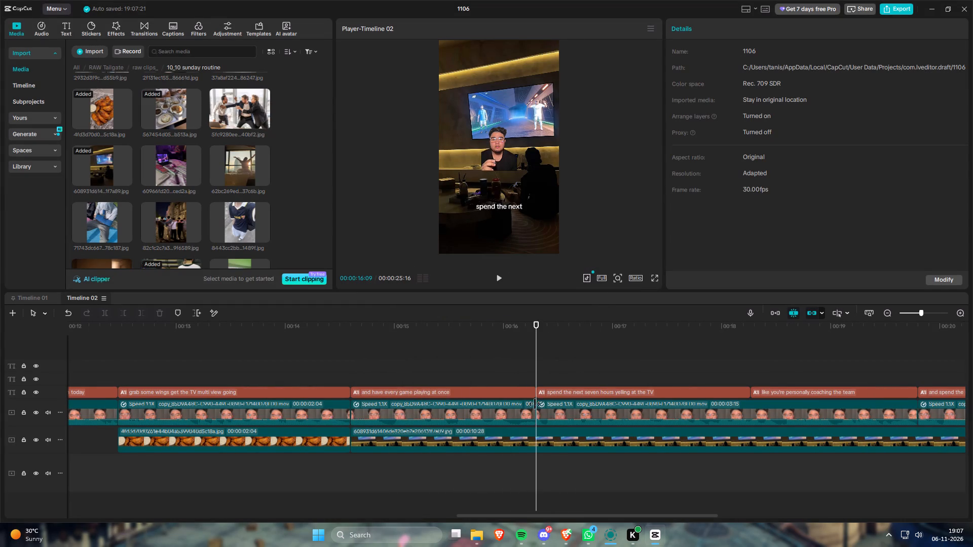
click(555, 452)
click(554, 446)
key(s)
Replace the photo under the "and have every game playing at once" caption with the angled large TV showing a soccer match.
alt+scroll(274, 158, down, 1)
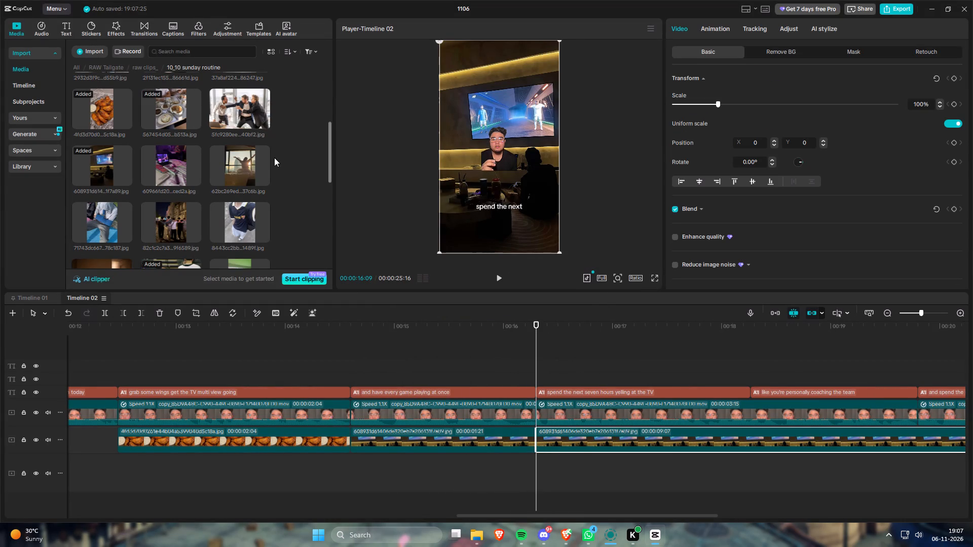
alt+scroll(274, 158, down, 2)
drag(235, 187, 251, 205)
click(245, 196)
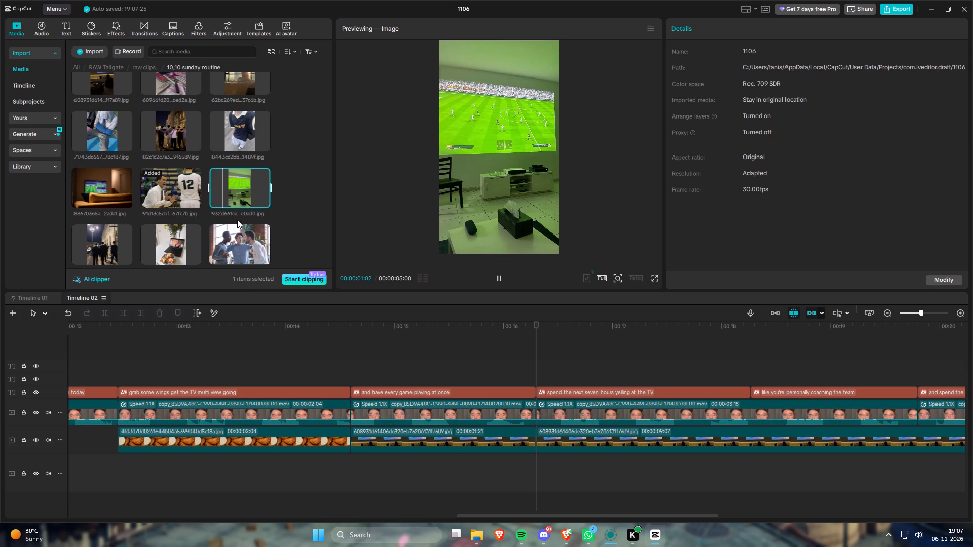
scroll(144, 163, up, 1)
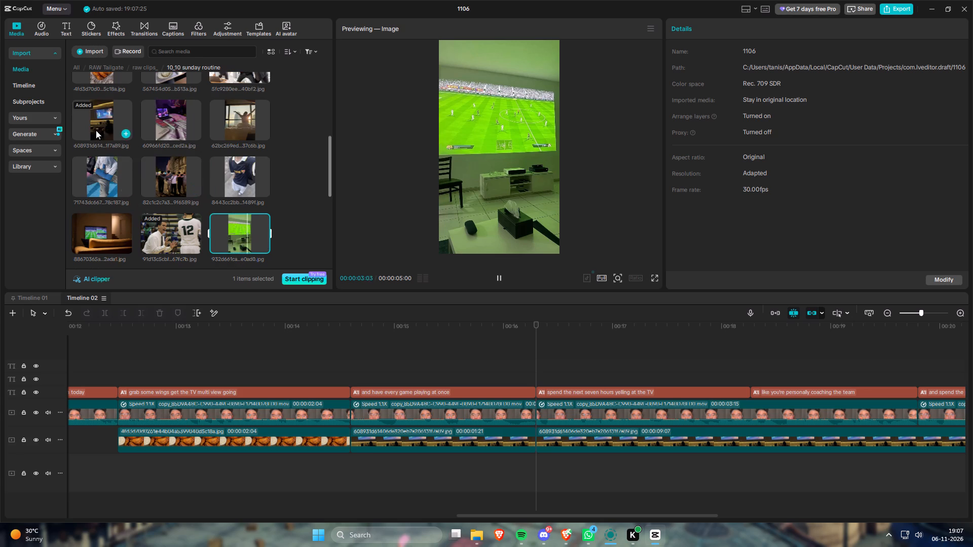
scroll(127, 147, up, 2)
scroll(230, 193, up, 3)
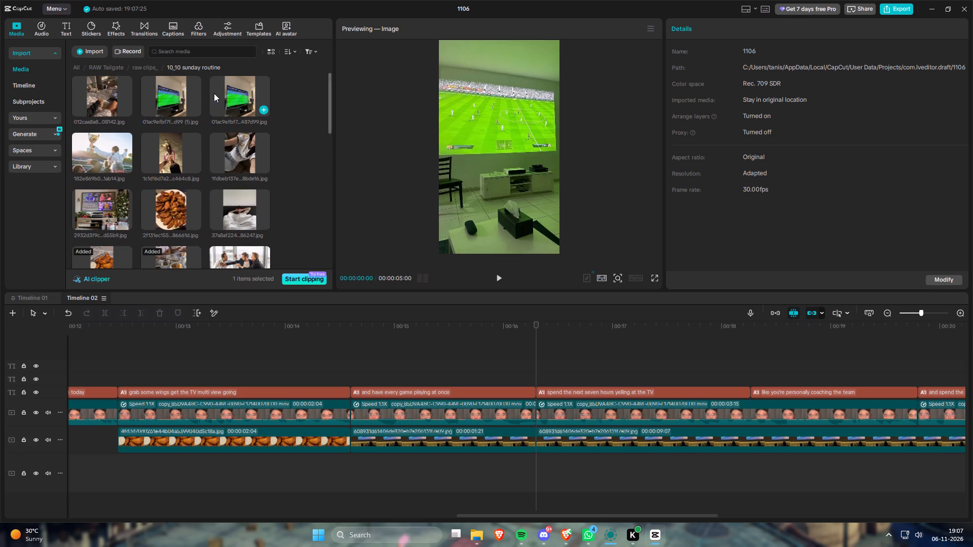
click(224, 93)
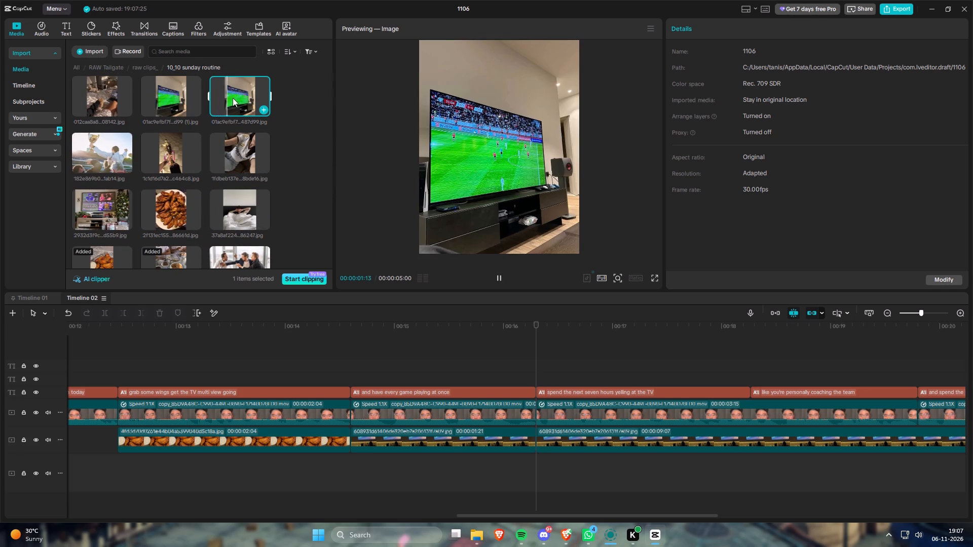
drag(235, 97, 405, 435)
click(509, 367)
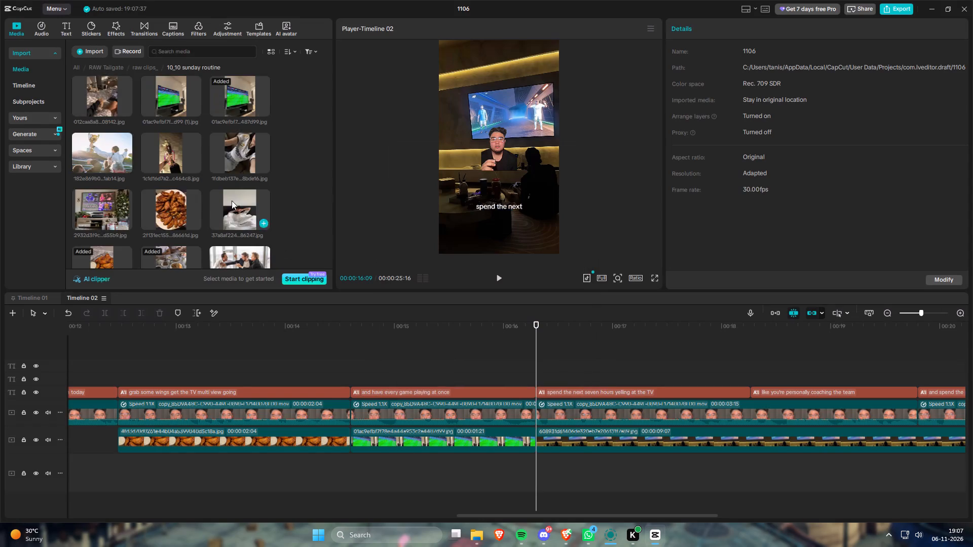
Replace the remaining dark lounge TV segment with the photo of people watching soccer in a dim living room.
scroll(222, 185, down, 6)
scroll(258, 204, down, 3)
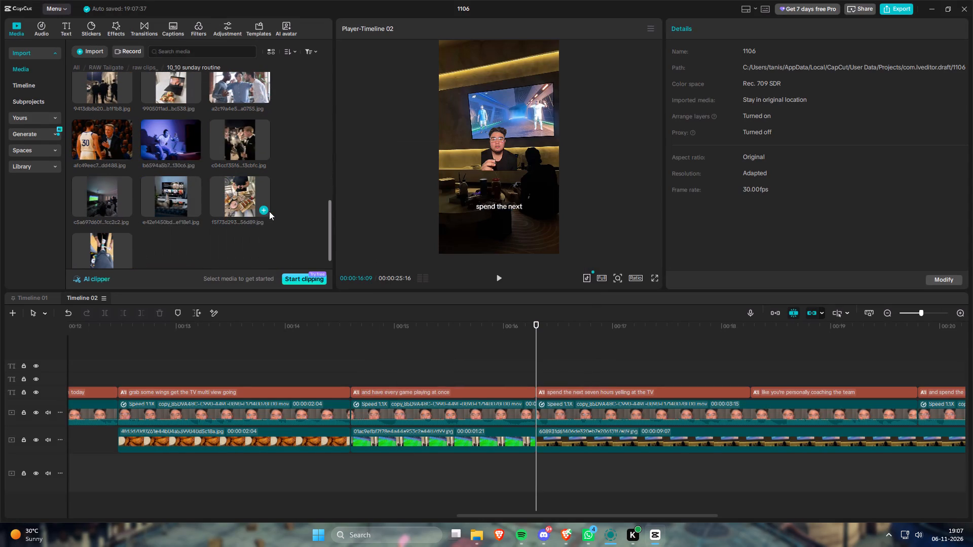
scroll(174, 207, down, 1)
drag(97, 183, 600, 451)
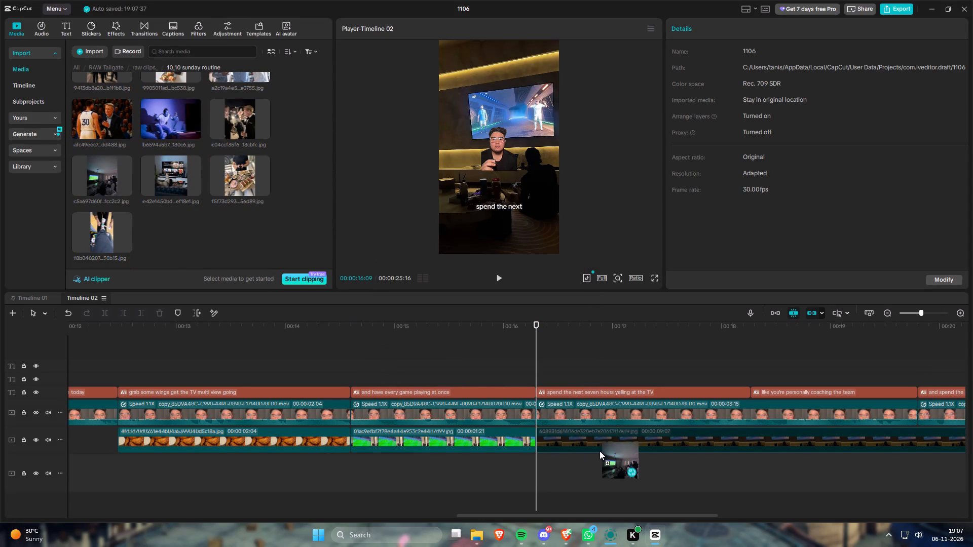
drag(600, 451, 595, 442)
click(528, 372)
Split the living-room photo at 00:00:19:24, where the "and spend the next seven hours yelling at the TV" caption starts.
key(space)
alt+scroll(508, 393, down, 2)
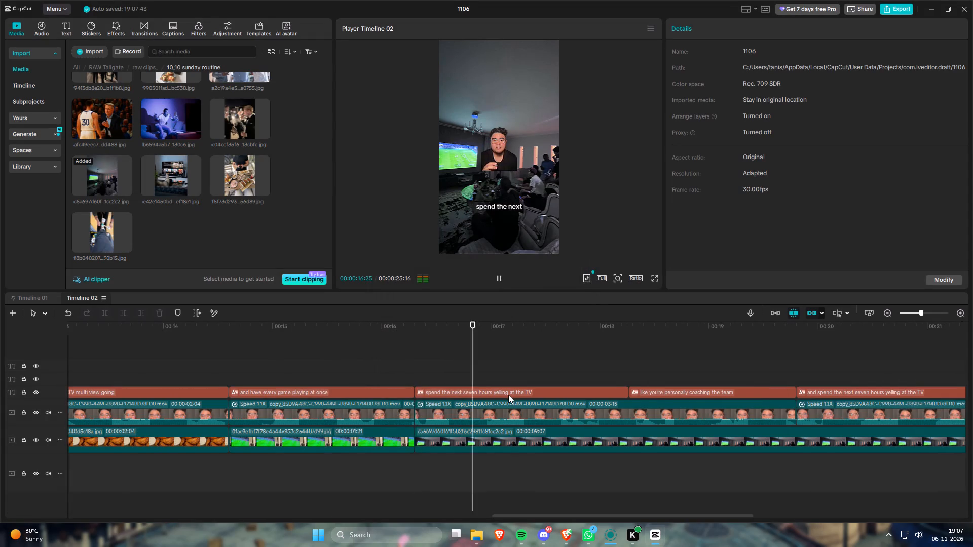
alt+scroll(508, 395, down, 5)
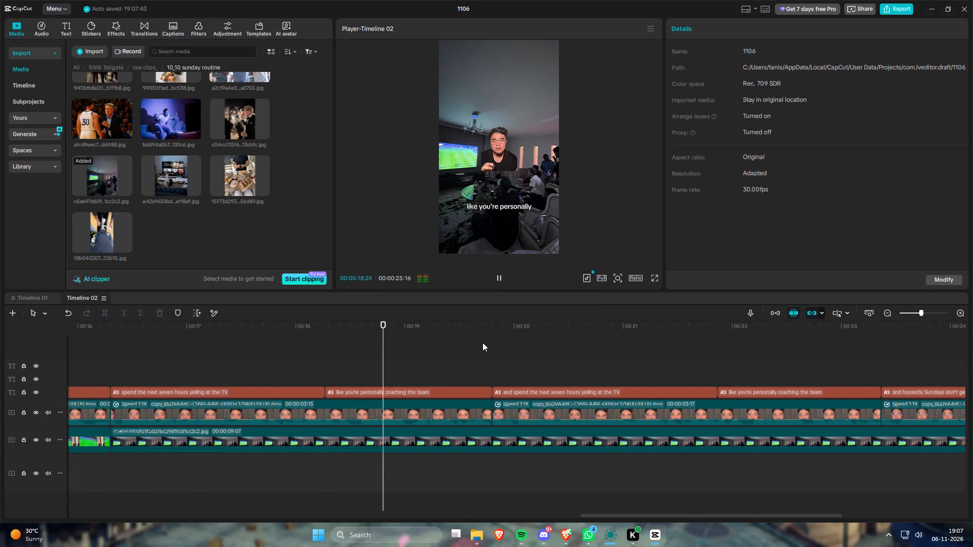
drag(487, 333, 493, 334)
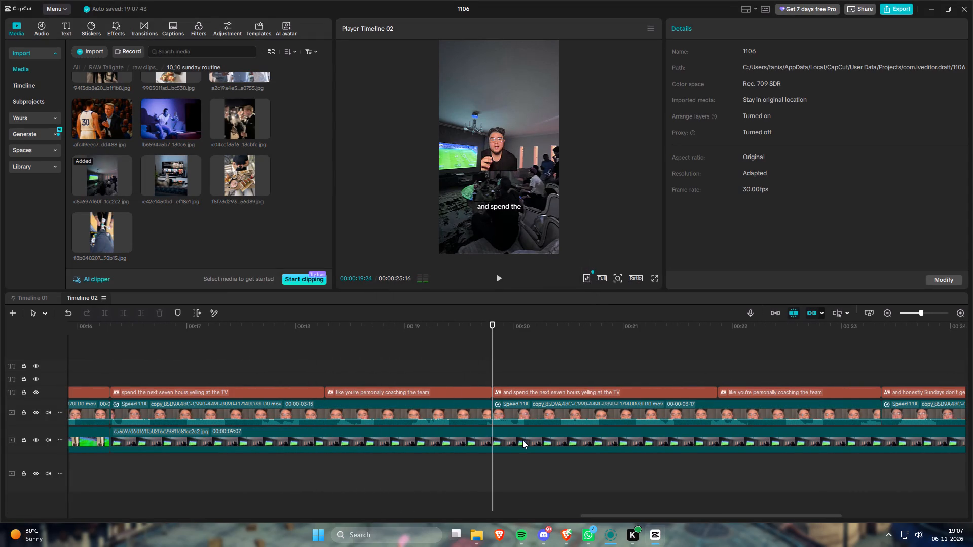
click(522, 440)
key(s)
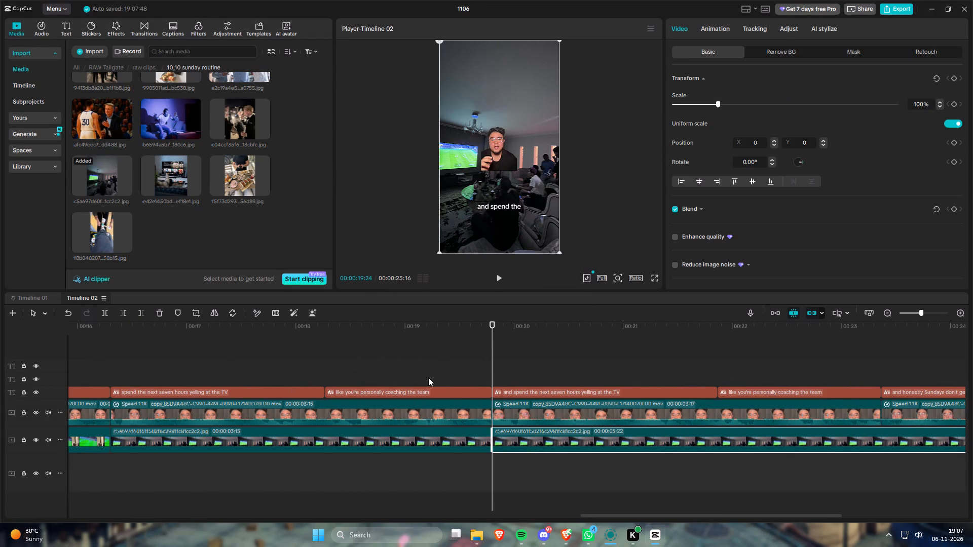
Delete the first "spend the next seven hours" take with its captions, talking-head clip and photo segment, and close the gap.
key(space)
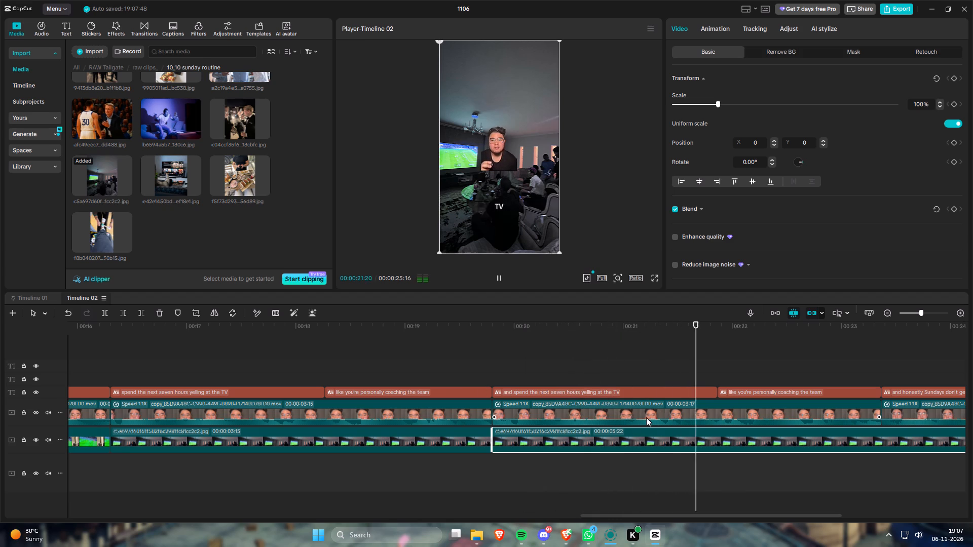
key(space)
drag(428, 366, 252, 446)
key(f)
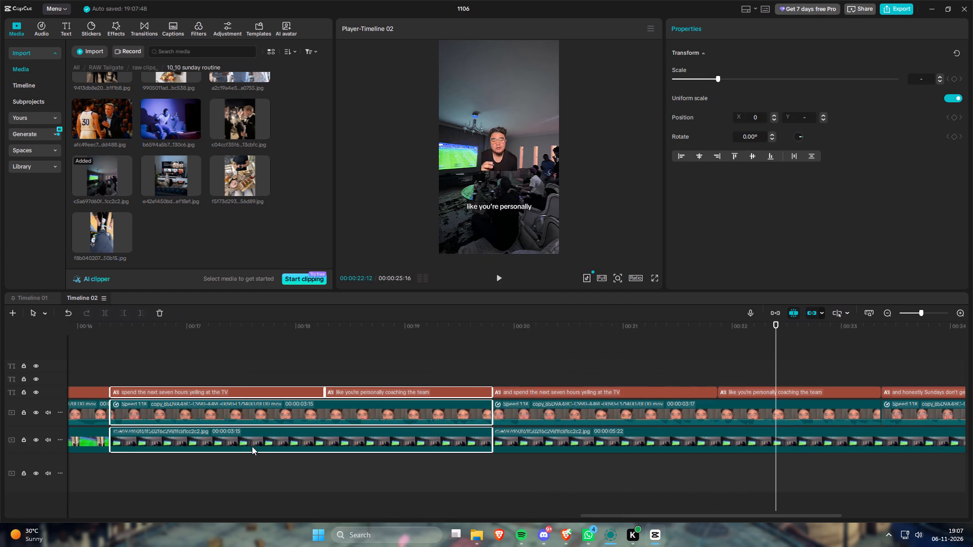
key(BackSpace)
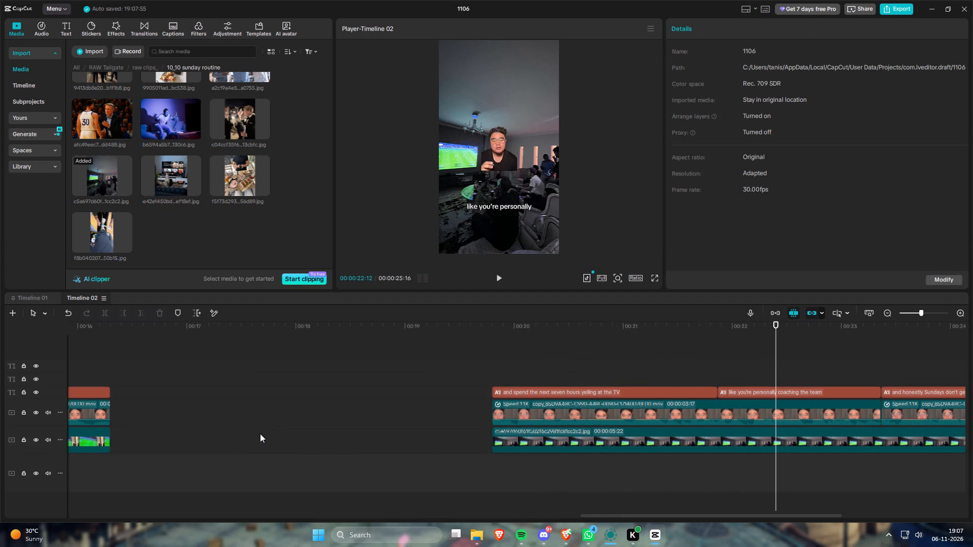
right_click(260, 434)
click(294, 437)
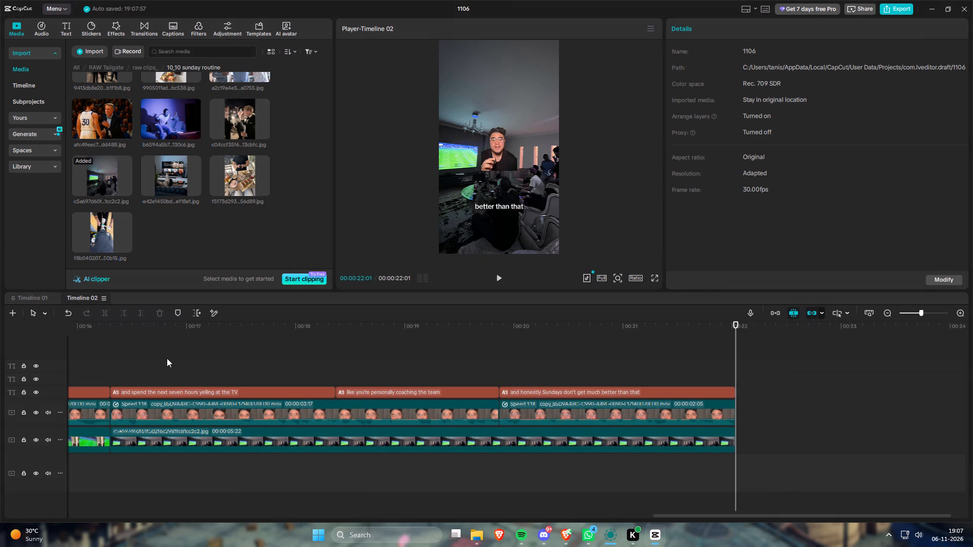
Split the talking-head clip and living-room photo at 00:00:18:11, where the "like you're personally coaching the team" caption starts.
drag(131, 330, 106, 331)
key(space)
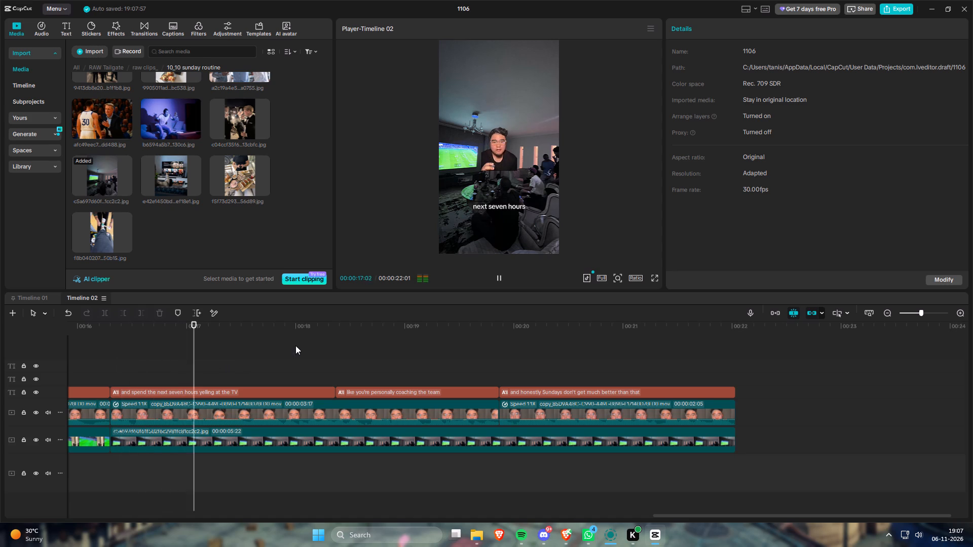
key(space)
drag(342, 329, 339, 329)
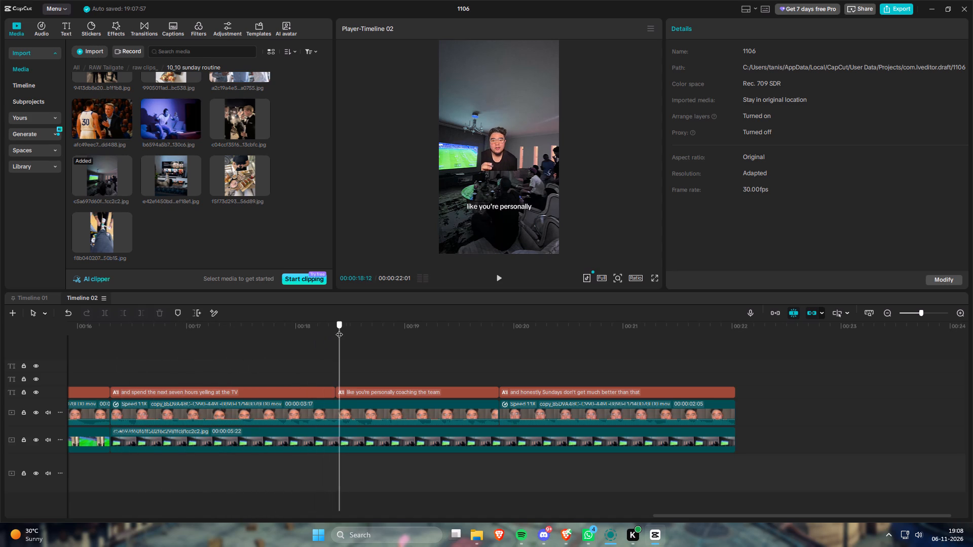
drag(339, 329, 333, 330)
drag(395, 471, 357, 416)
key(s)
drag(392, 356, 413, 362)
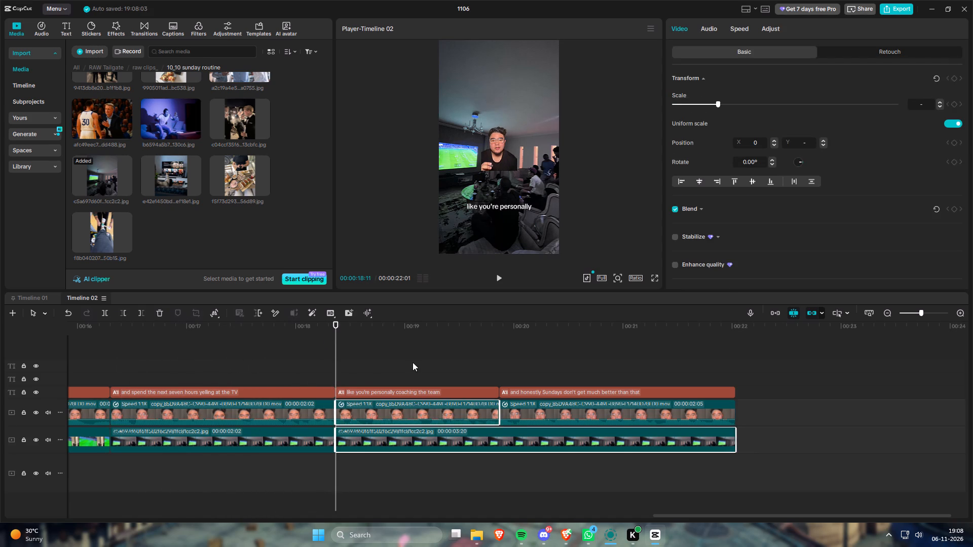
drag(413, 362, 416, 363)
Look through the 10_10 sunday routine photos for an image matching the "like you're personally coaching the team" caption.
click(236, 178)
scroll(279, 216, up, 1)
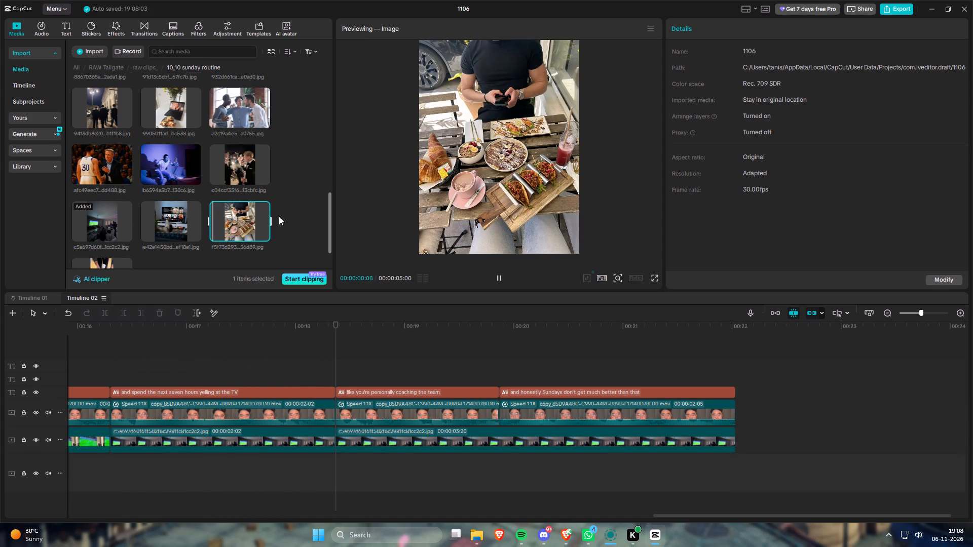
click(231, 171)
scroll(304, 233, up, 1)
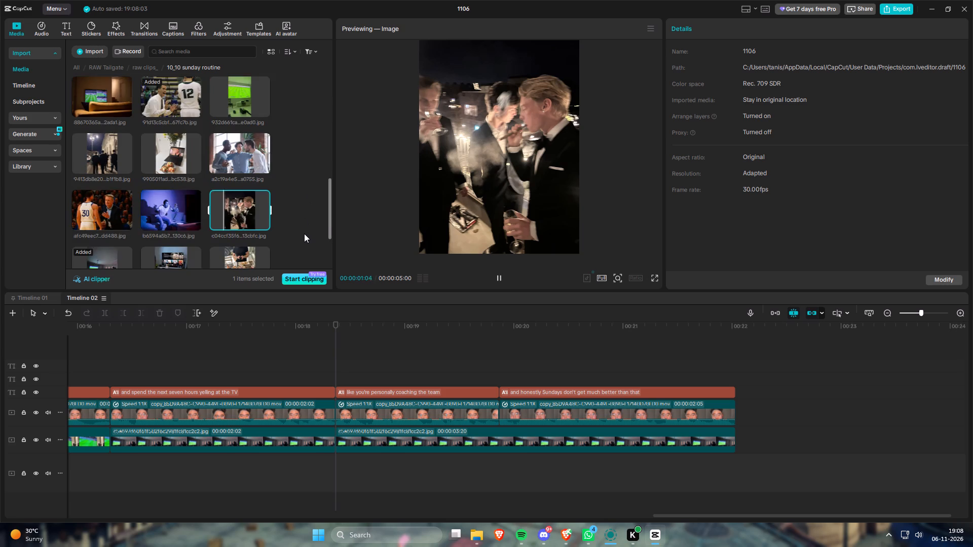
scroll(268, 199, up, 1)
scroll(208, 210, up, 2)
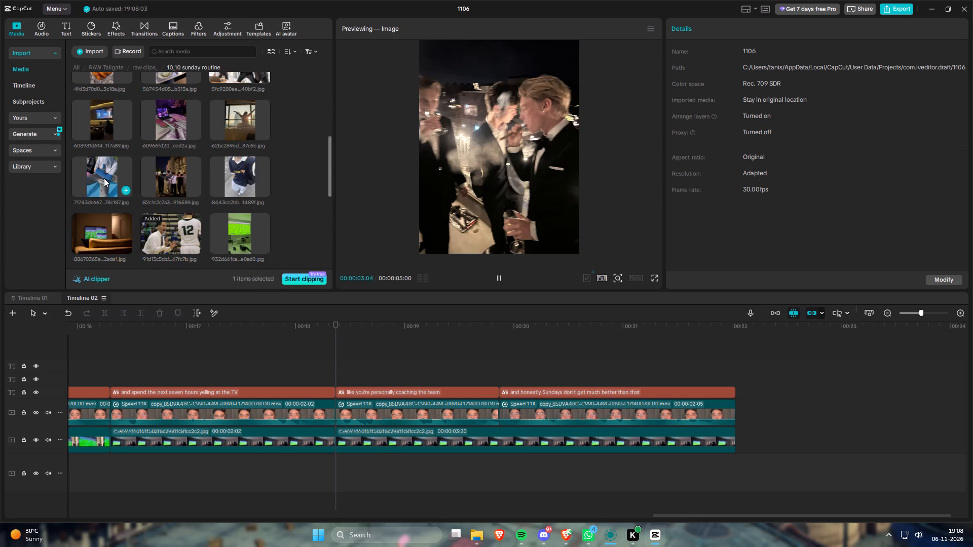
scroll(171, 198, up, 1)
scroll(208, 218, up, 1)
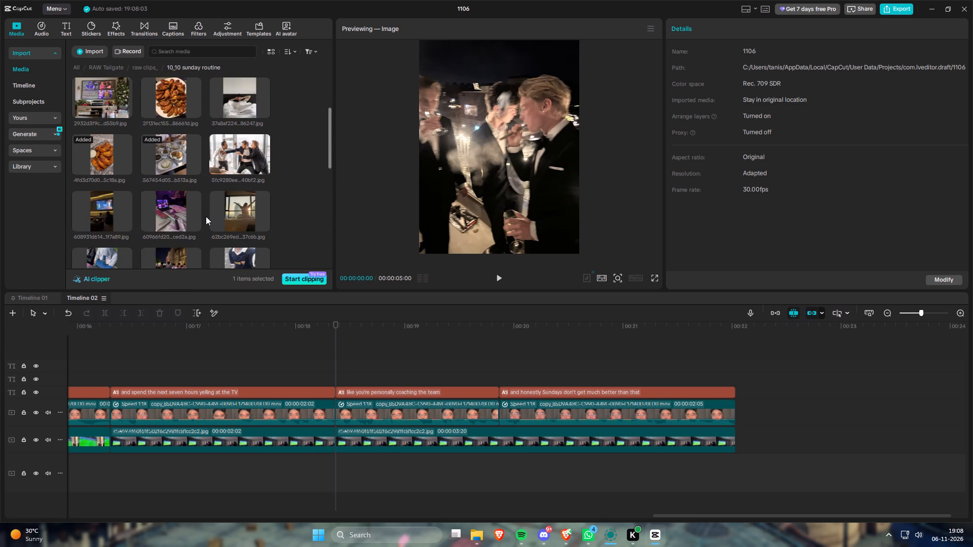
scroll(206, 216, up, 4)
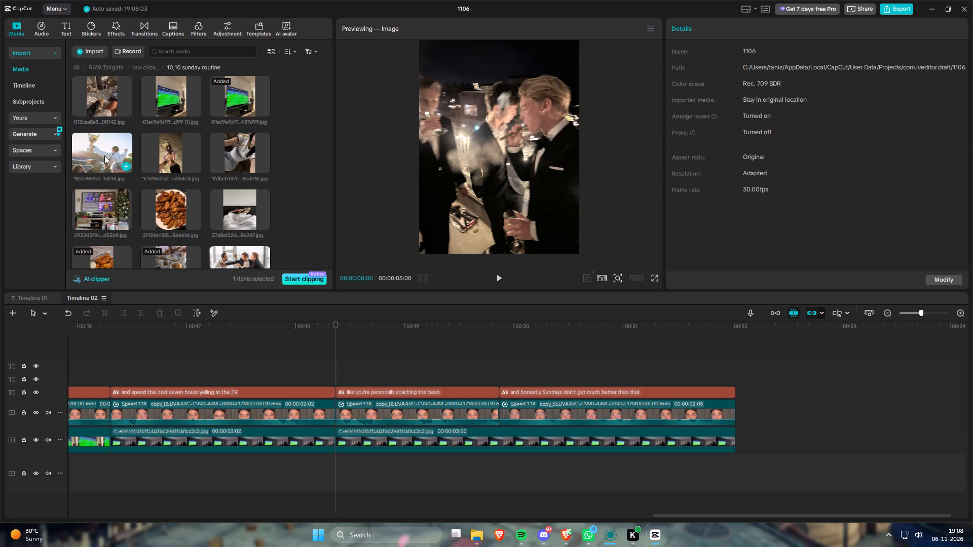
scroll(156, 196, down, 2)
Replace the second living-room segment with the photo of celebrating soccer players from the 10_10 saturday routi folder.
click(138, 67)
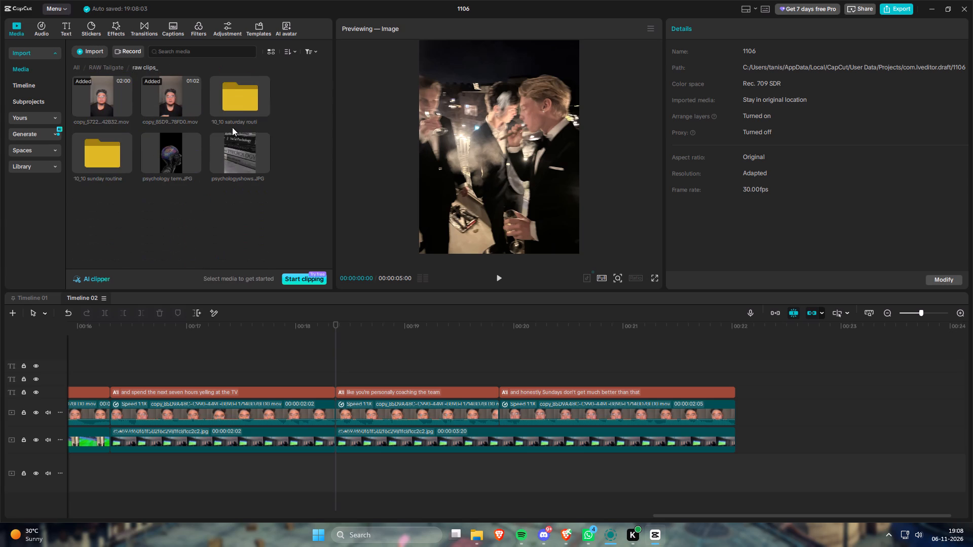
double_click(239, 103)
scroll(284, 164, down, 4)
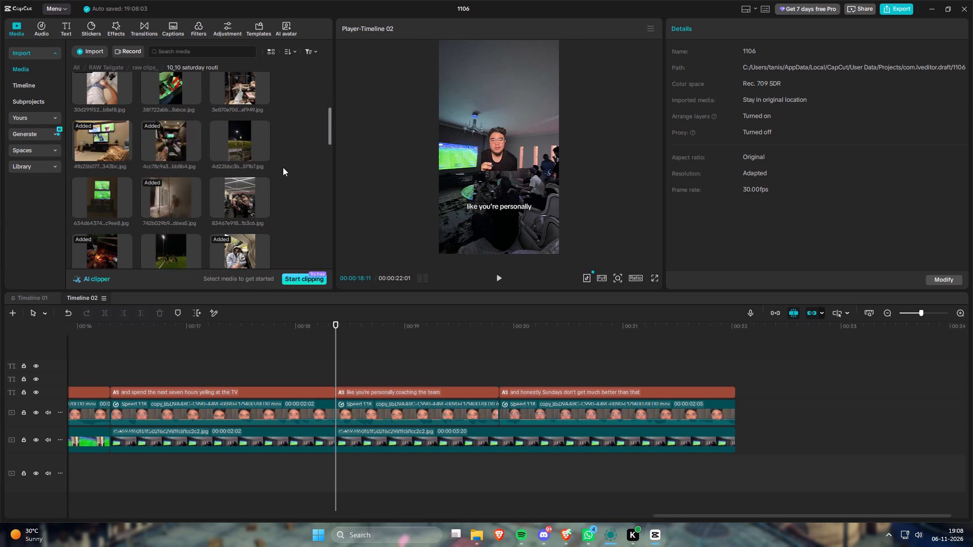
scroll(254, 186, down, 4)
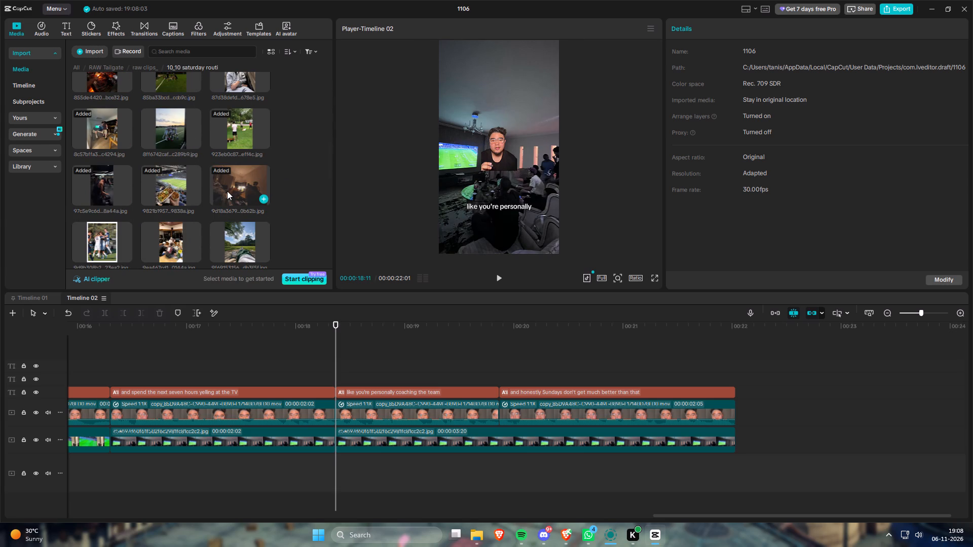
scroll(193, 198, down, 1)
click(91, 200)
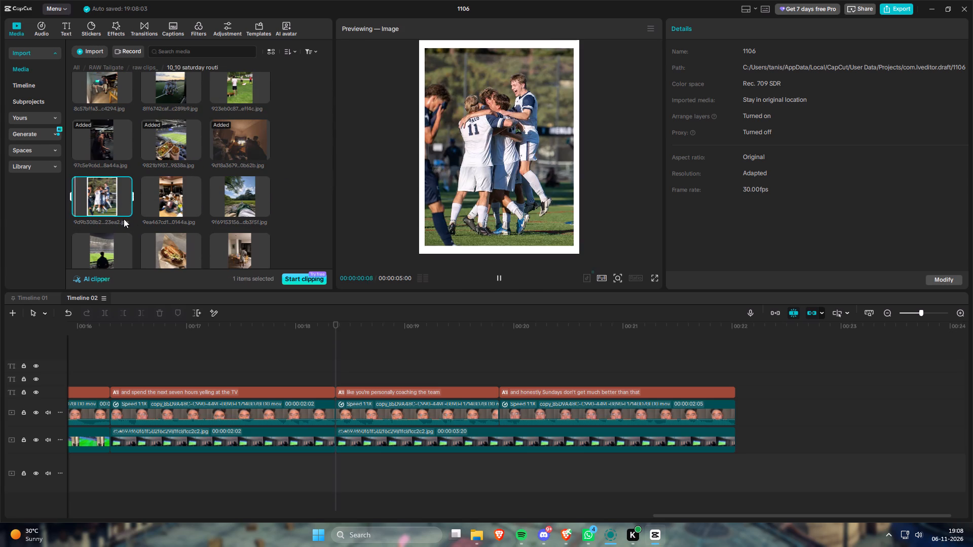
drag(102, 186, 420, 434)
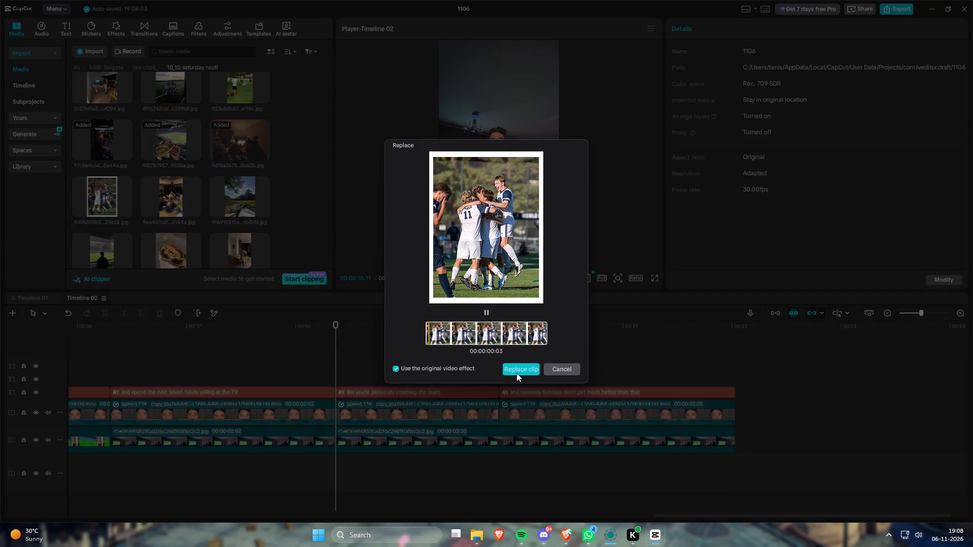
click(516, 369)
Split the soccer players photo at 00:00:19:26, where the "and honestly Sundays don't get much better than that" caption starts.
key(space)
click(500, 328)
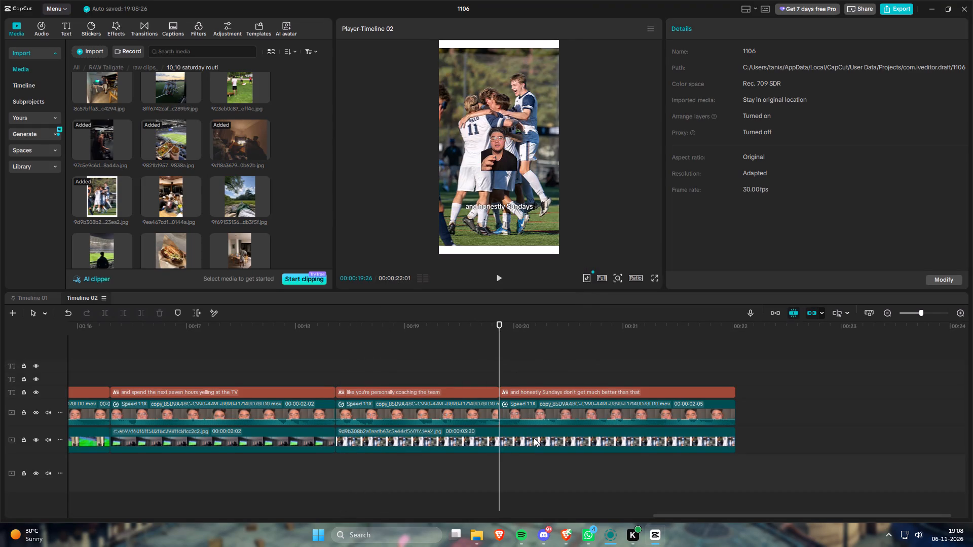
click(535, 440)
key(s)
Look through the 10_10 saturday routi photos for an image matching the "and honestly Sundays don't get much better than that" caption.
scroll(285, 200, down, 1)
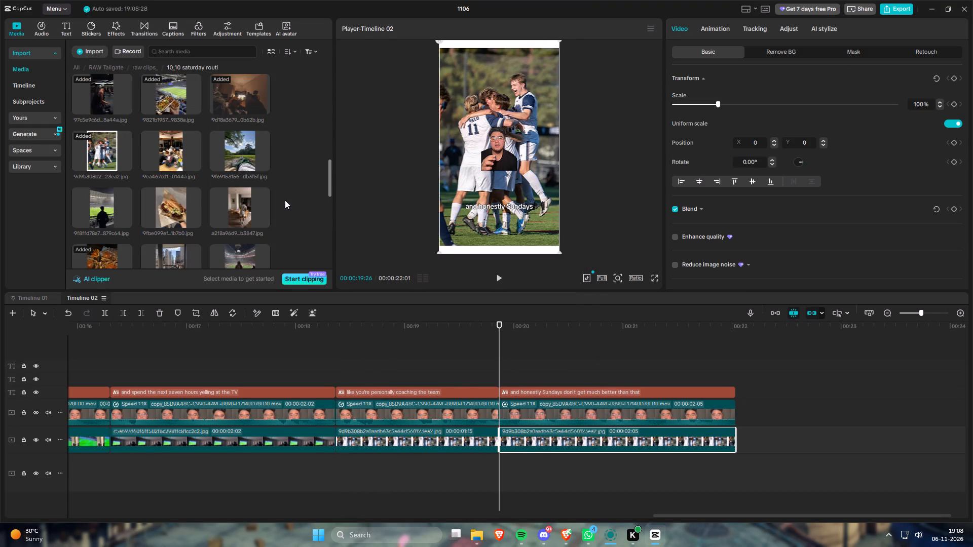
scroll(181, 206, down, 1)
drag(100, 165, 203, 152)
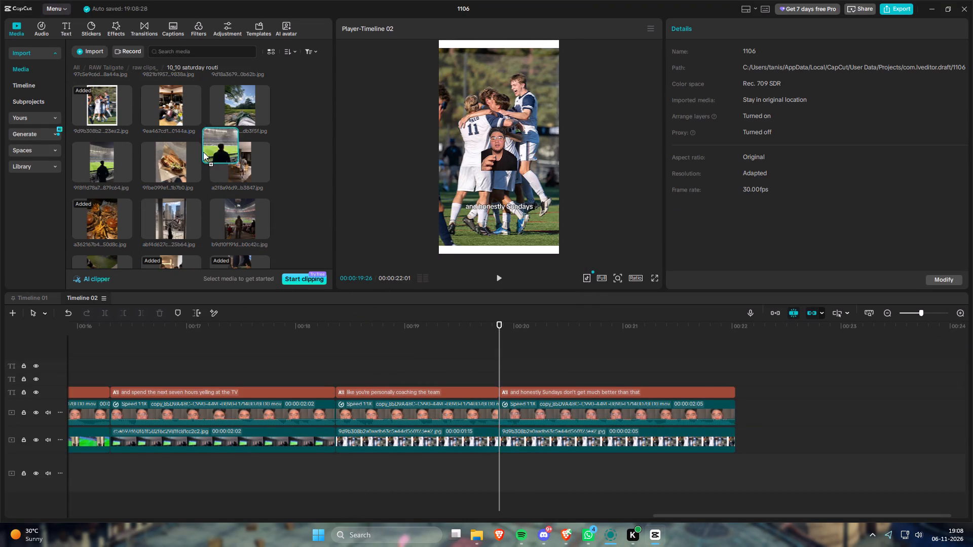
drag(203, 152, 148, 146)
scroll(278, 203, down, 4)
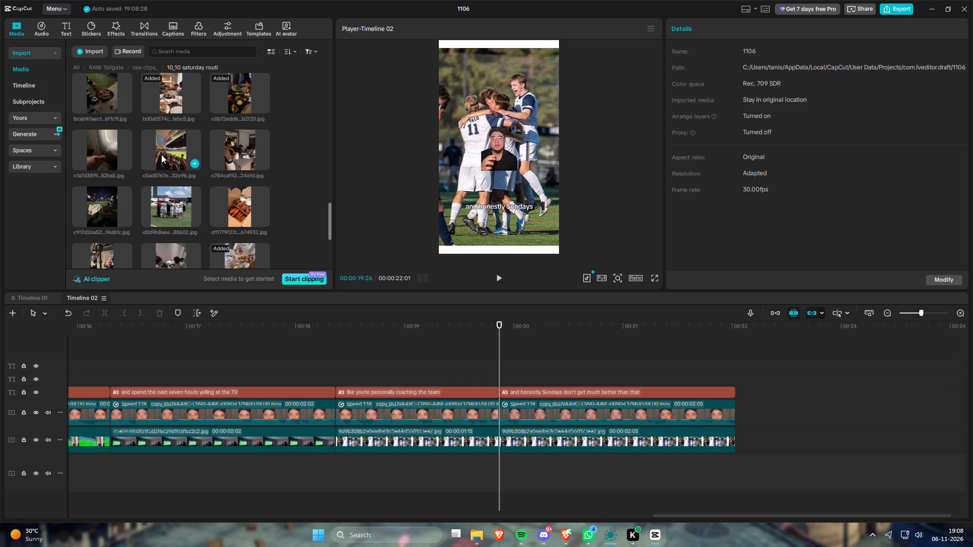
scroll(176, 170, down, 4)
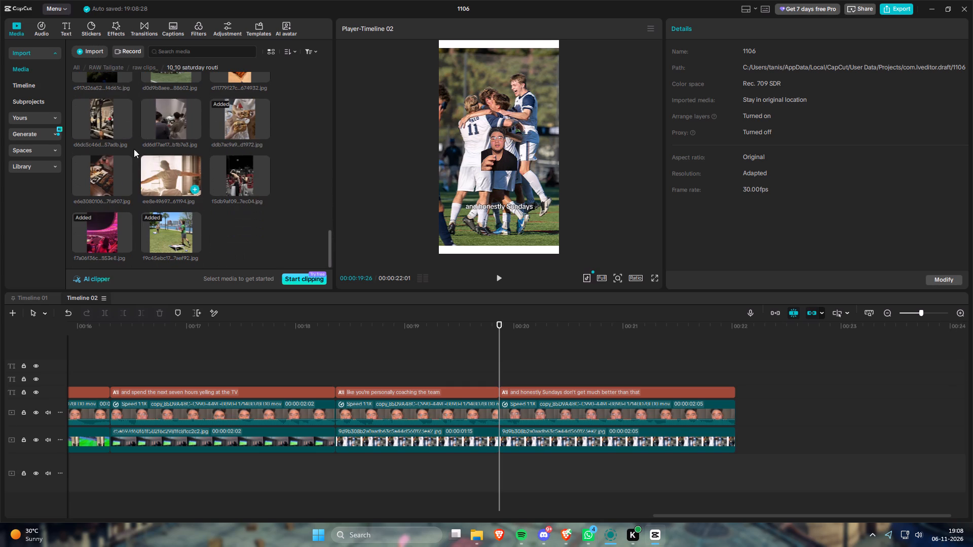
Replace the last soccer players segment with the 10_10 sunday routine photo of a person stretching before a sunlit window.
click(143, 62)
click(146, 66)
double_click(99, 151)
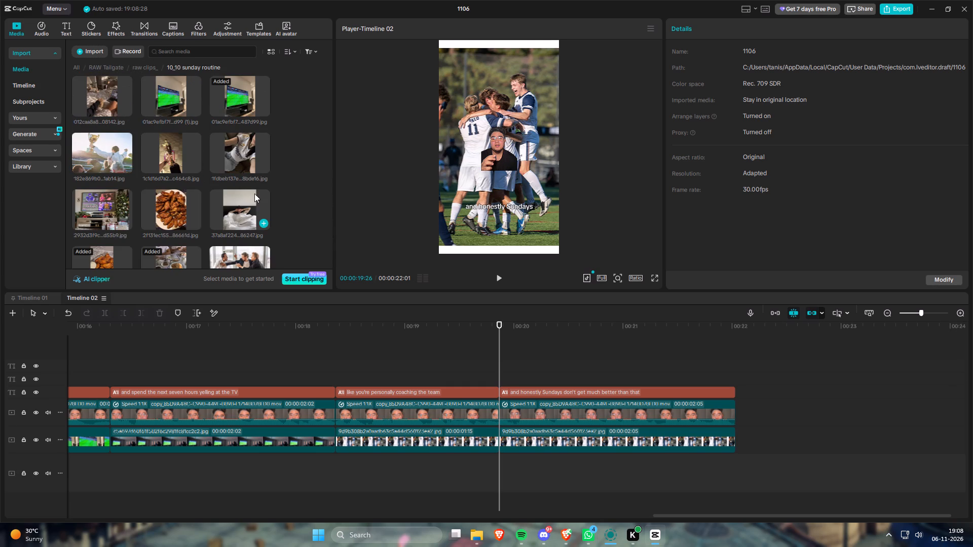
scroll(220, 198, down, 3)
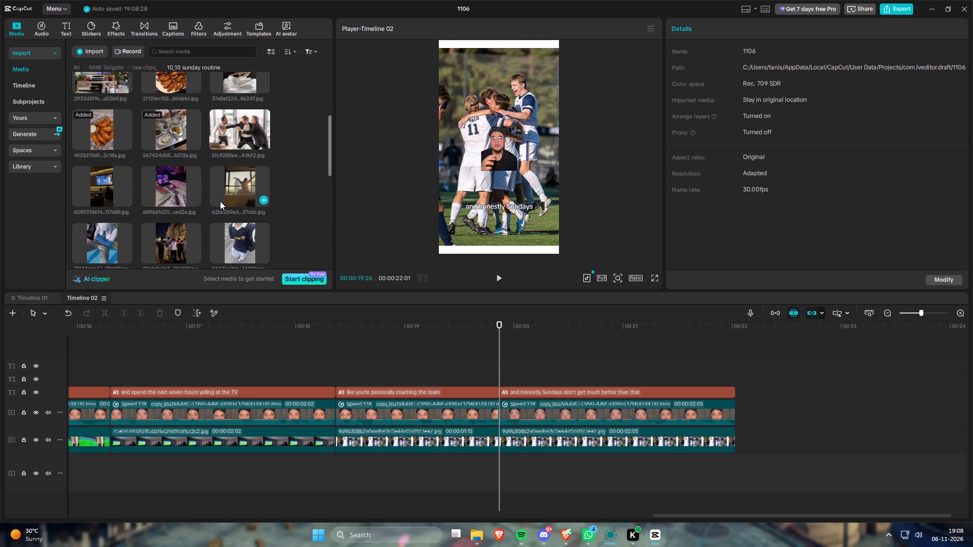
drag(230, 181, 566, 434)
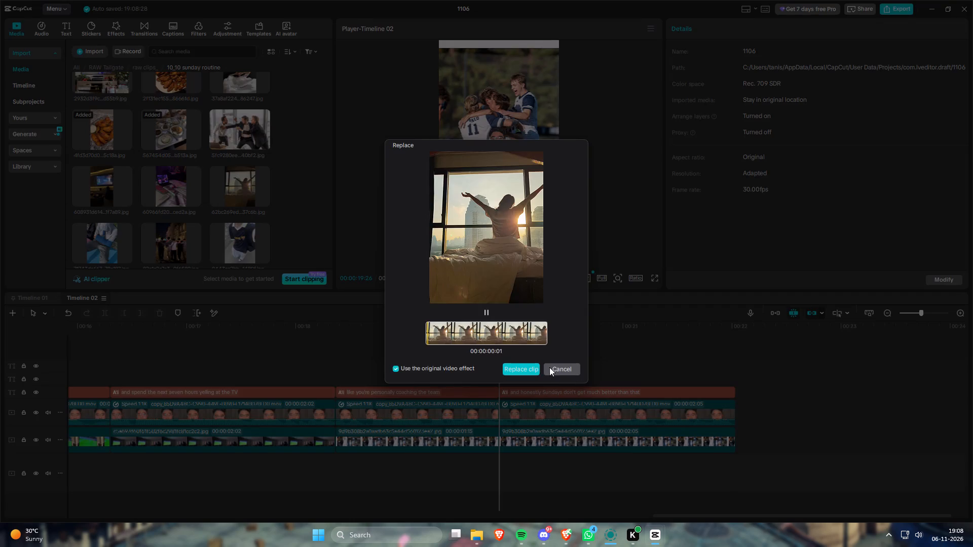
click(513, 364)
Split the talking-head clip and bed photo at 00:00:03:10, within the "wake up at 9 and throw on your favorite team's Jersey" caption.
drag(415, 322, 0, 358)
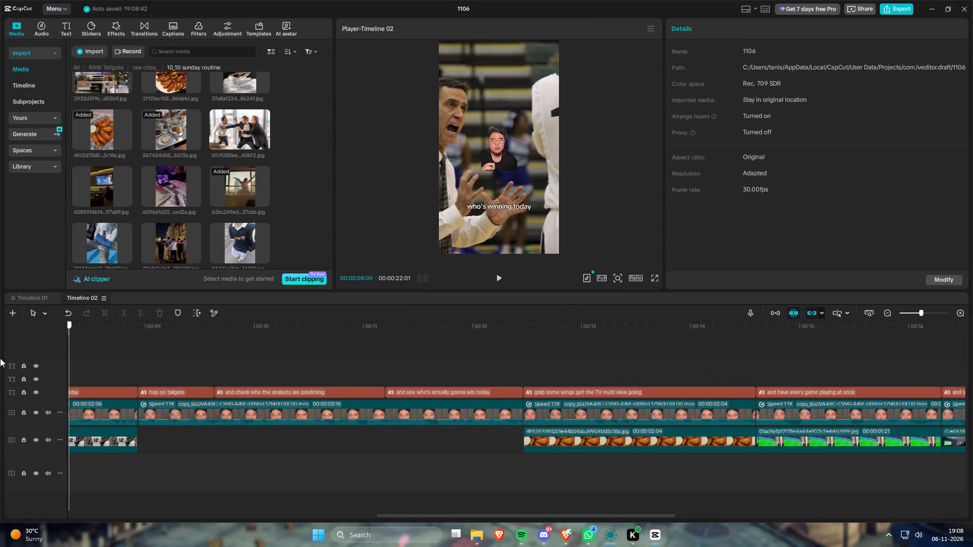
drag(0, 358, 442, 381)
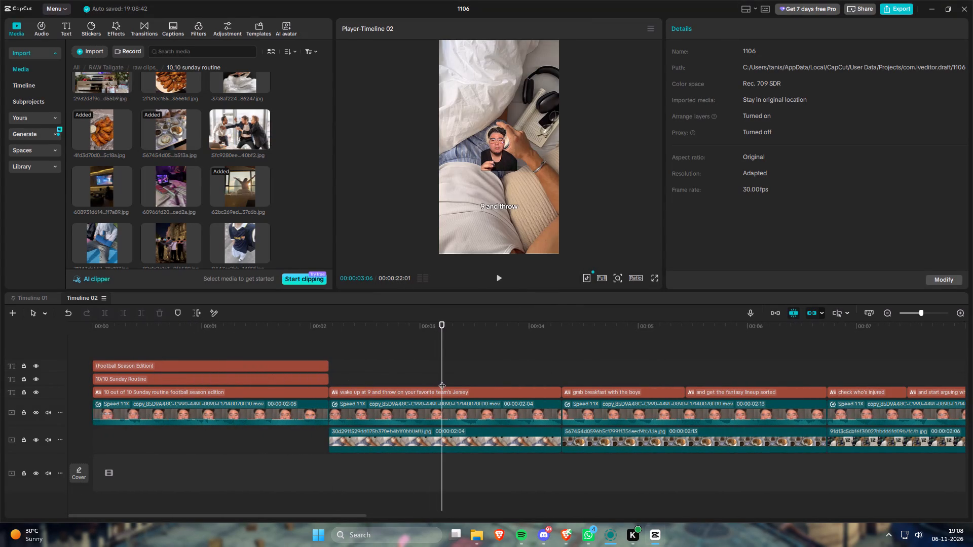
drag(433, 326, 399, 327)
key(space)
key(space)
key(space)
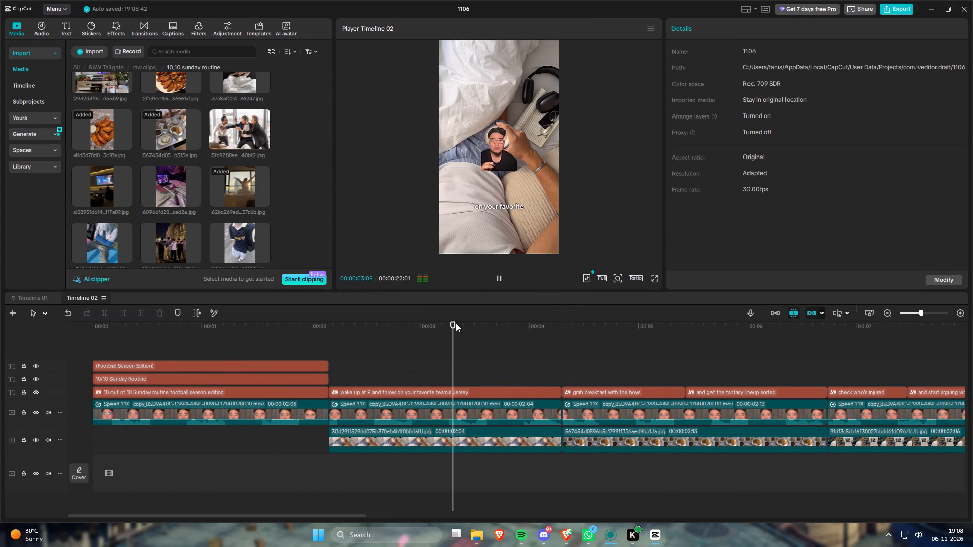
key(space)
key(Left)
key(Left)
key(Left)
key(Left)
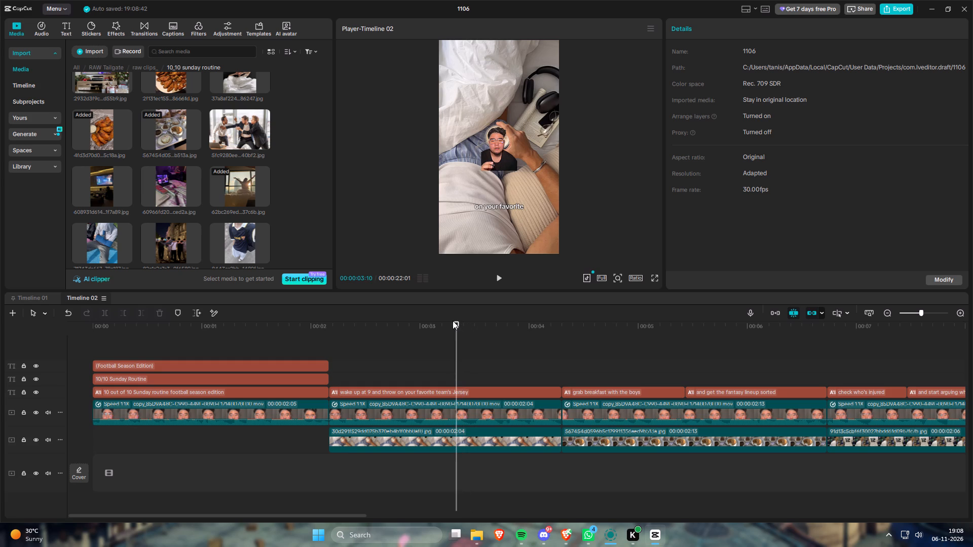
key(Left)
key(Right)
drag(500, 476, 464, 406)
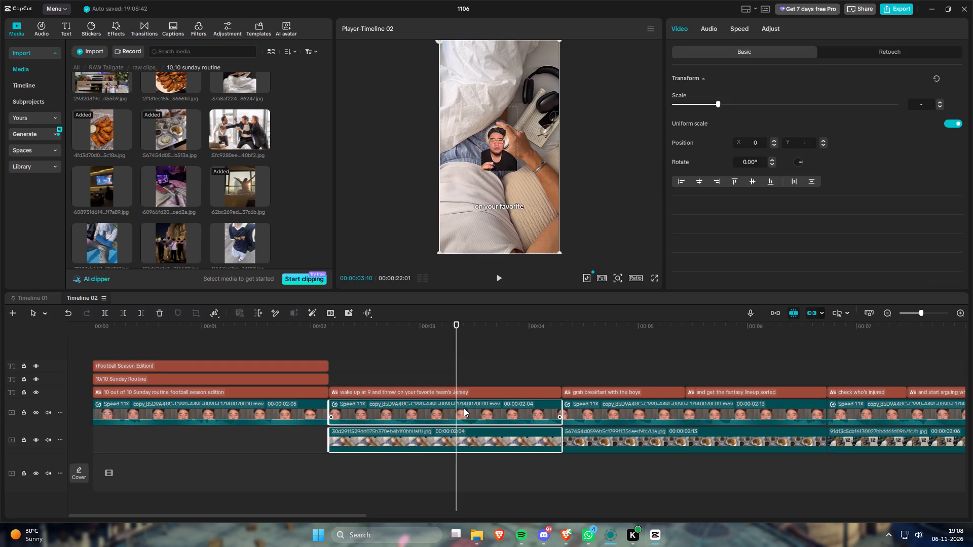
key(s)
Replace the second bed photo segment with the white football jersey photo from the 10_10 sunday routine folder and play it back.
click(477, 442)
scroll(314, 185, up, 5)
drag(248, 157, 347, 321)
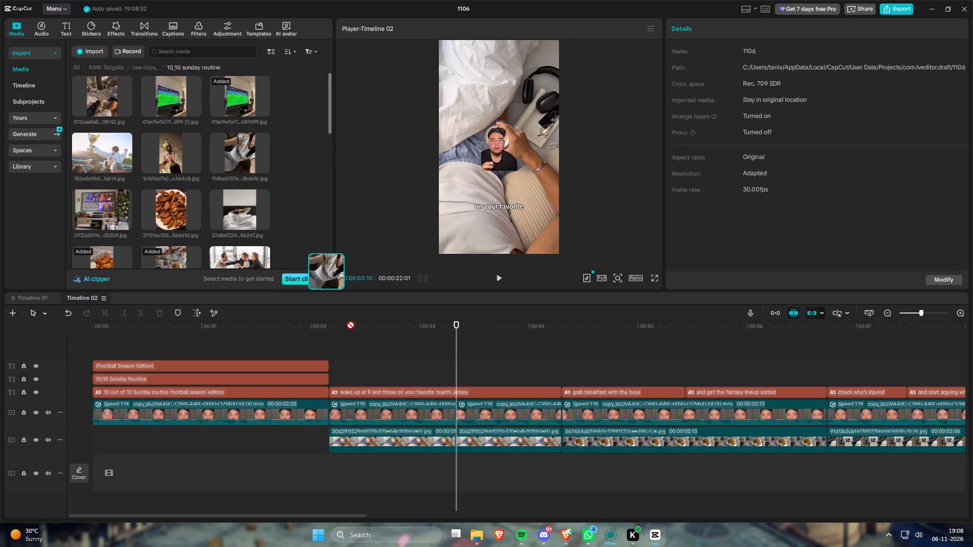
drag(347, 321, 486, 441)
click(511, 369)
key(space)
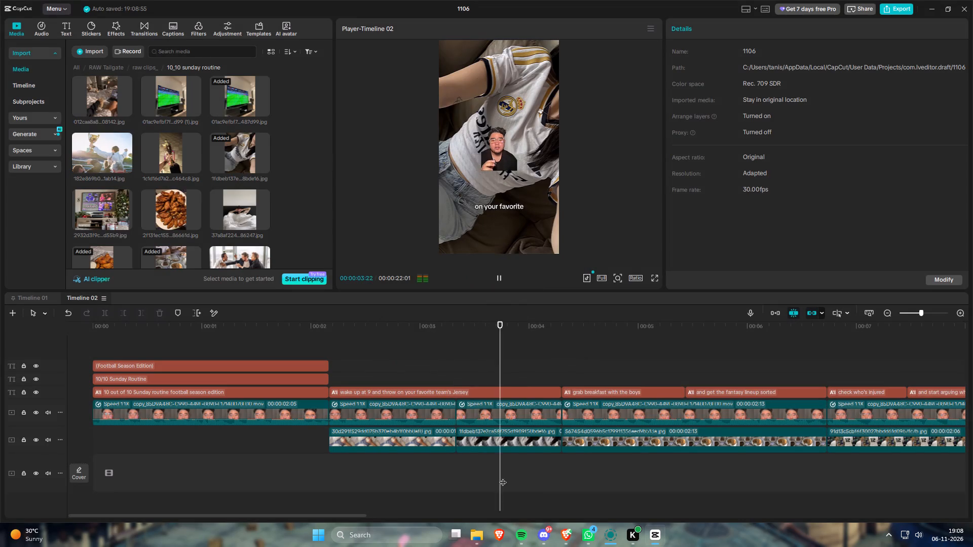
drag(466, 468, 493, 476)
key(space)
drag(508, 486, 527, 491)
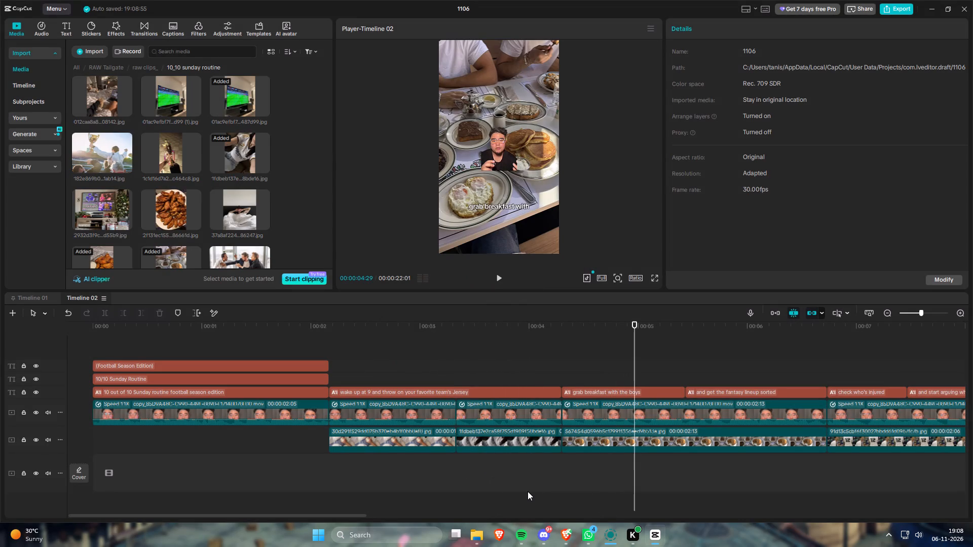
Add the green-lit living room photo with the projected football match under the opening clip, trimmed to 00:00:02:05 to match the titles.
key(shift+z)
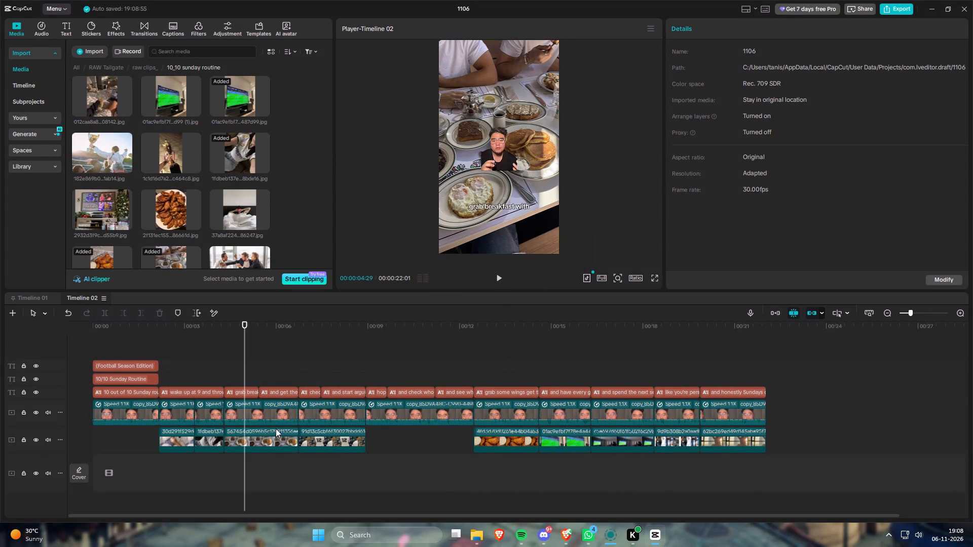
drag(132, 327, 6, 333)
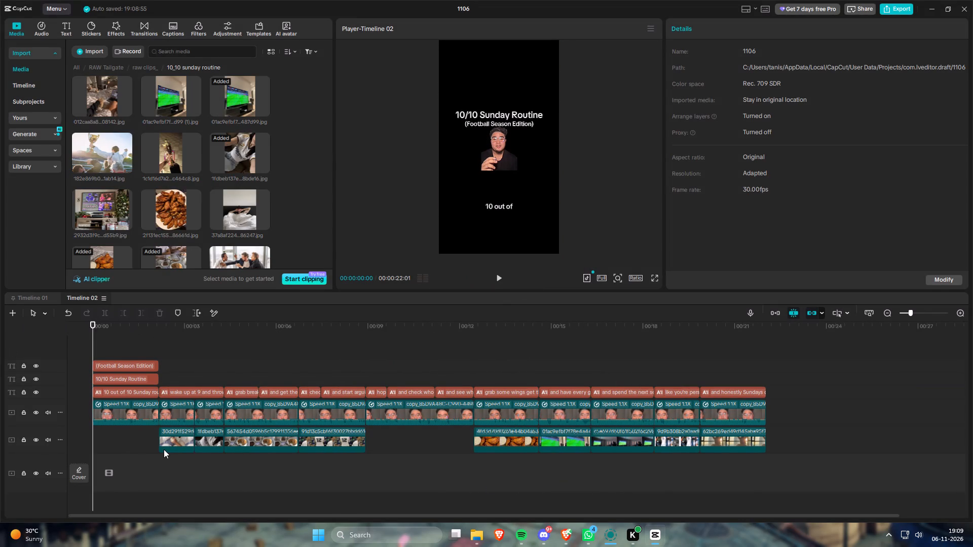
ctrl+scroll(130, 464, up, 20)
ctrl+scroll(130, 464, up, 9)
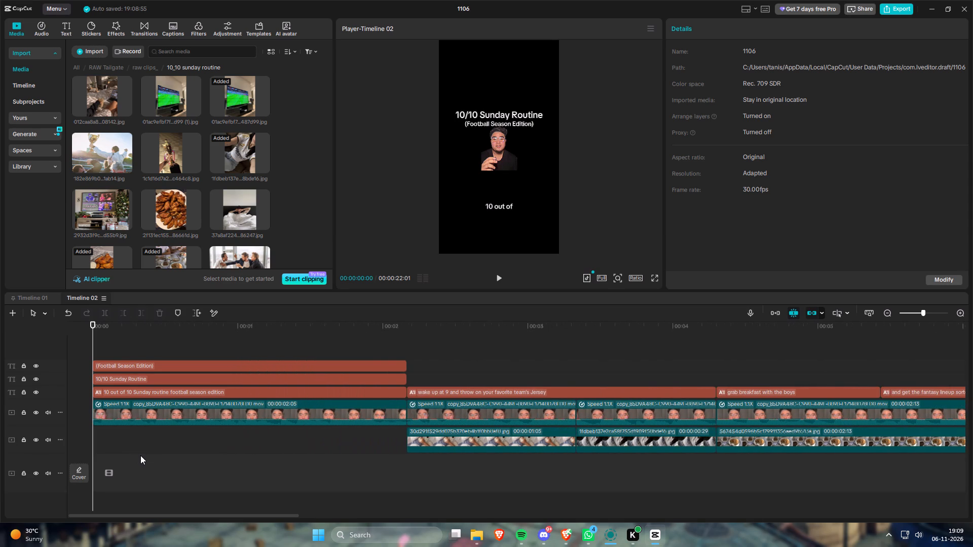
scroll(230, 159, down, 4)
scroll(302, 183, down, 4)
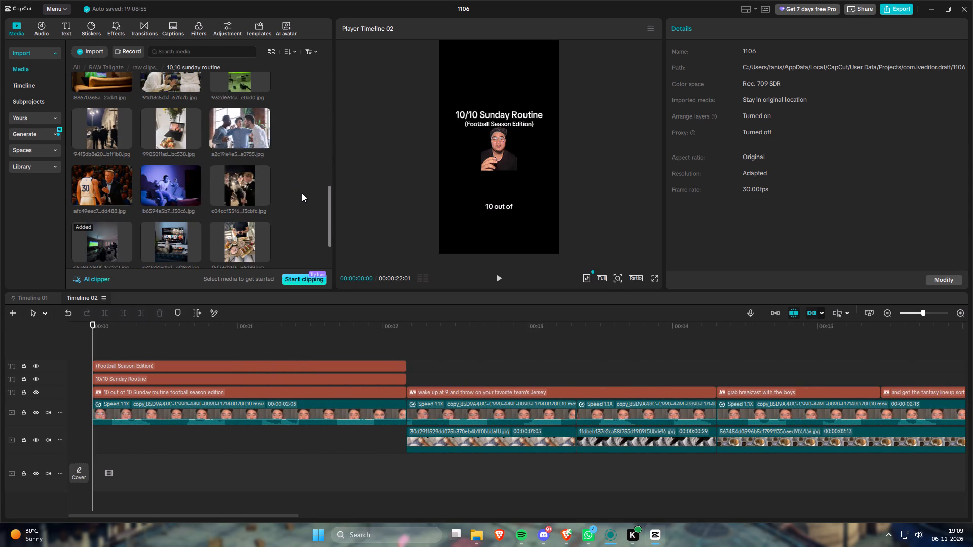
scroll(269, 207, down, 2)
scroll(269, 207, up, 4)
drag(233, 196, 92, 445)
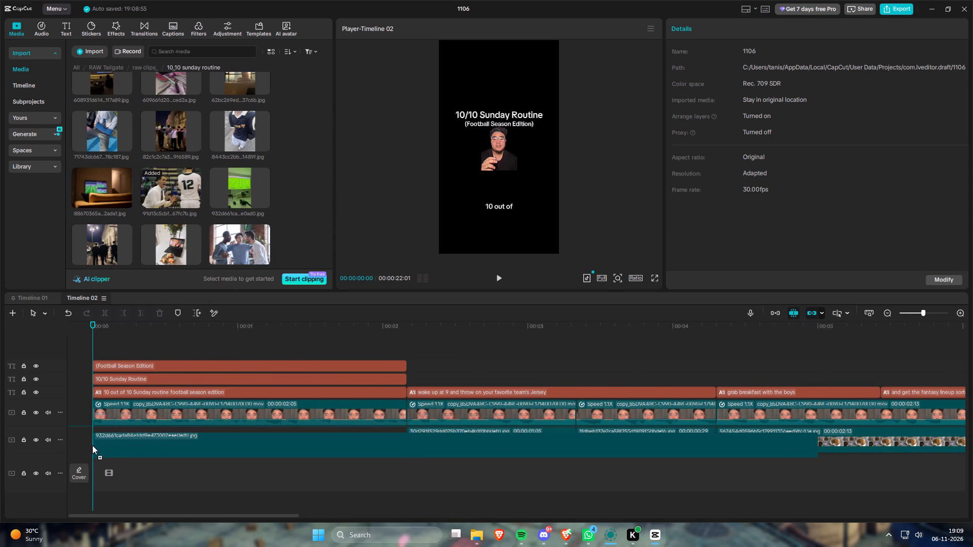
drag(92, 445, 88, 442)
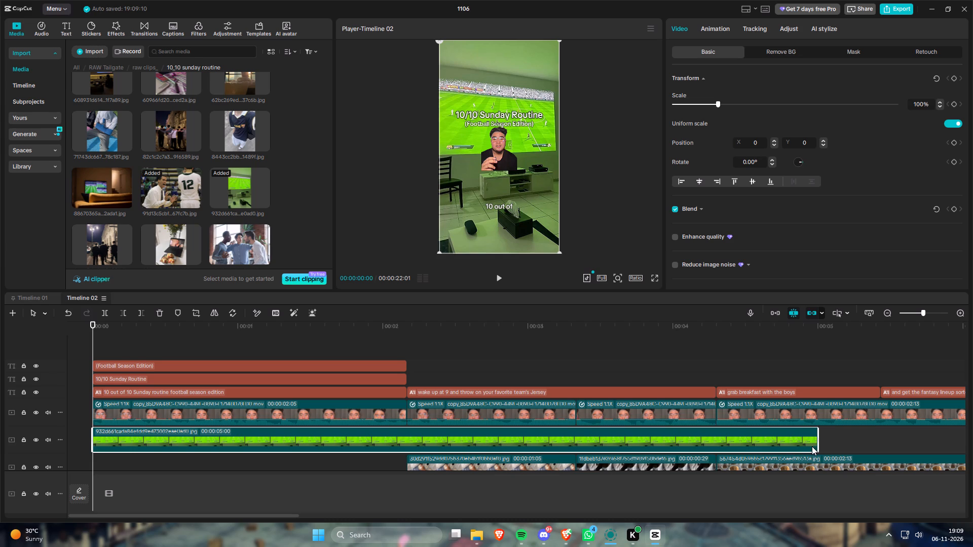
drag(817, 442, 406, 433)
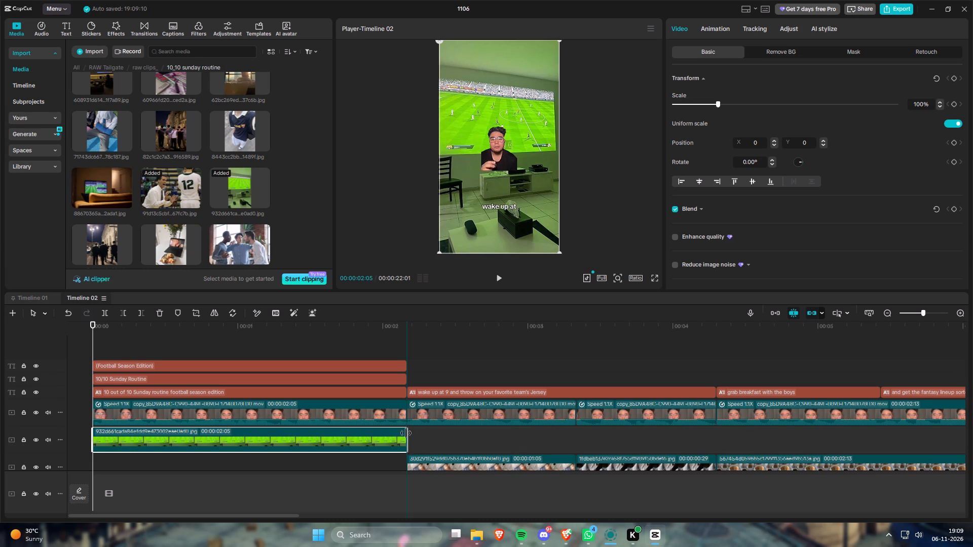
drag(406, 433, 406, 434)
Apply a crop to the opening green-lit living room photo.
click(196, 312)
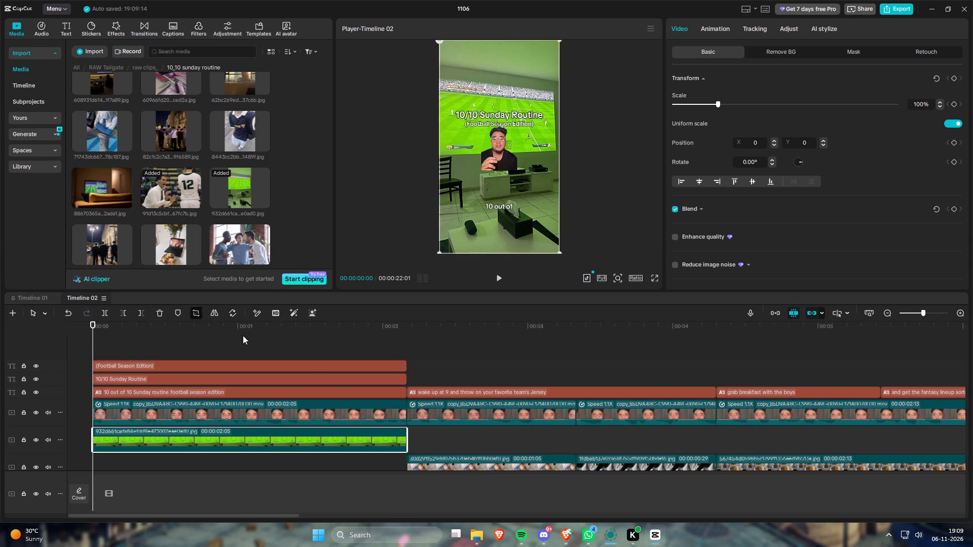
click(475, 416)
click(469, 402)
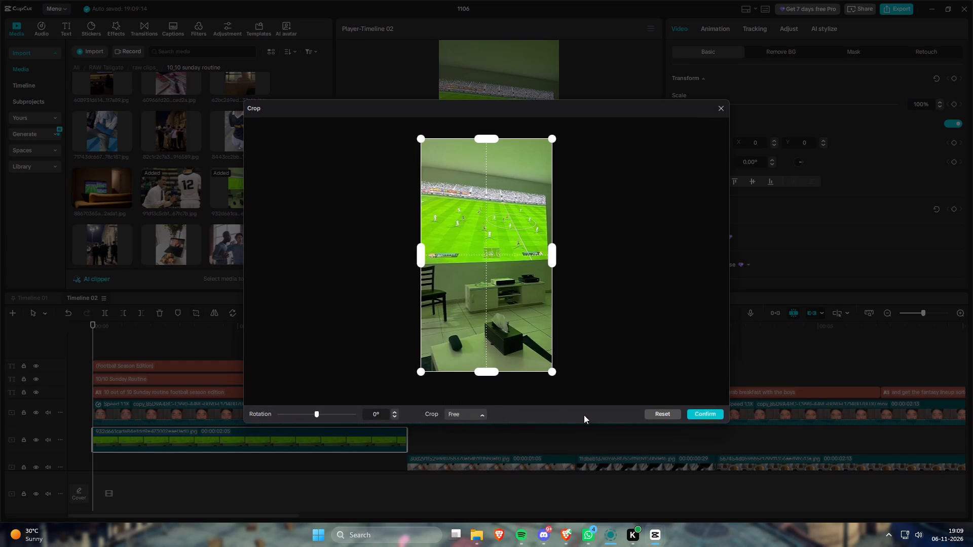
click(699, 415)
Duplicate the opening living room photo until four aligned copies are stacked on separate tracks under the title clip.
alt+drag(293, 445, 294, 457)
alt+scroll(311, 426, down, 2)
alt+scroll(311, 426, up, 3)
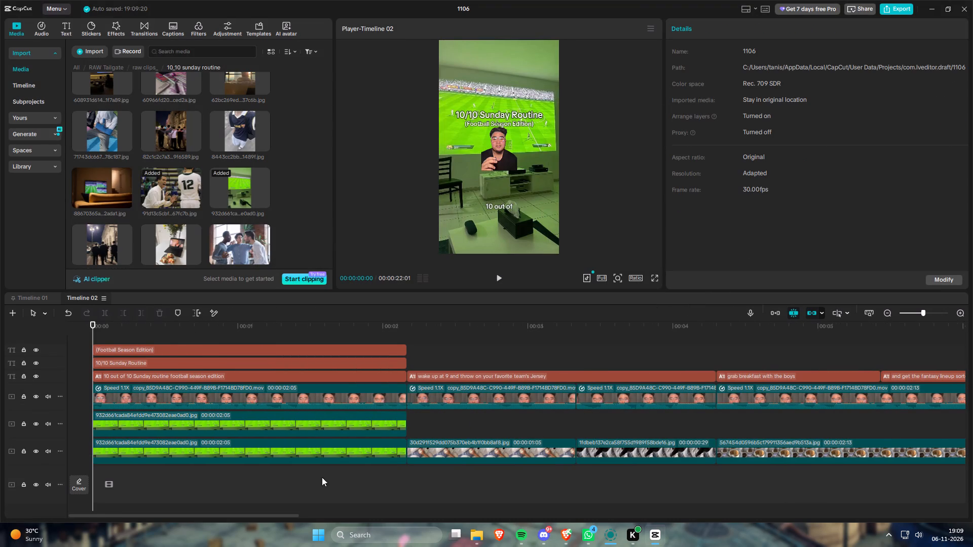
drag(316, 480, 285, 427)
alt+drag(288, 451, 288, 460)
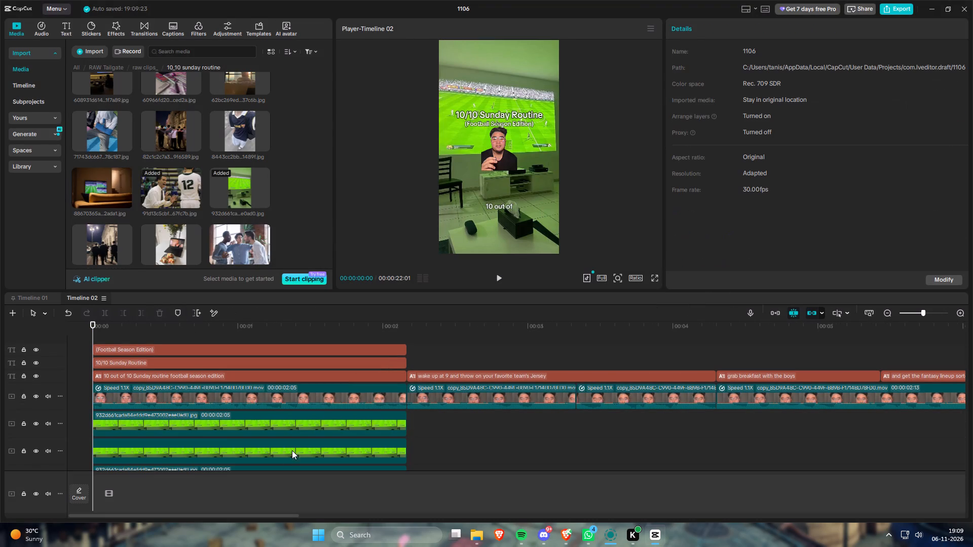
scroll(318, 423, down, 5)
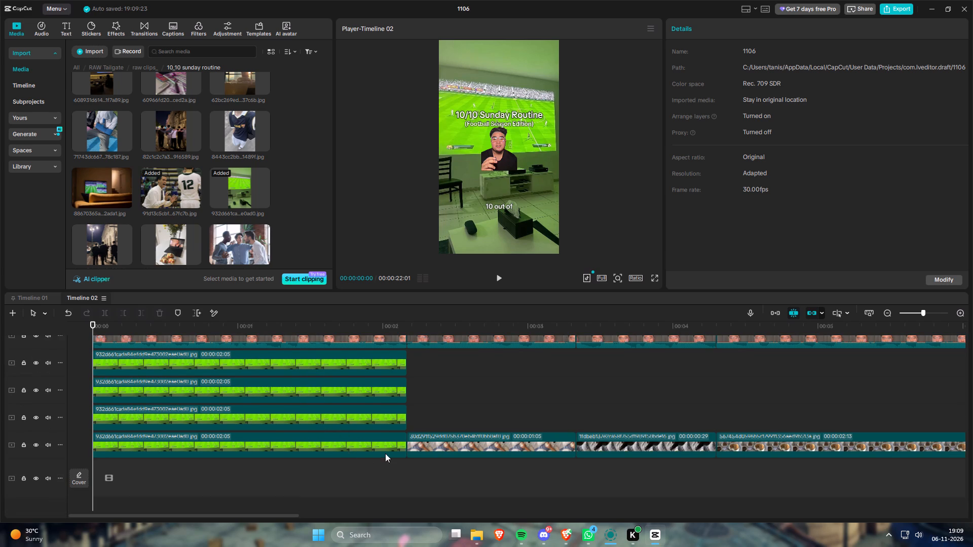
Move the two middle copies of the opening photo onto the two lowest tracks, keeping them aligned with the timeline start.
drag(430, 416, 382, 391)
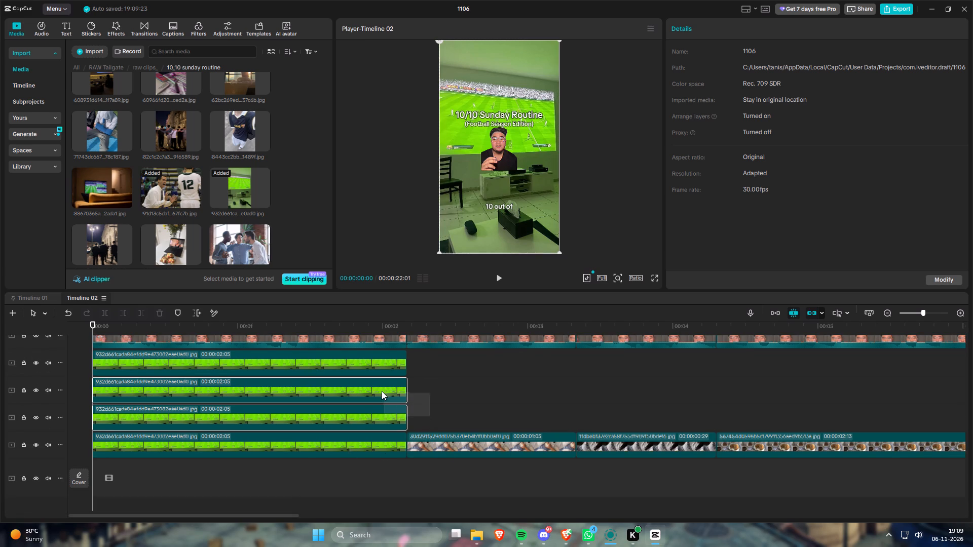
drag(382, 391, 381, 390)
drag(364, 416, 359, 463)
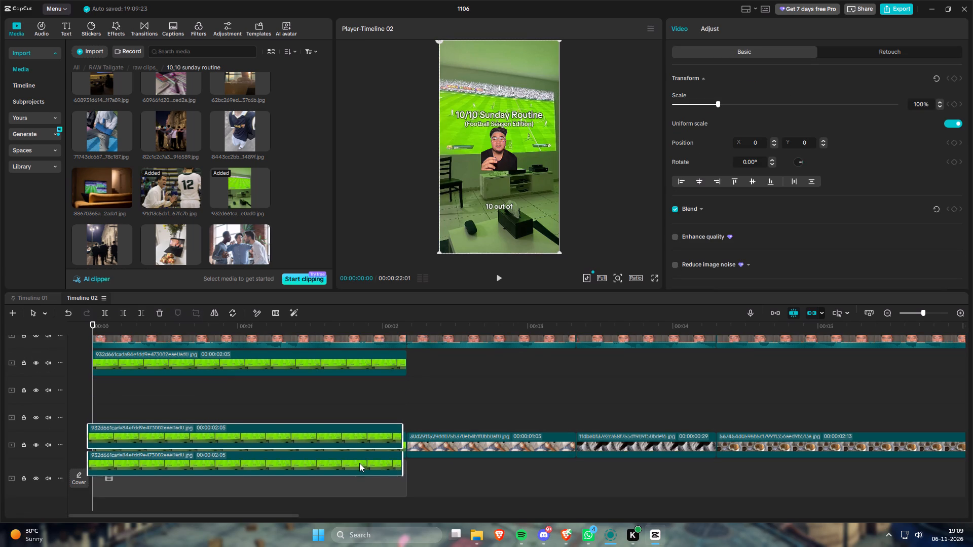
drag(359, 463, 359, 459)
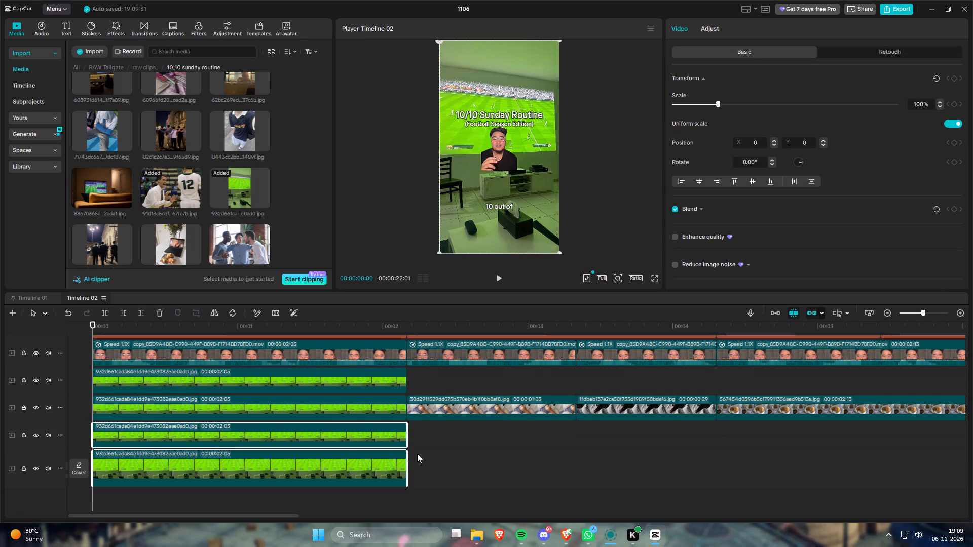
drag(431, 442, 459, 451)
Set the scale of all four opening photo copies to 50%.
click(277, 377)
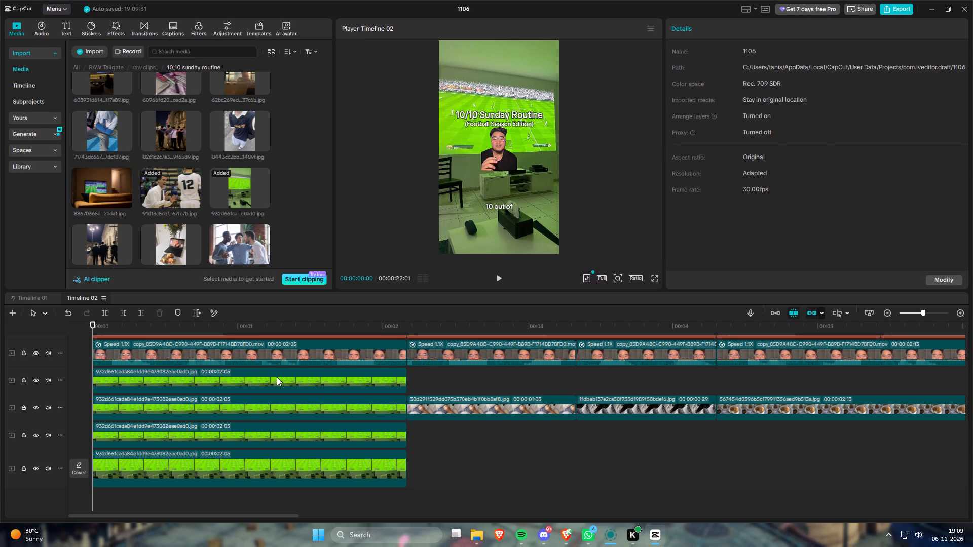
drag(432, 478, 419, 468)
drag(371, 495, 327, 381)
drag(919, 104, 888, 99)
key(5)
key(Return)
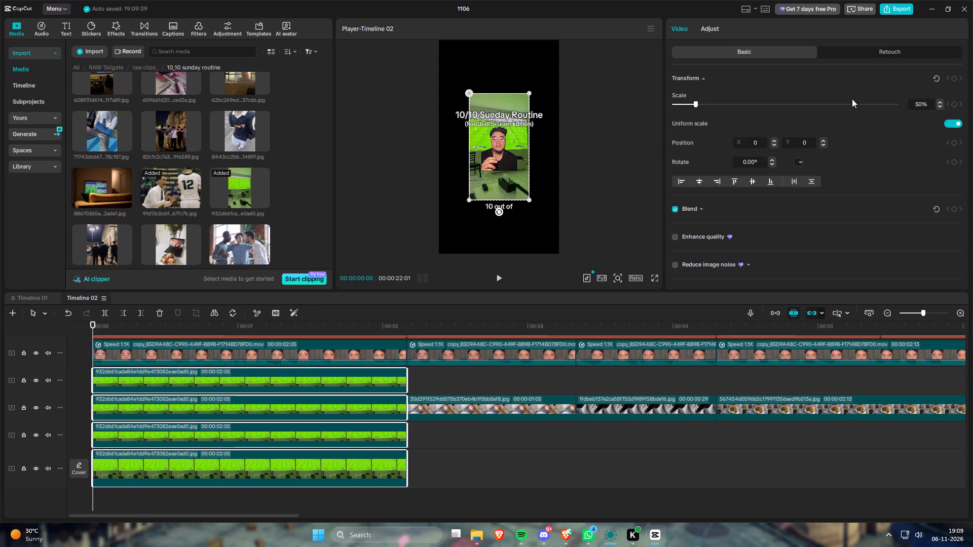
Arrange the four opening photo copies in a 2×2 grid filling the frame: upper left, upper right, lower right, lower left in track order.
click(323, 372)
drag(496, 186, 471, 145)
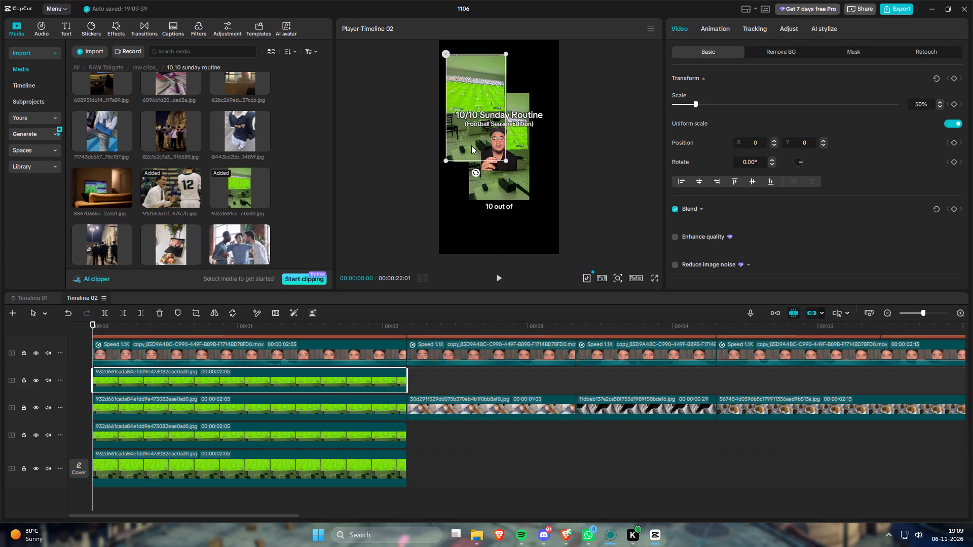
drag(471, 145, 466, 134)
drag(502, 196, 531, 148)
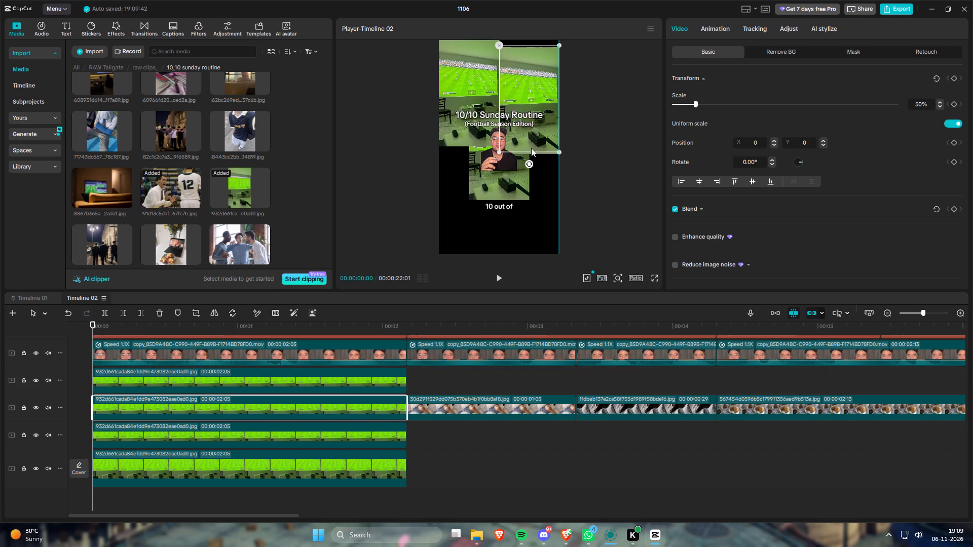
drag(531, 148, 532, 143)
drag(518, 193, 549, 245)
drag(480, 191, 451, 245)
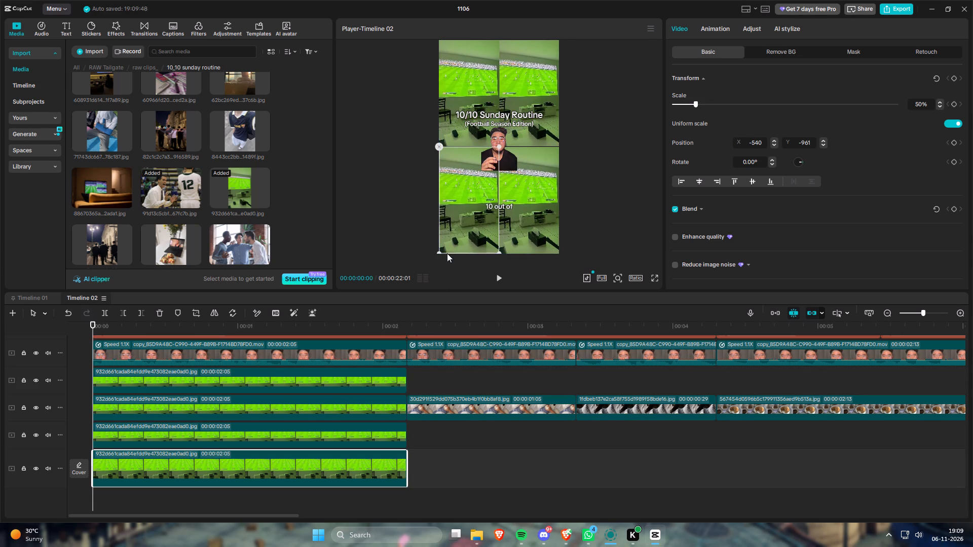
Replace the grid's lower-right opening photo with the warm-lit living room photo of football on multiple TV screens.
click(276, 371)
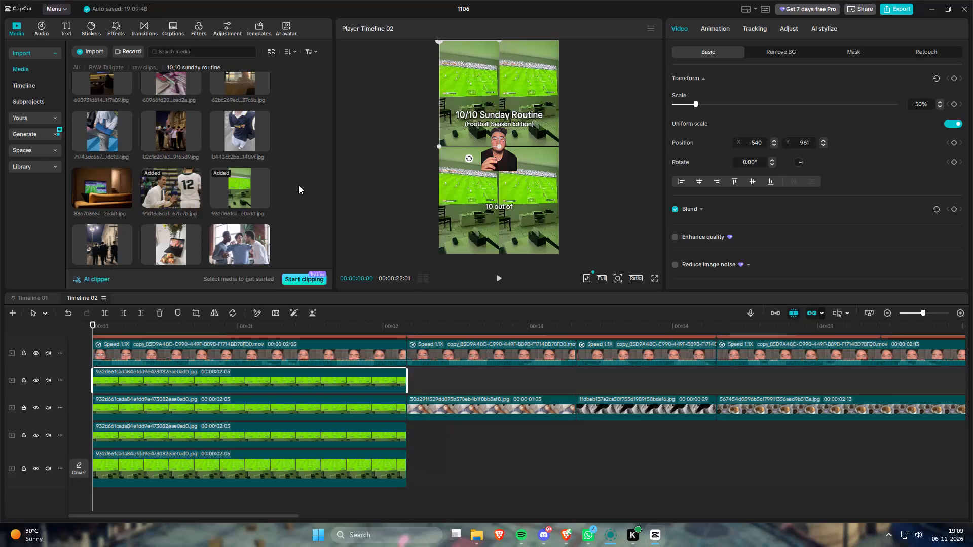
drag(101, 201, 294, 427)
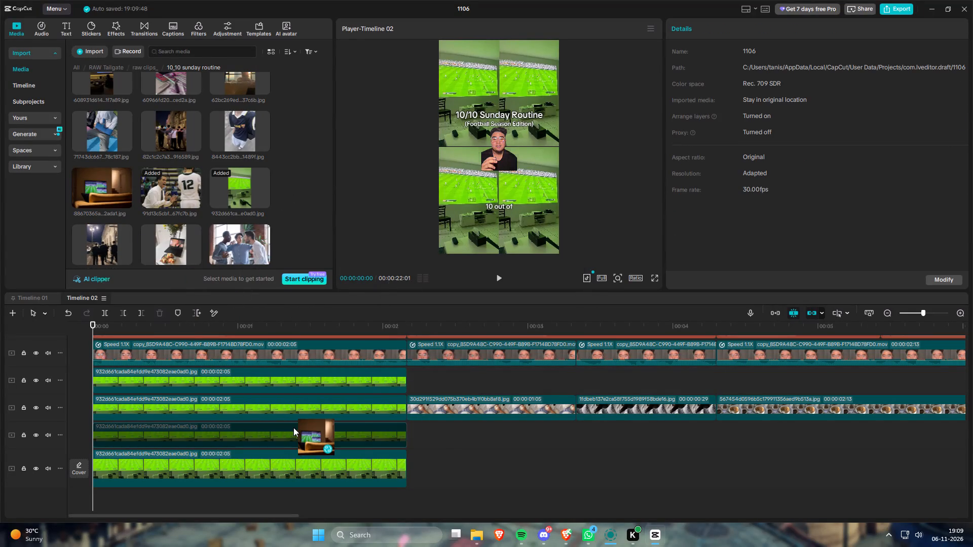
click(528, 366)
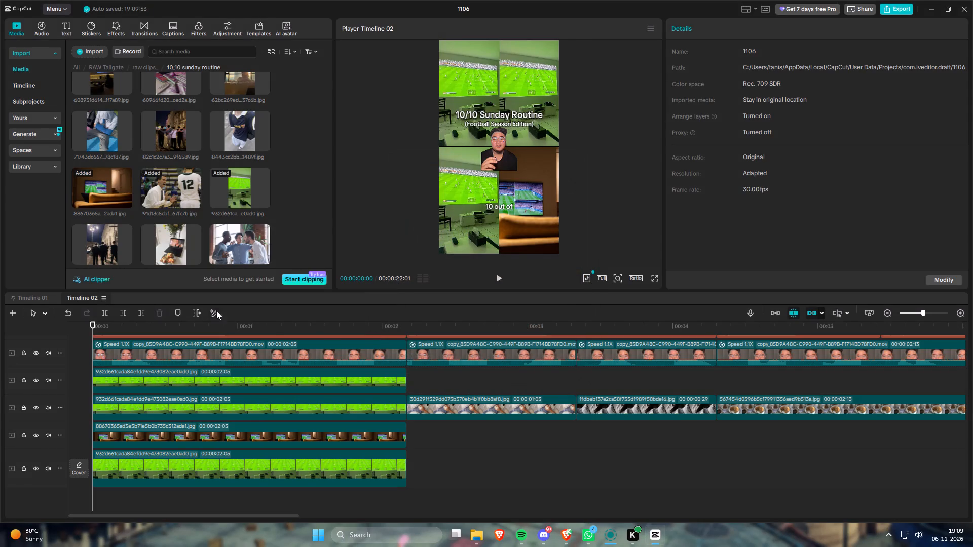
Replace the grid's upper-right opening photo with the b9d10f photo of a fan standing in a stadium, from the Saturday routine folder.
click(138, 66)
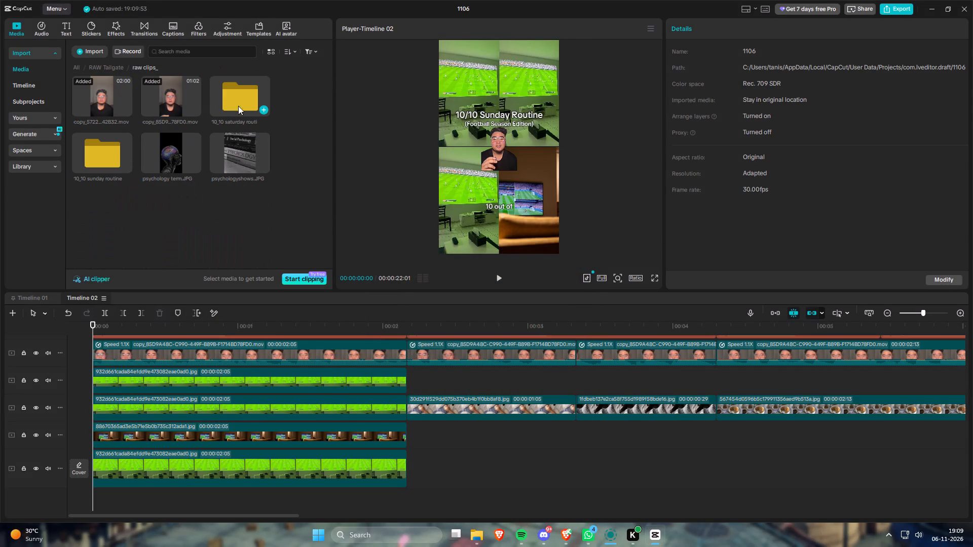
double_click(245, 100)
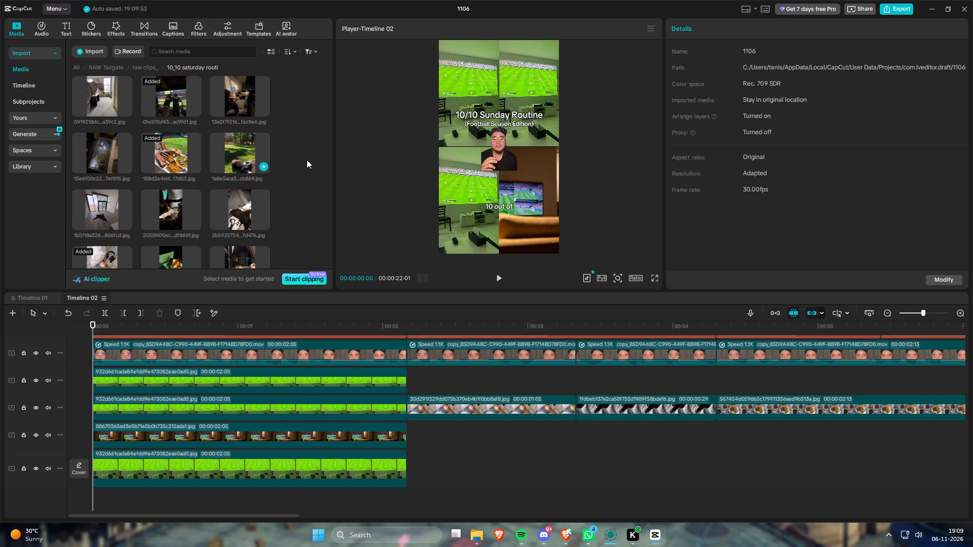
scroll(304, 162, down, 4)
scroll(252, 152, down, 2)
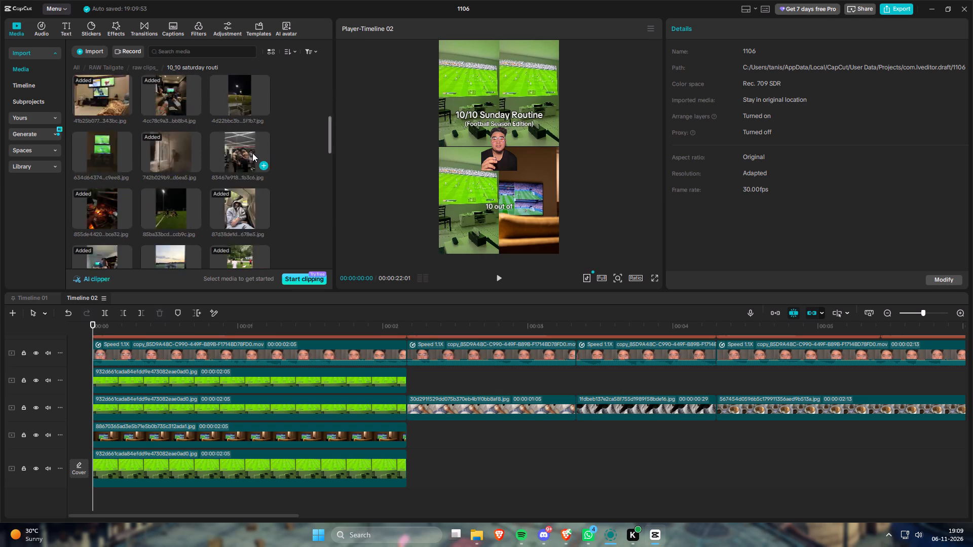
scroll(252, 153, down, 5)
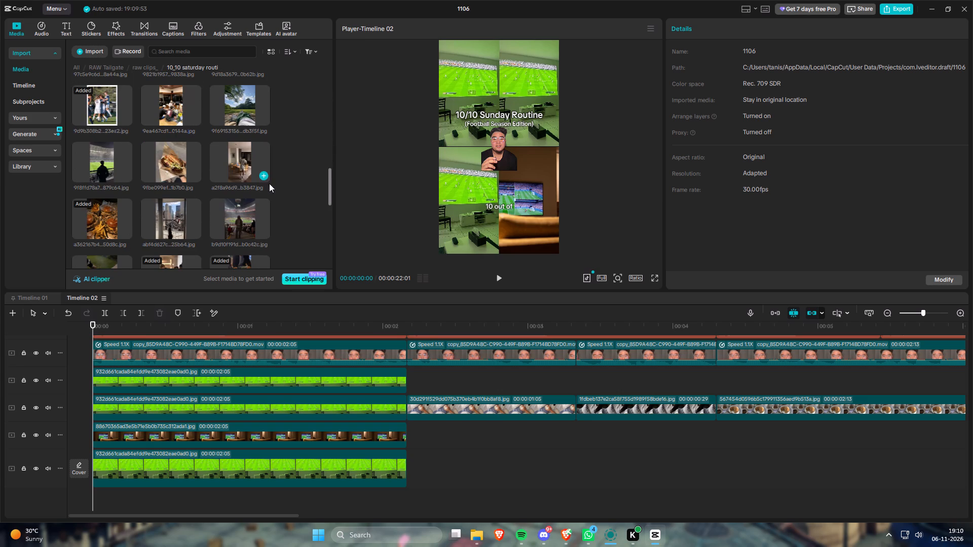
drag(249, 230, 350, 405)
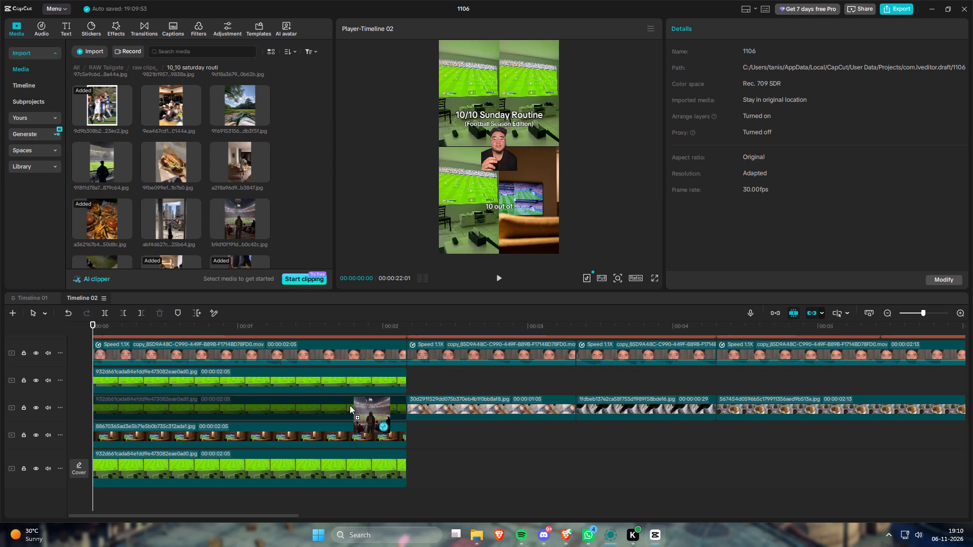
drag(350, 405, 345, 406)
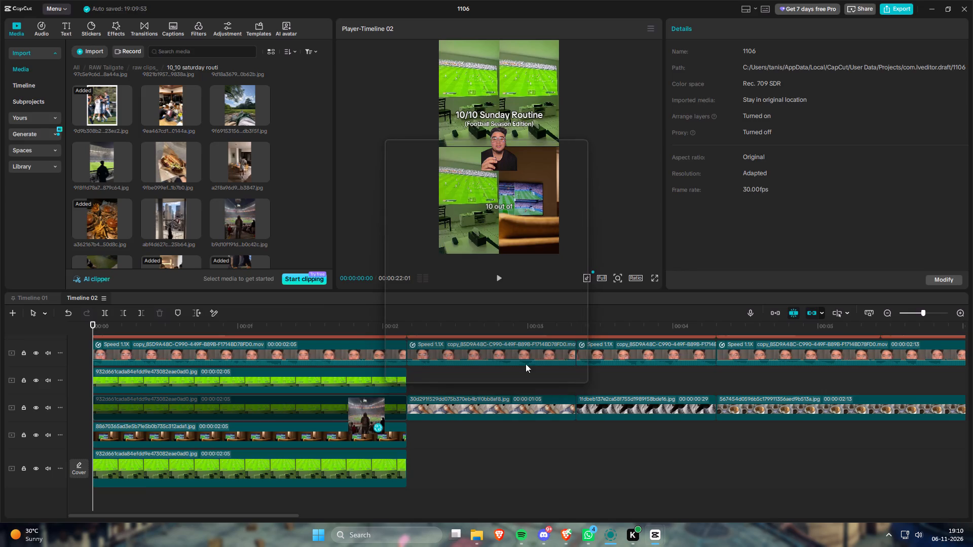
click(500, 373)
click(513, 369)
Replace the grid's lower-left opening photo with the 9f8ffd photo of a man silhouetted against a bright green pitch.
scroll(309, 189, down, 2)
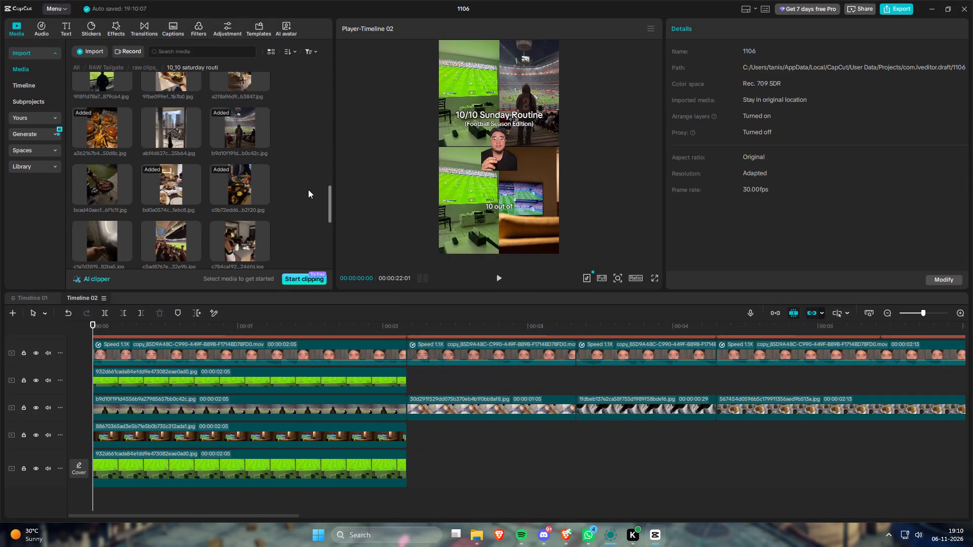
scroll(308, 189, down, 2)
scroll(178, 209, down, 3)
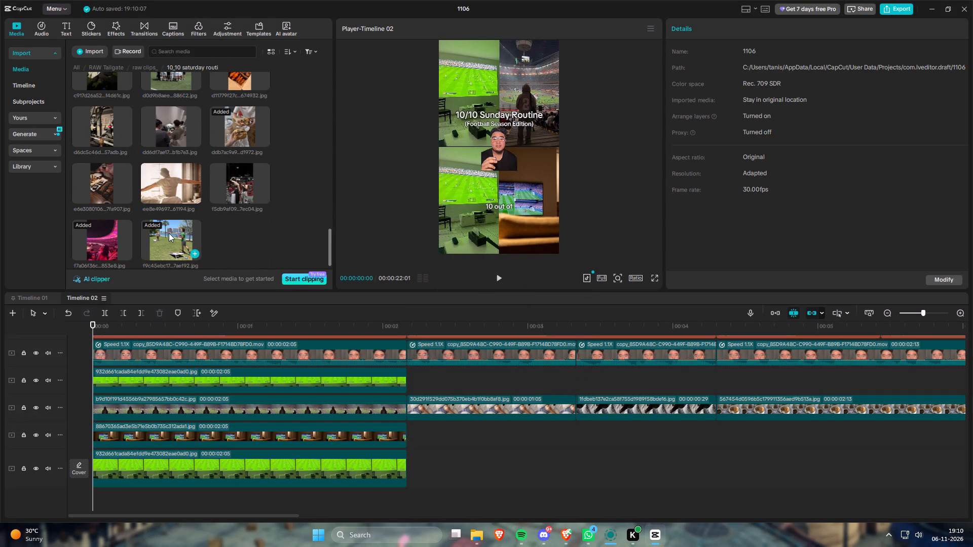
scroll(188, 215, up, 8)
drag(98, 201, 267, 462)
click(522, 371)
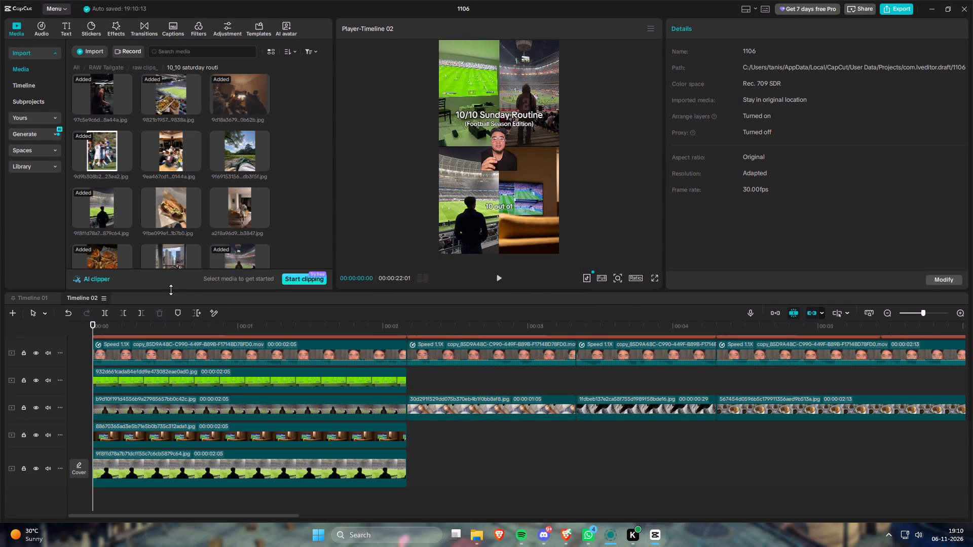
Copy the app screen recording from Timeline 01 into Timeline 02 at 00:00:08:28, and place it on a track beneath the talking-head clips.
click(27, 297)
drag(387, 439, 373, 471)
key(ctrl+c)
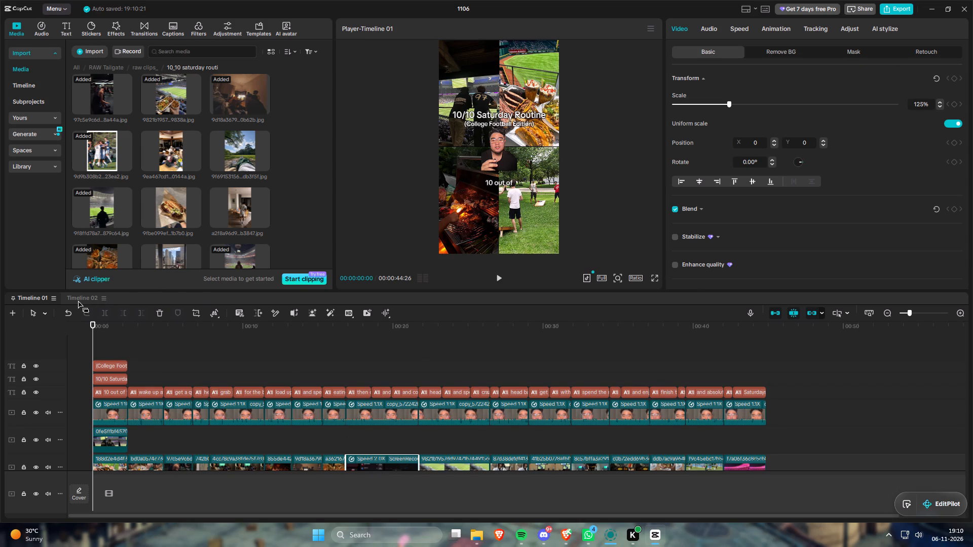
click(78, 300)
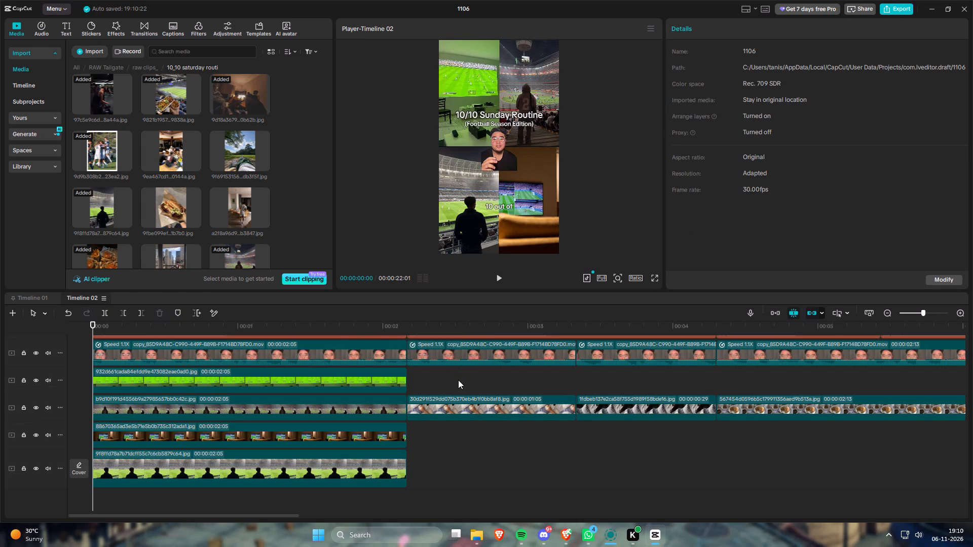
ctrl+scroll(459, 381, down, 14)
drag(672, 324, 663, 324)
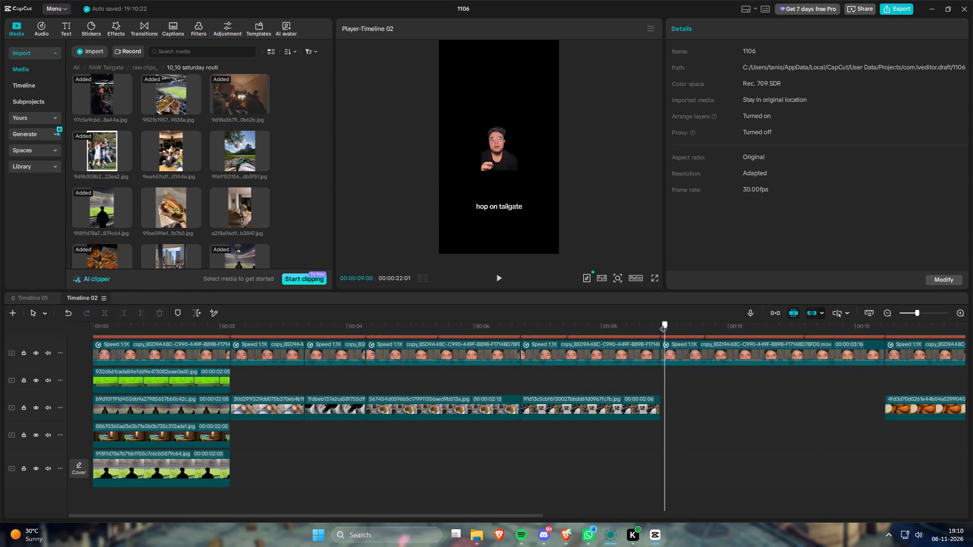
drag(663, 324, 659, 324)
key(ctrl+v)
alt+scroll(693, 395, down, 4)
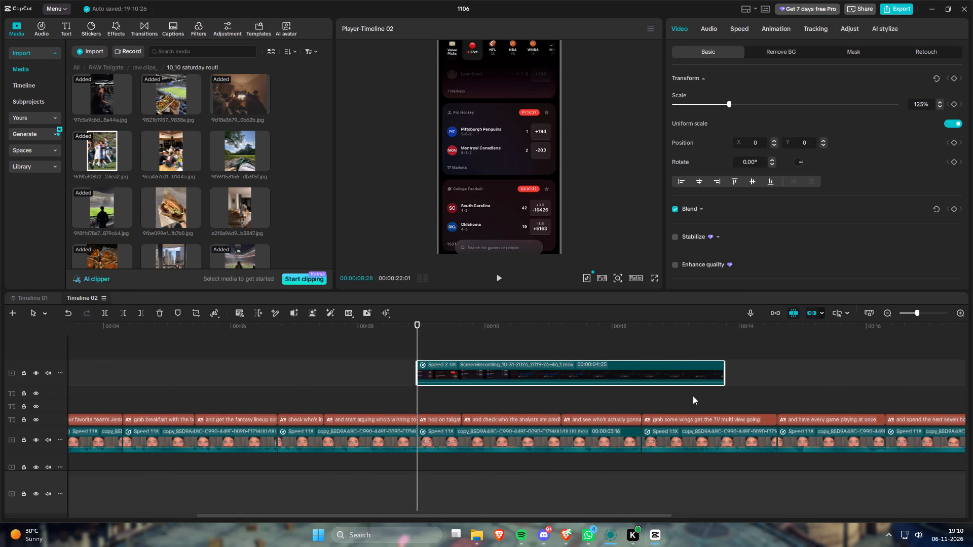
scroll(565, 411, down, 4)
scroll(543, 382, up, 1)
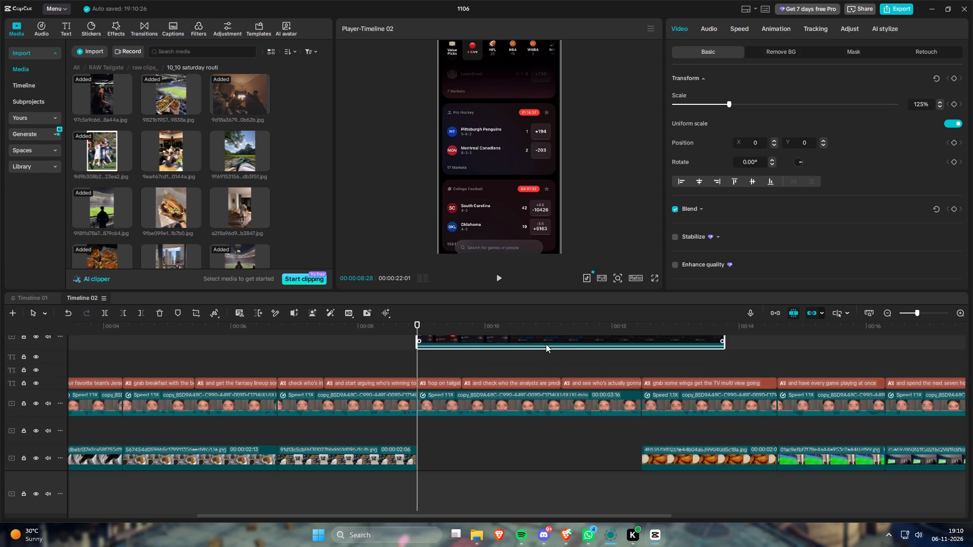
drag(546, 344, 544, 437)
Speed the screen recording up to 3.00x, extend it to the wings photo, fit it into the photo track's gap, and preview the section.
click(743, 29)
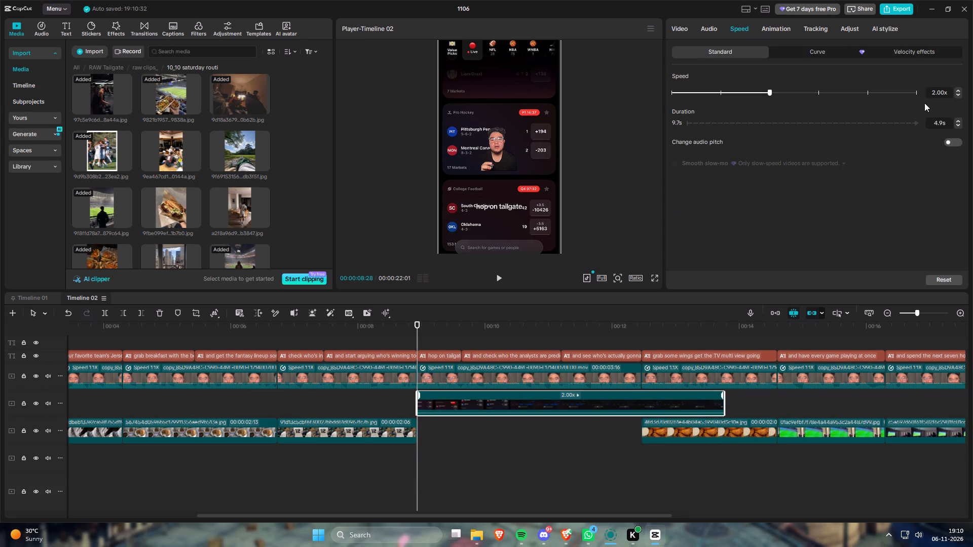
triple_click(959, 90)
triple_click(961, 90)
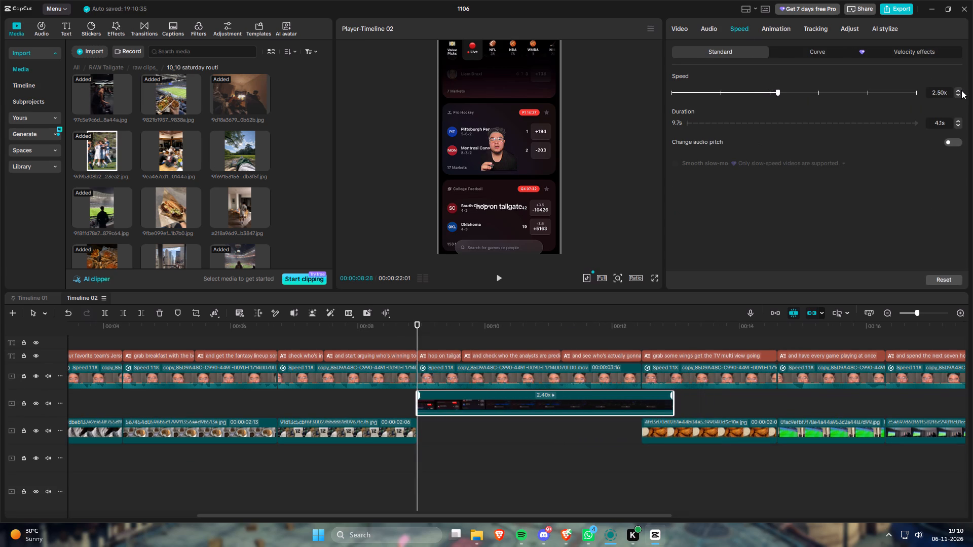
double_click(961, 90)
double_click(961, 90)
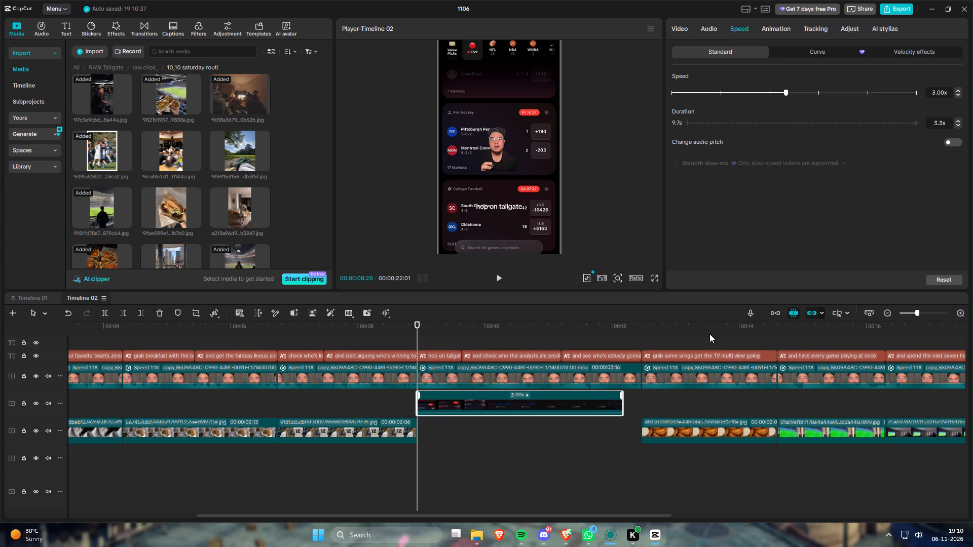
drag(621, 403, 640, 406)
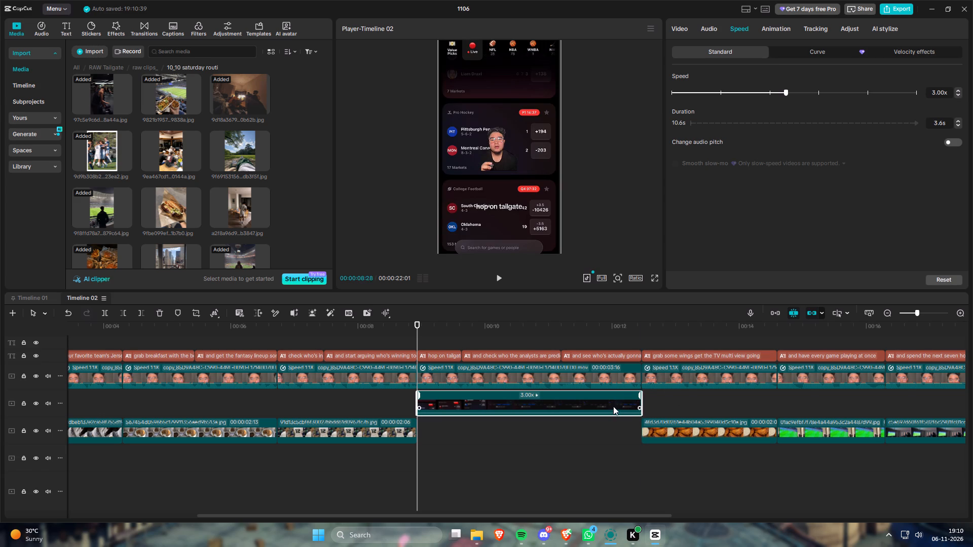
drag(609, 402, 607, 425)
click(652, 279)
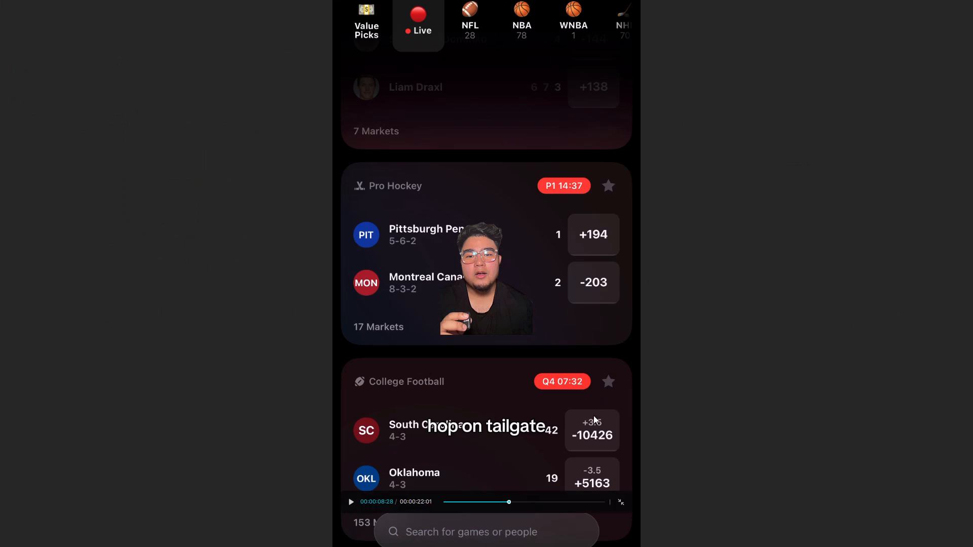
click(350, 503)
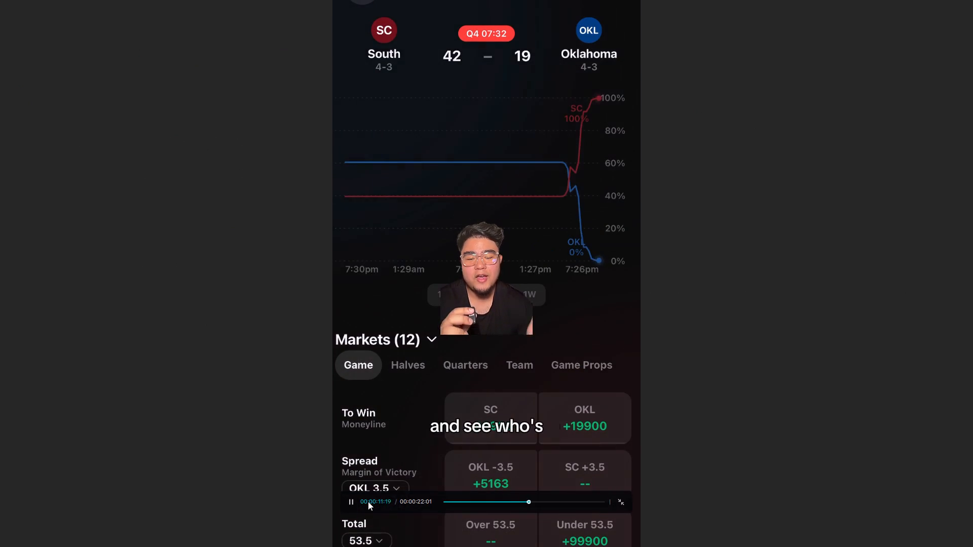
click(619, 505)
key(space)
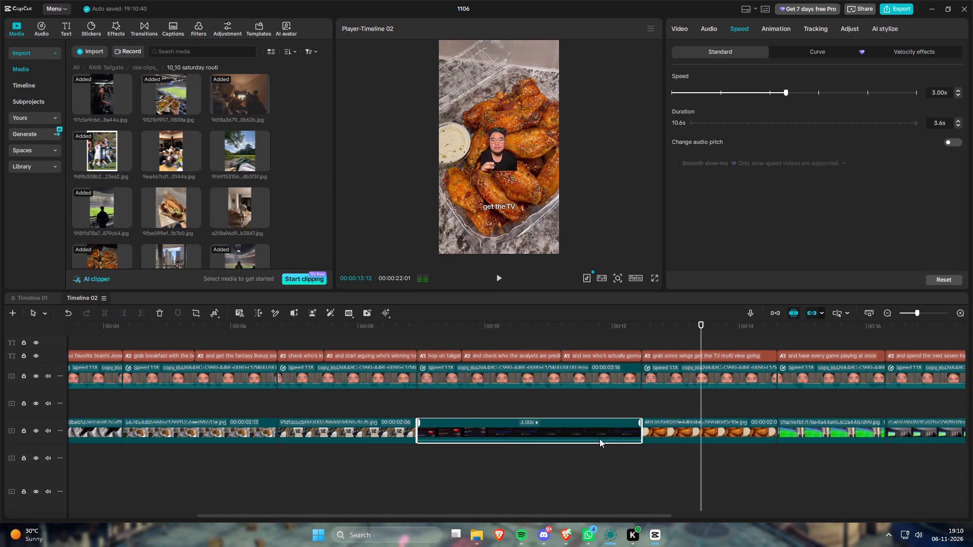
Set the X position of the second and third talking-head clips to 550.
drag(468, 403, 498, 407)
key(shift+z)
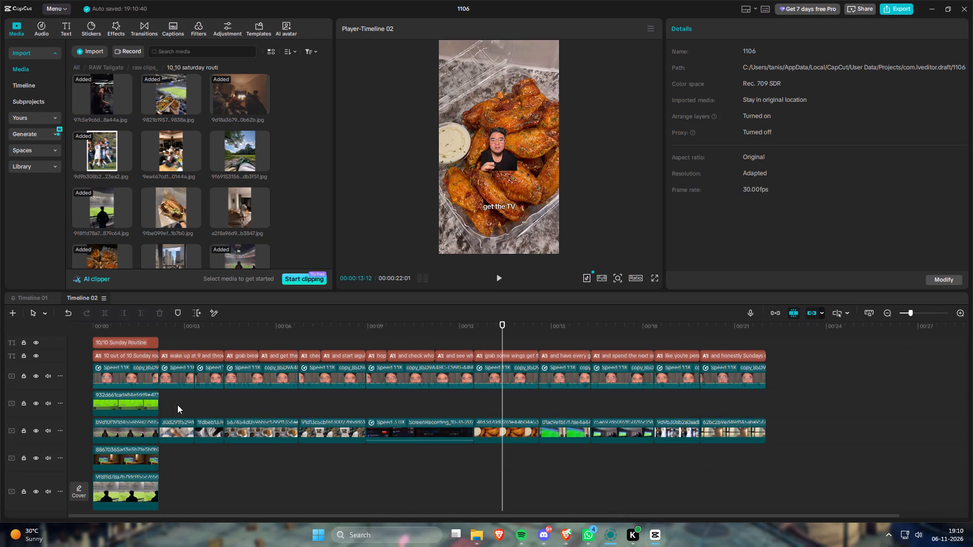
drag(177, 405, 201, 381)
click(751, 144)
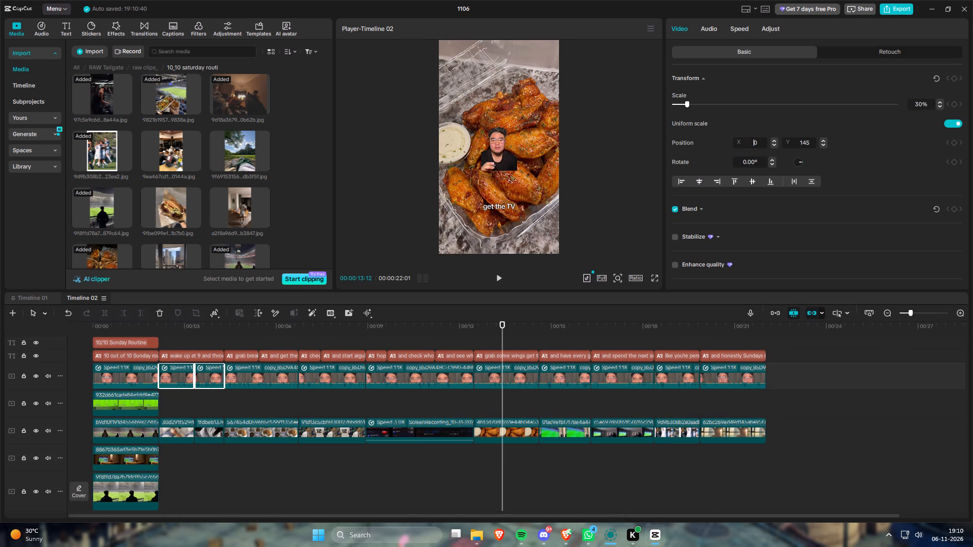
text(55)
Set the Y position of the third, fourth and fifth talking-head clips to 1000.
drag(210, 401, 320, 376)
drag(803, 141, 815, 145)
key(0)
key(0)
key(0)
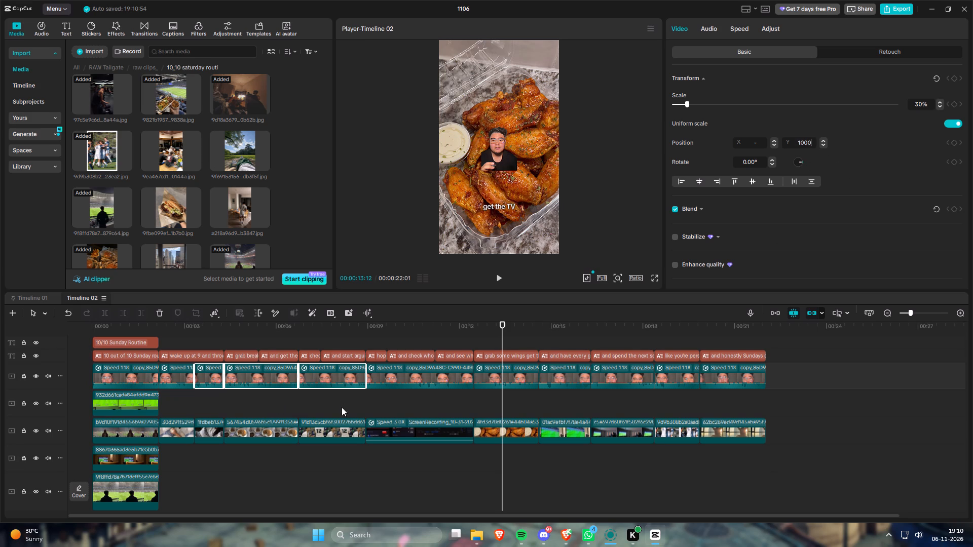
Set the X position of the fifth and sixth talking-head clips to -550.
drag(341, 402, 406, 379)
click(749, 142)
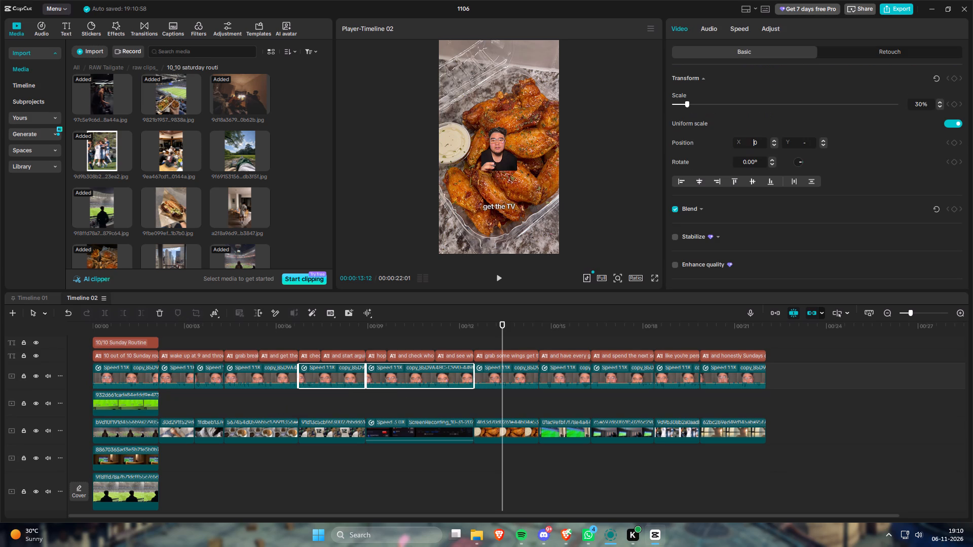
text(-55)
scroll(749, 142, up, 1)
Set the X position of the eighth and ninth talking-head clips, over the multi-view and seven-hour captions, to 550.
drag(578, 406, 624, 385)
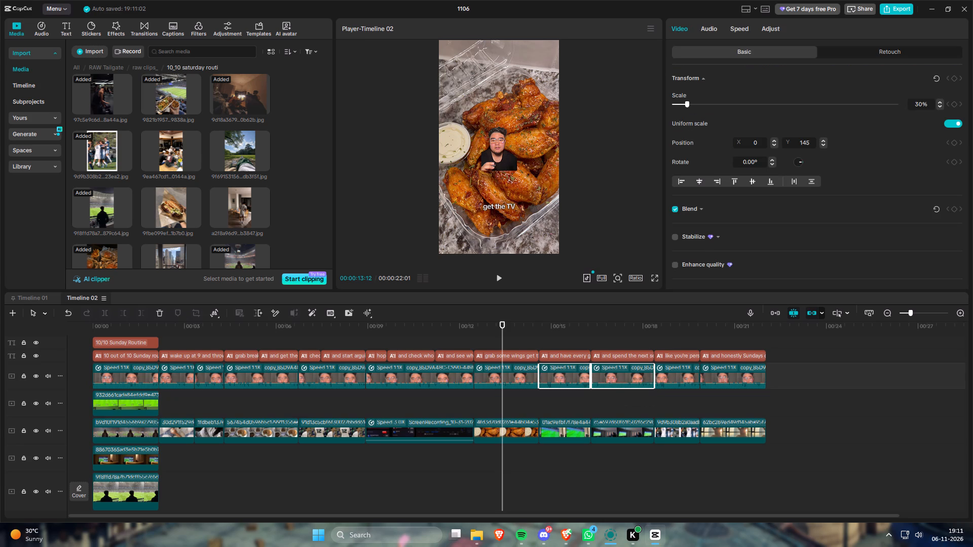
click(747, 138)
key(5)
key(5)
Set the Y position of the last three talking-head clips to 1000.
drag(631, 404, 734, 379)
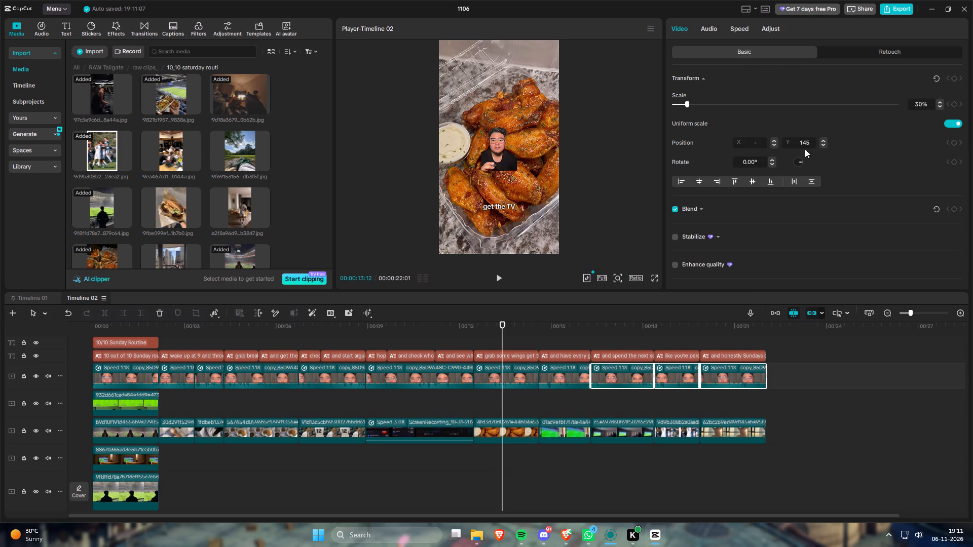
drag(803, 140, 842, 163)
key(0)
key(0)
key(0)
Set the X position of the final talking-head clip, over the "and honestly Sundays" caption, to -550.
click(722, 369)
click(751, 143)
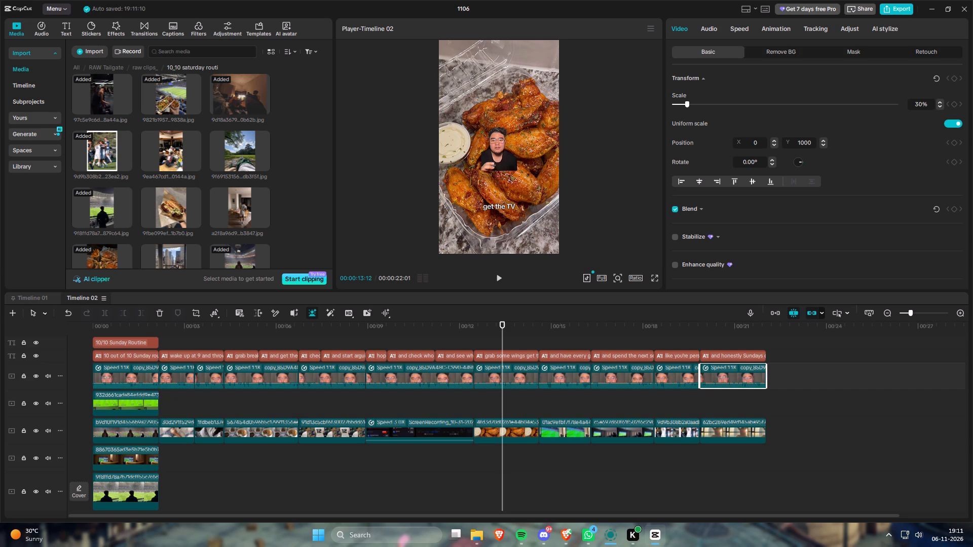
text(-55)
key(Return)
drag(848, 373, 871, 398)
drag(855, 413, 884, 433)
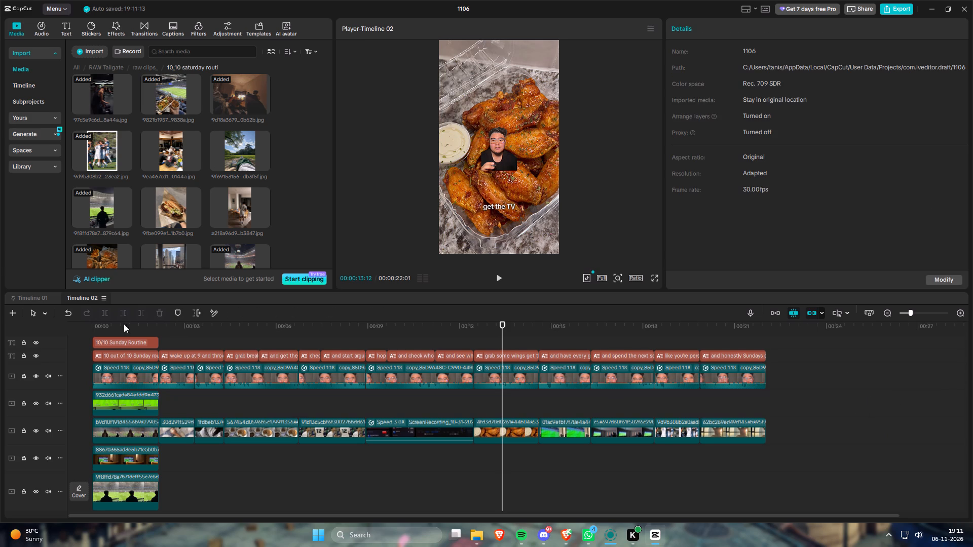
Play the opening of Timeline 02 from the start in full screen to check the title and caption placement.
drag(119, 325, 33, 343)
click(655, 278)
key(space)
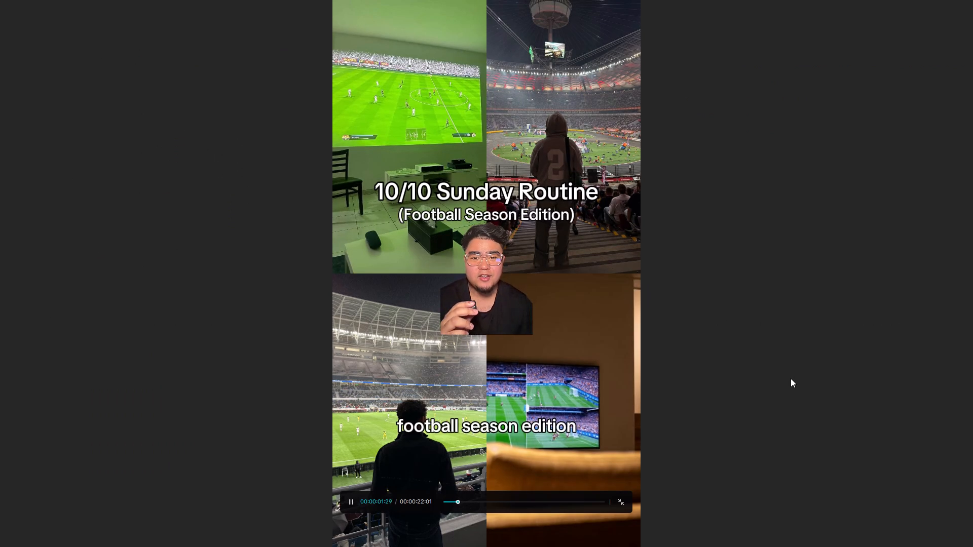
key(space)
key(Escape)
Set the Y position of all captions in Timeline 02 to -650.
drag(789, 338, 790, 344)
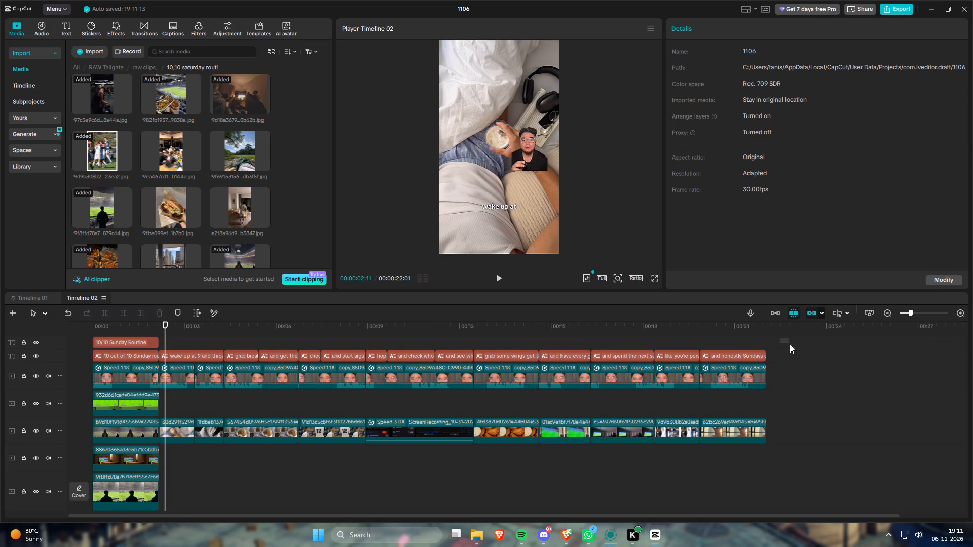
drag(790, 344, 805, 348)
drag(805, 356, 115, 353)
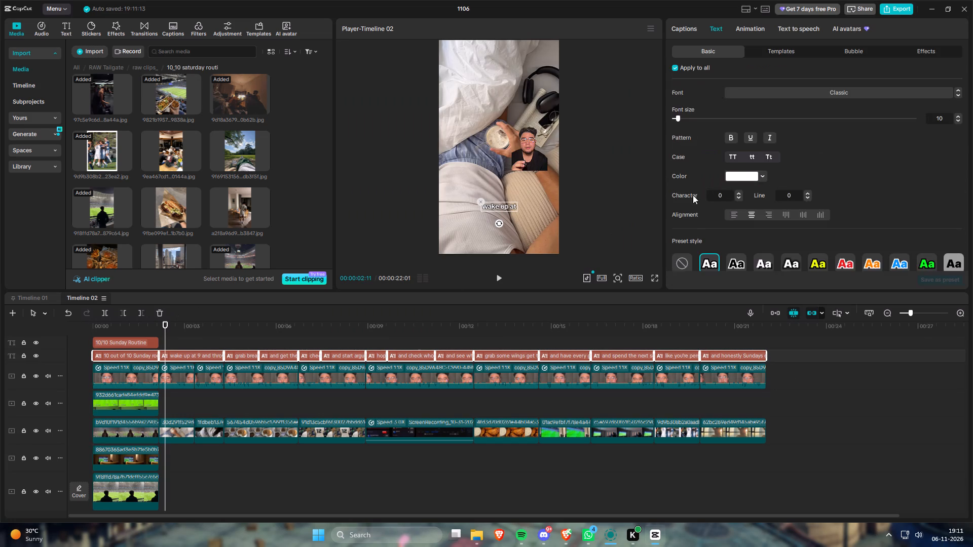
scroll(876, 175, down, 5)
drag(791, 152, 847, 161)
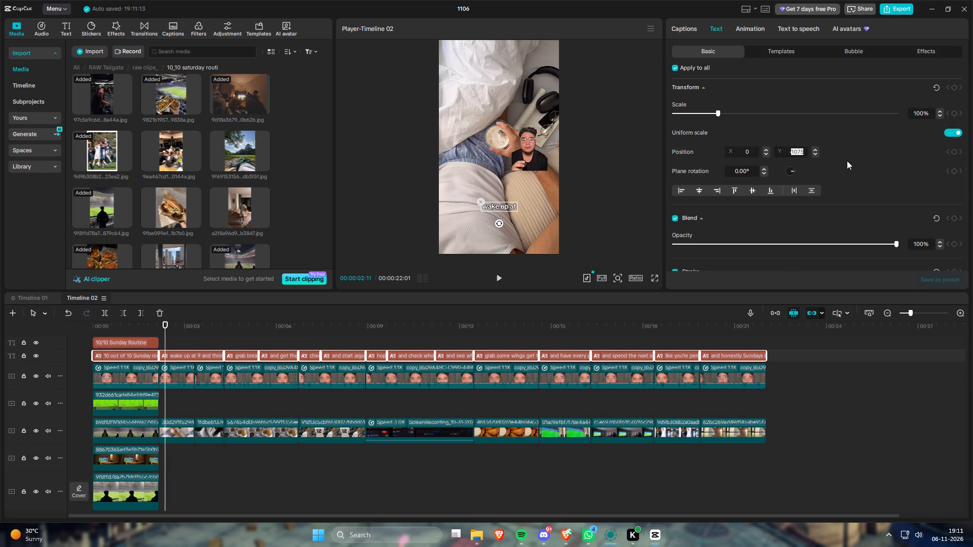
text(650)
key(Return)
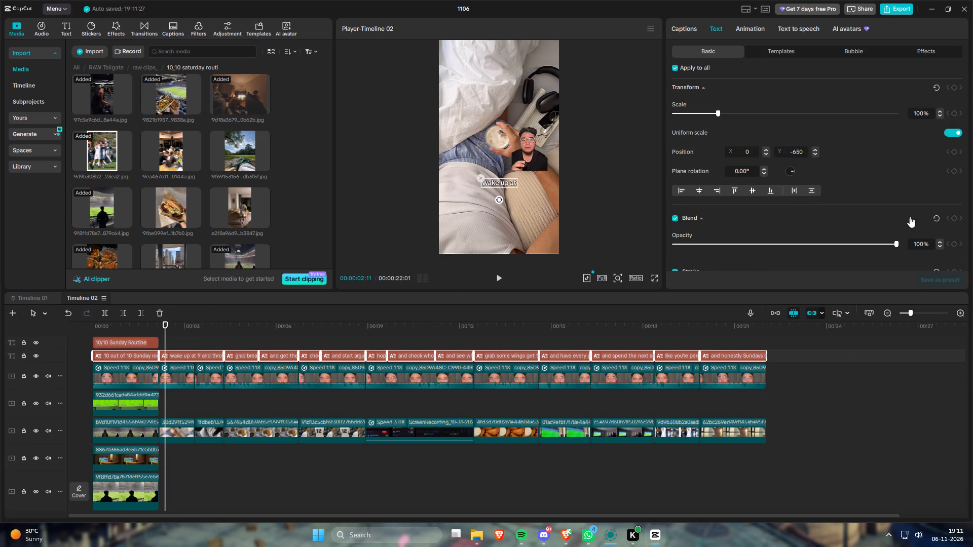
drag(818, 410, 861, 431)
Play Timeline 02 from start to end in full screen to review captions, photos and talking-head positions.
click(655, 276)
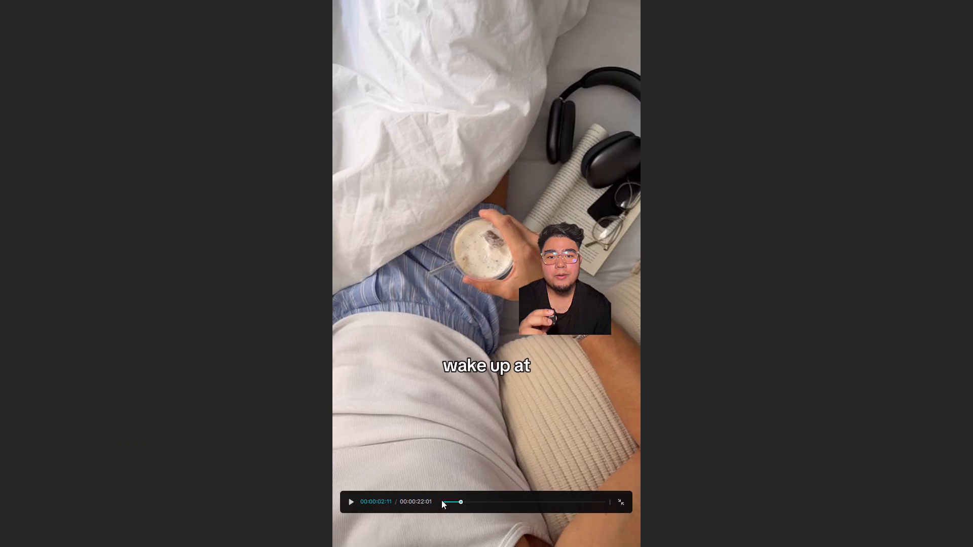
drag(441, 500, 436, 505)
click(350, 501)
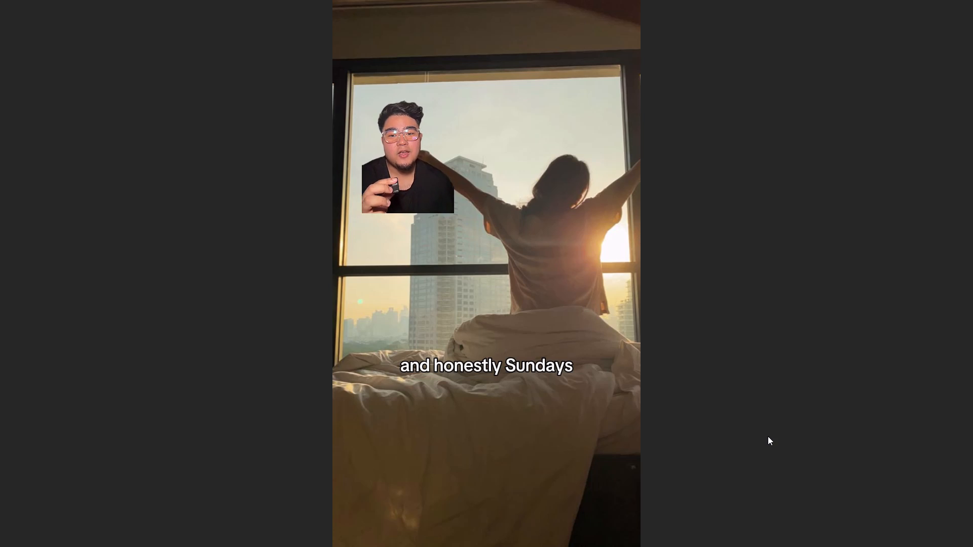
key(Escape)
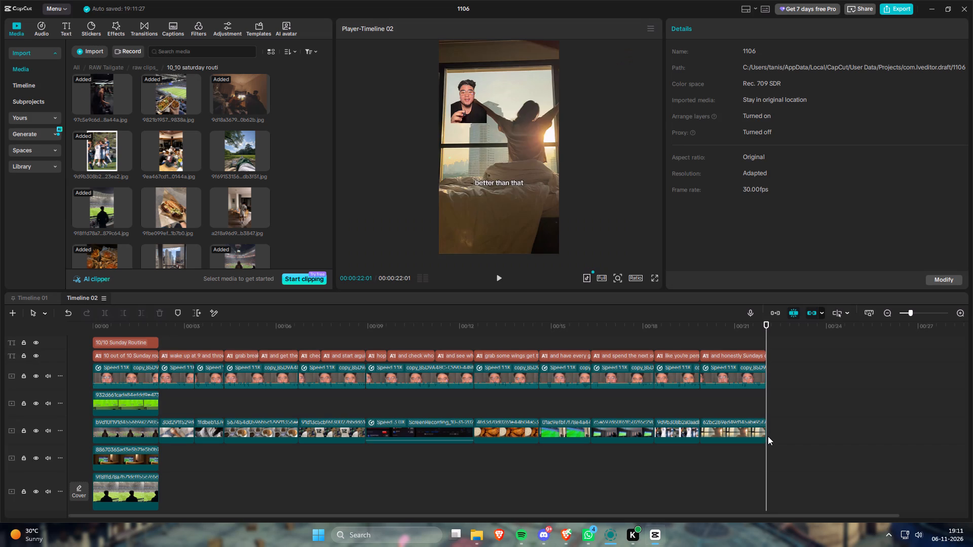
Set the X position of the sixth talking-head clip, over the app screen recording, to -550.
drag(353, 327, 334, 346)
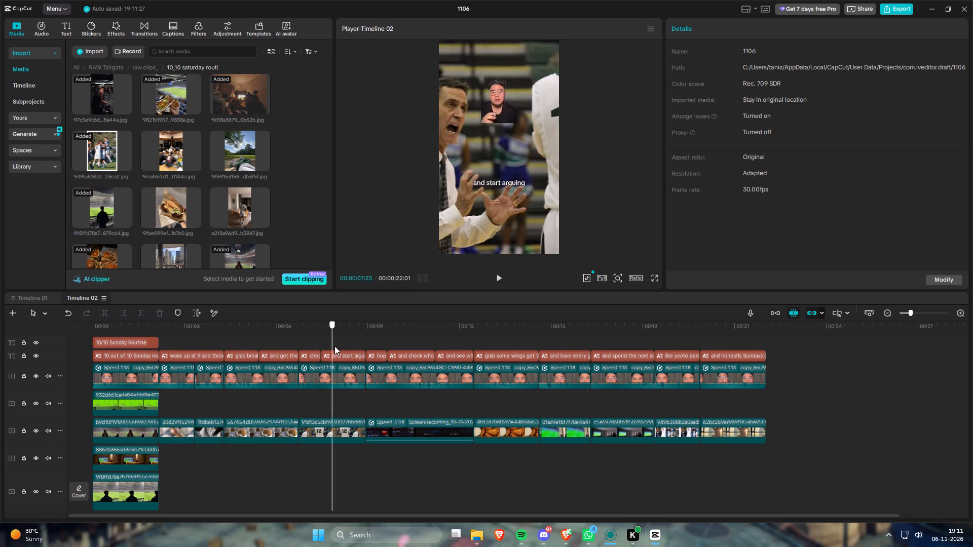
drag(334, 346, 418, 363)
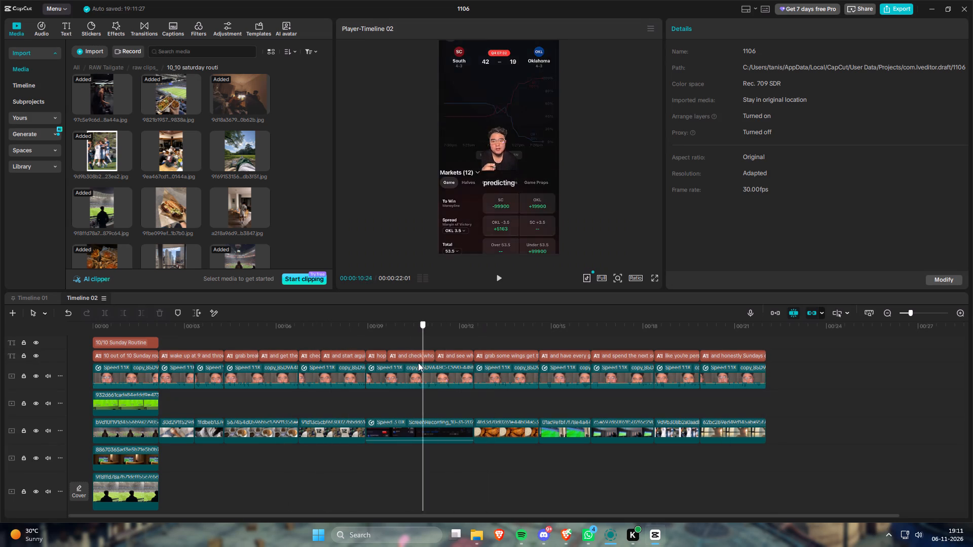
drag(418, 363, 405, 373)
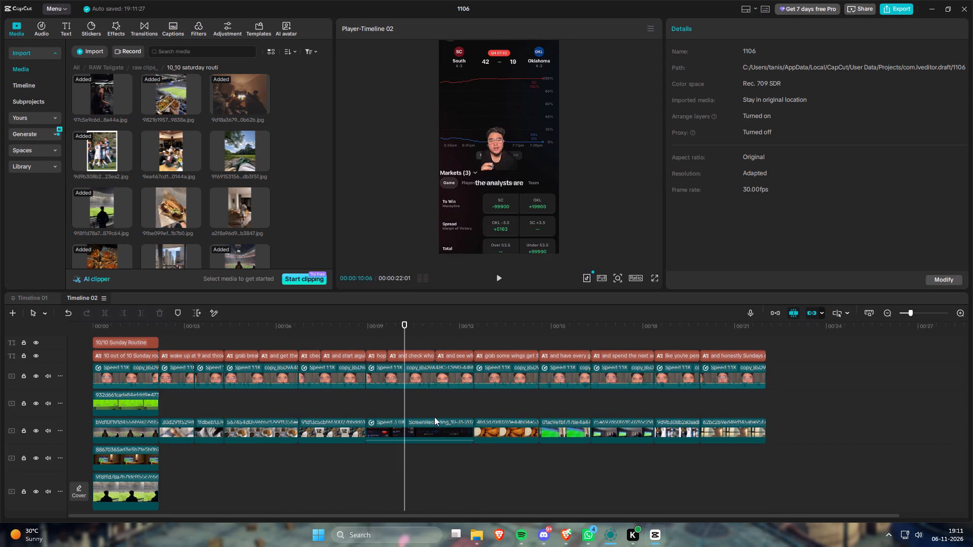
click(417, 371)
drag(752, 144, 755, 145)
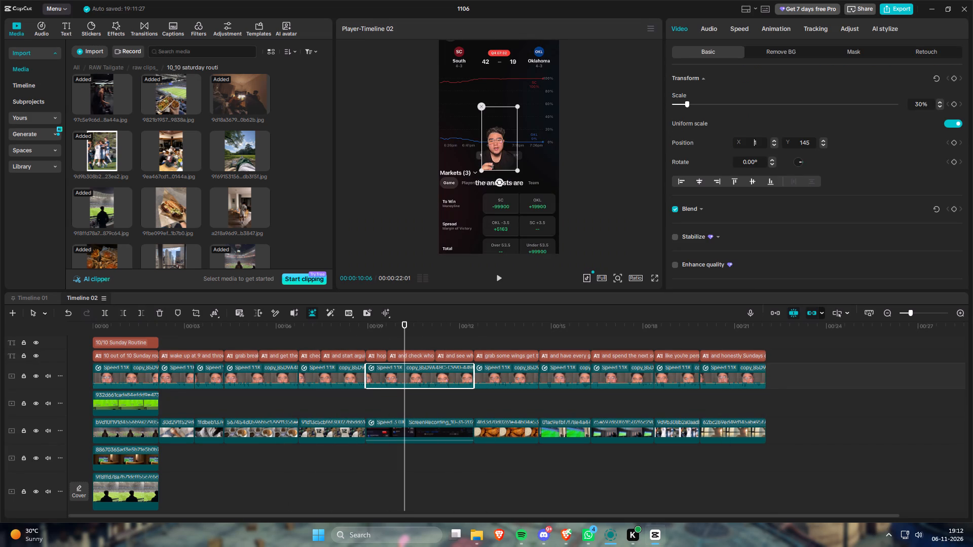
drag(755, 145, 764, 147)
text(-55)
key(0)
key(Return)
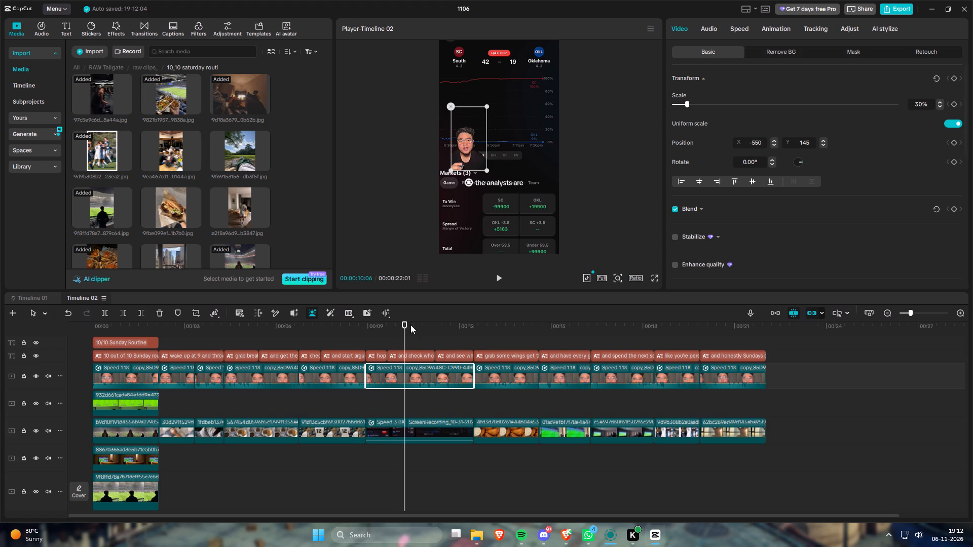
Check the talking-head placement over the wings, TV and seven-hour sections of Timeline 02.
drag(404, 324, 500, 342)
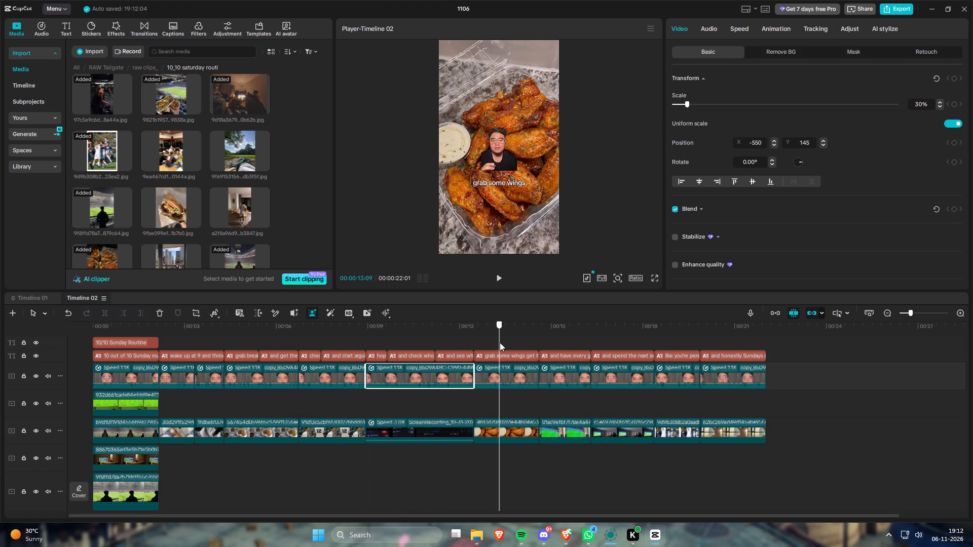
drag(500, 342, 500, 342)
drag(523, 398, 534, 401)
click(514, 374)
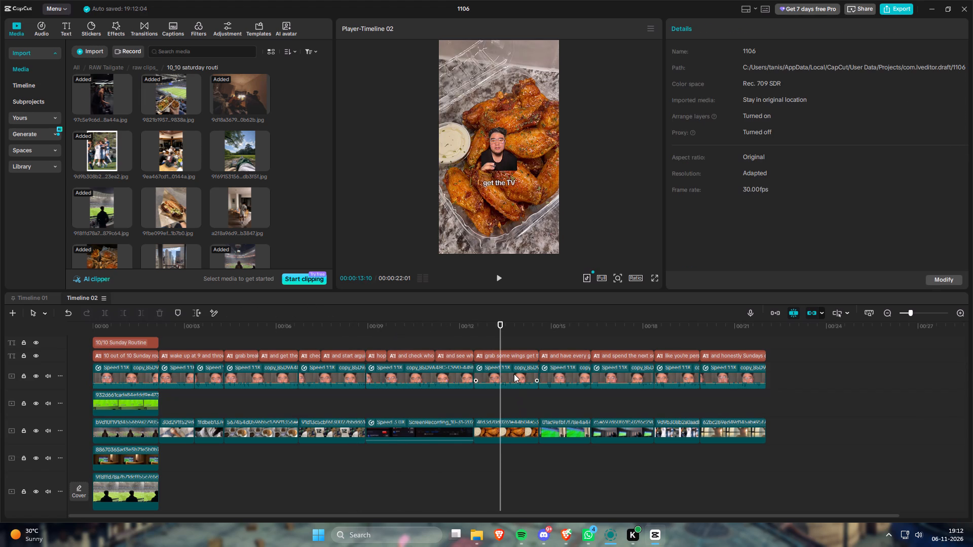
drag(516, 322, 579, 330)
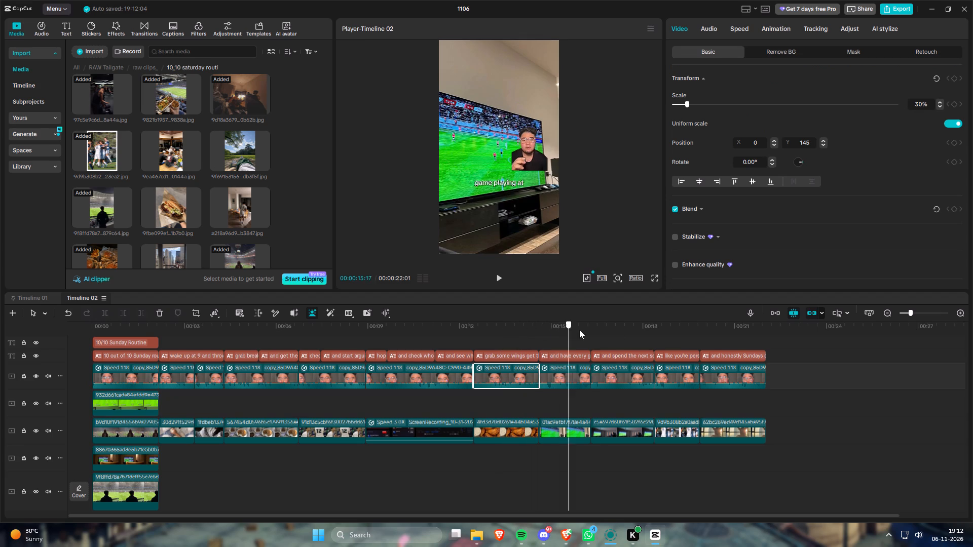
drag(579, 330, 626, 334)
drag(885, 400, 916, 410)
Switch to Timeline 01 and play it from the start in full screen, dismissing the Discord notification.
click(40, 301)
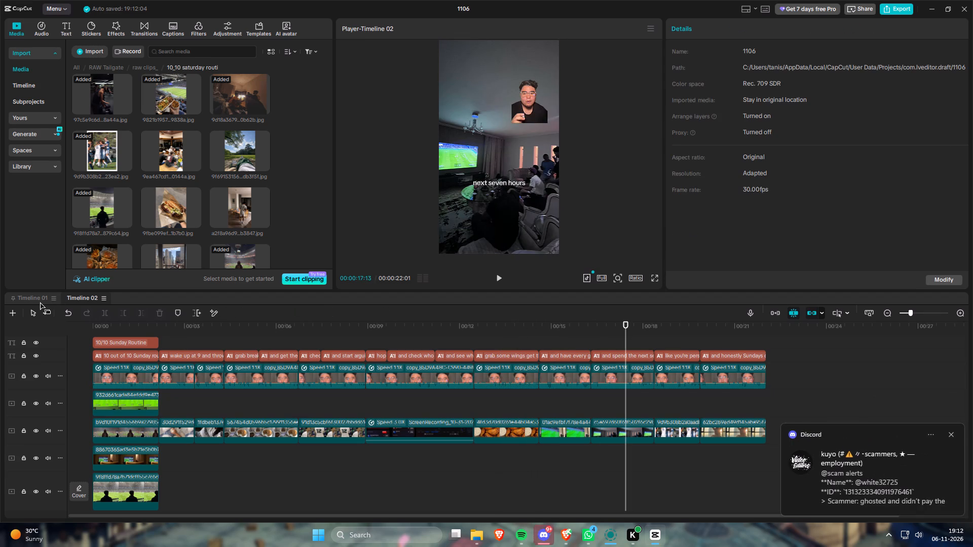
drag(119, 322, 61, 332)
click(650, 275)
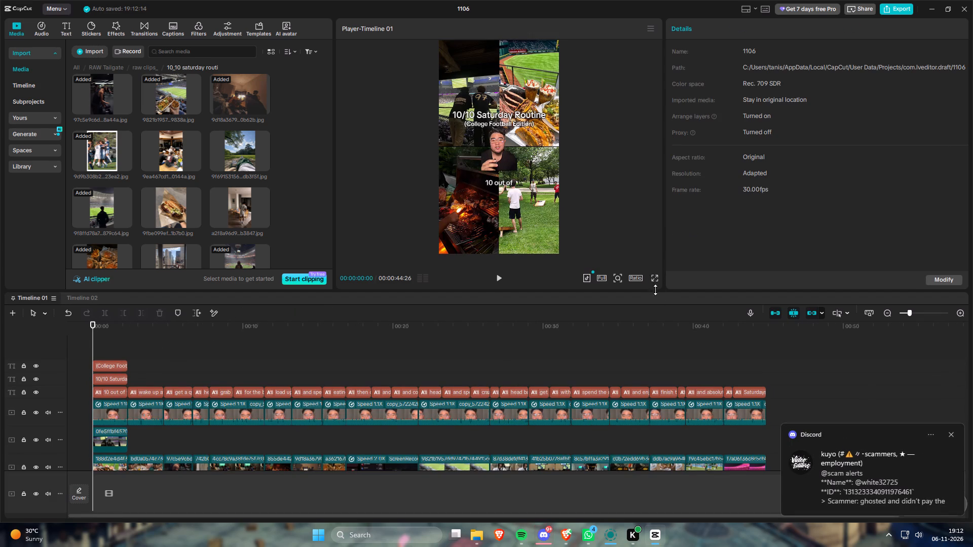
click(655, 277)
key(space)
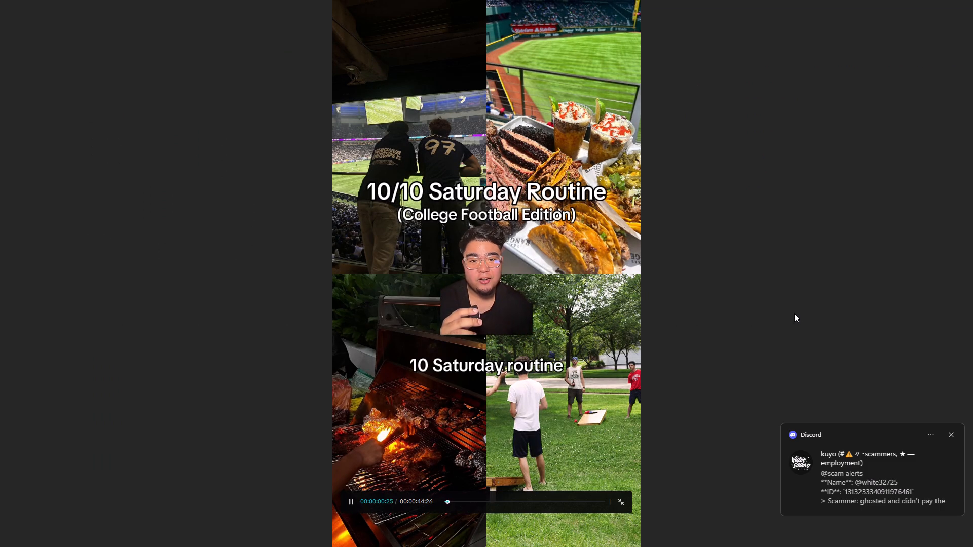
drag(853, 477, 972, 471)
click(665, 314)
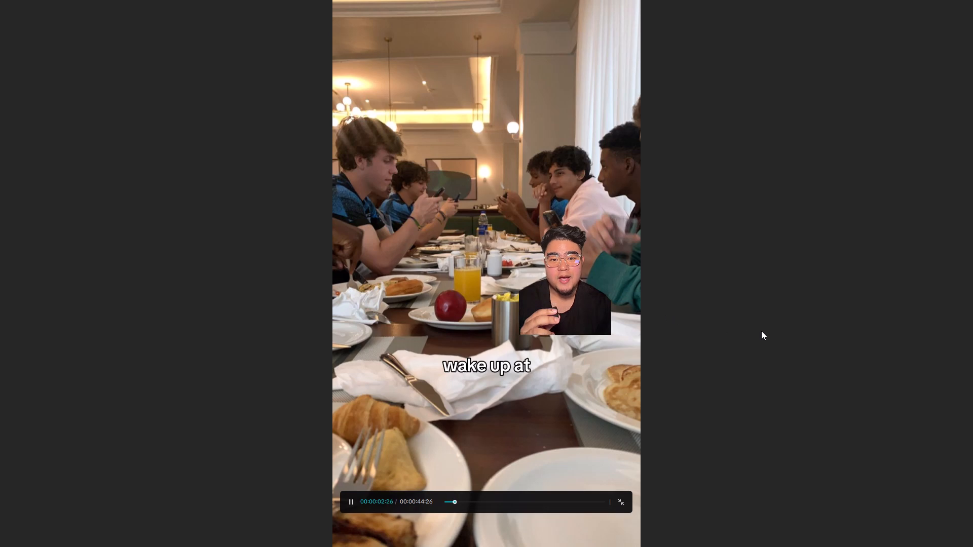
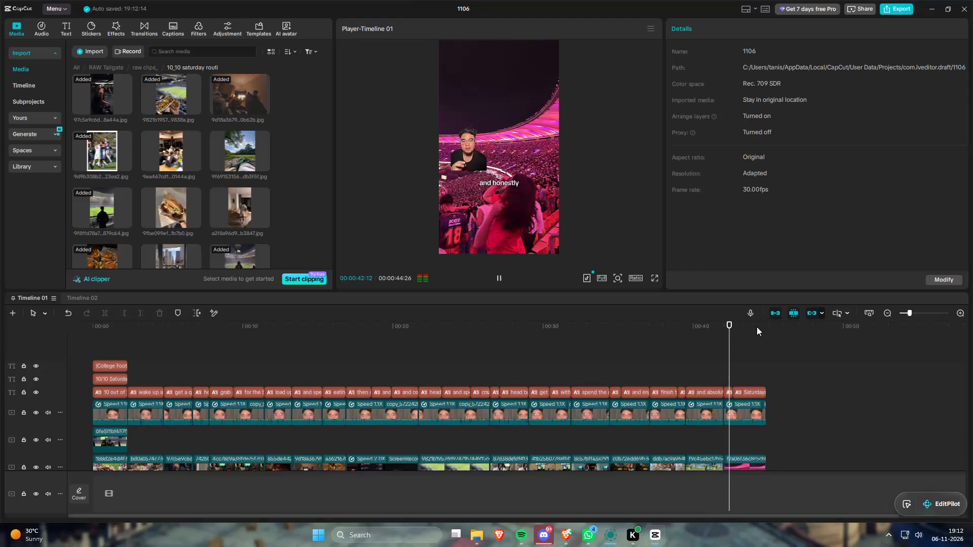
Reposition the 9:16 crop of the park bean-bag toss photo in Timeline 01 toward the thrower in the green shirt.
click(707, 455)
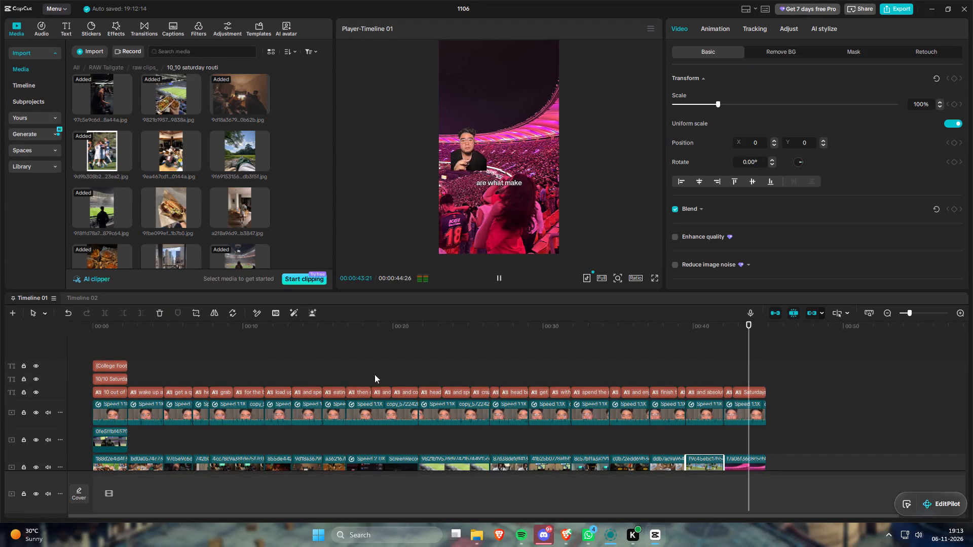
click(191, 316)
drag(509, 305, 534, 315)
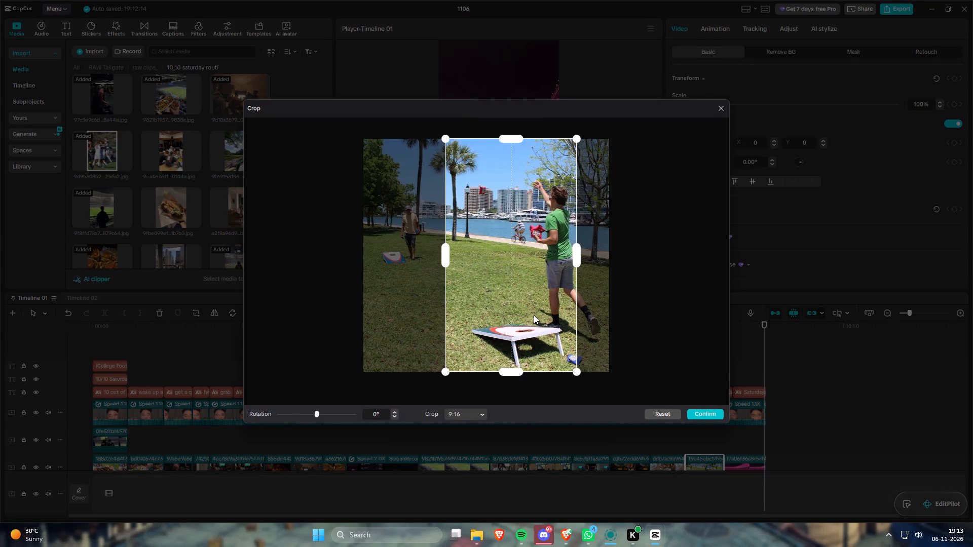
drag(534, 315, 539, 317)
click(719, 412)
drag(814, 419, 877, 439)
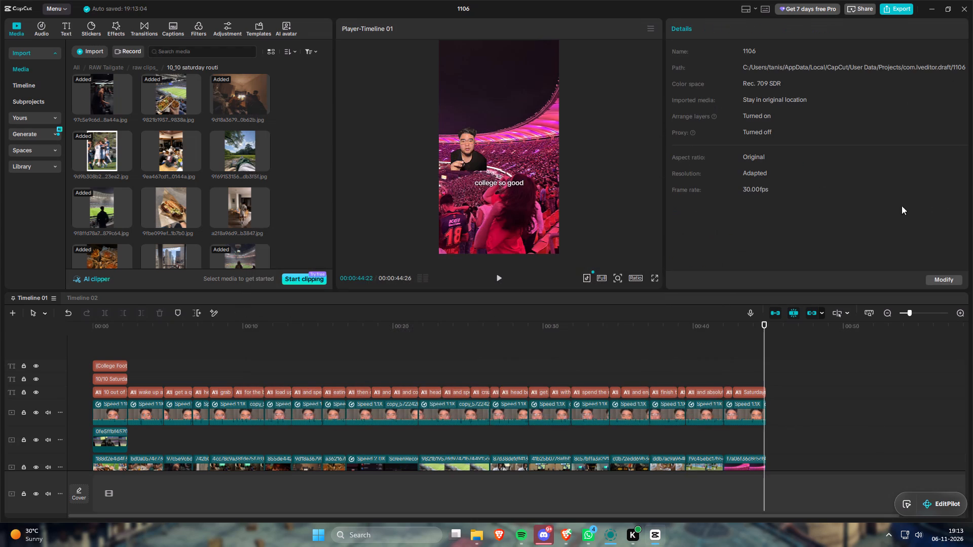
Export Timeline 01 as "Tailgate saturday routine", copying that name for reuse, and close the export window.
click(891, 3)
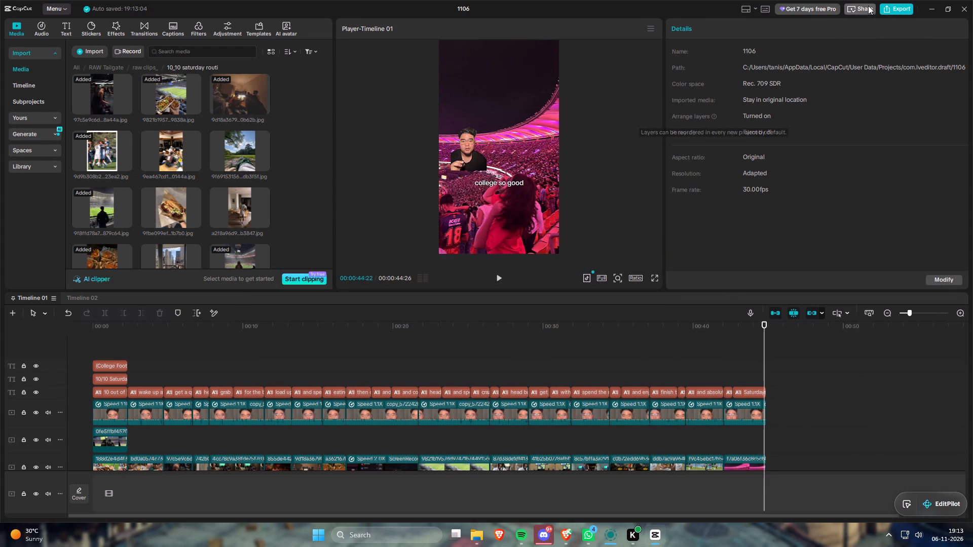
click(893, 7)
click(607, 146)
key(ctrl+a)
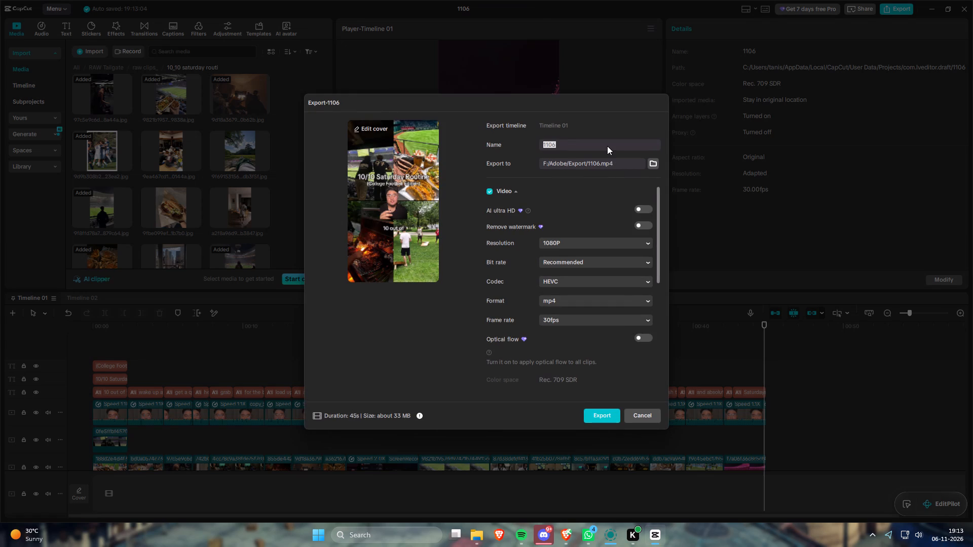
text(Tail)
text(gate)
key(space)
text(satu)
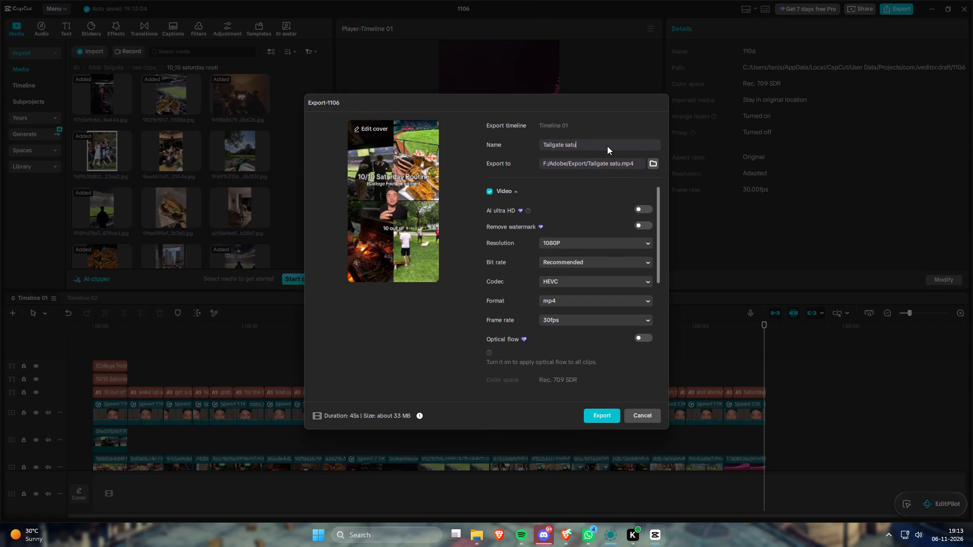
text(rday)
key(space)
text(routine)
key(ctrl+a)
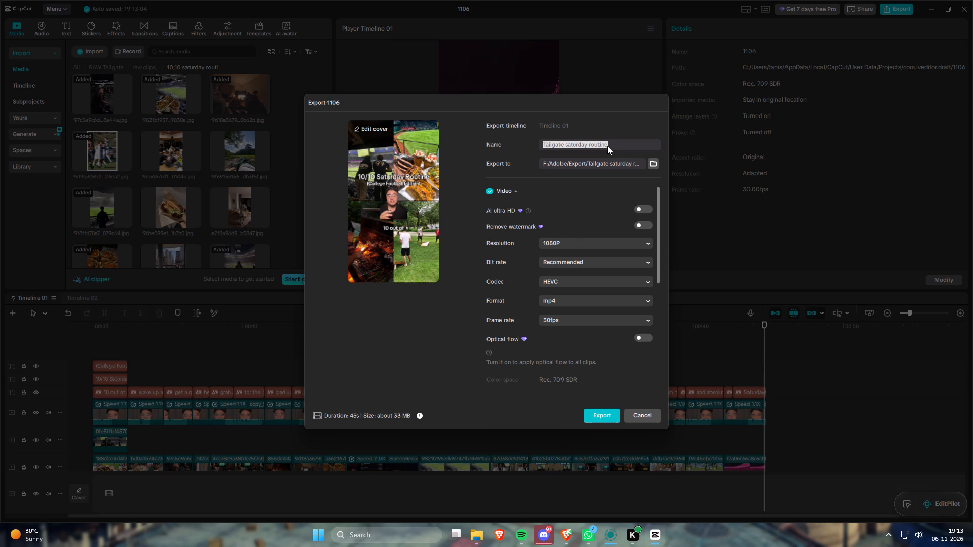
key(ctrl+c)
click(593, 410)
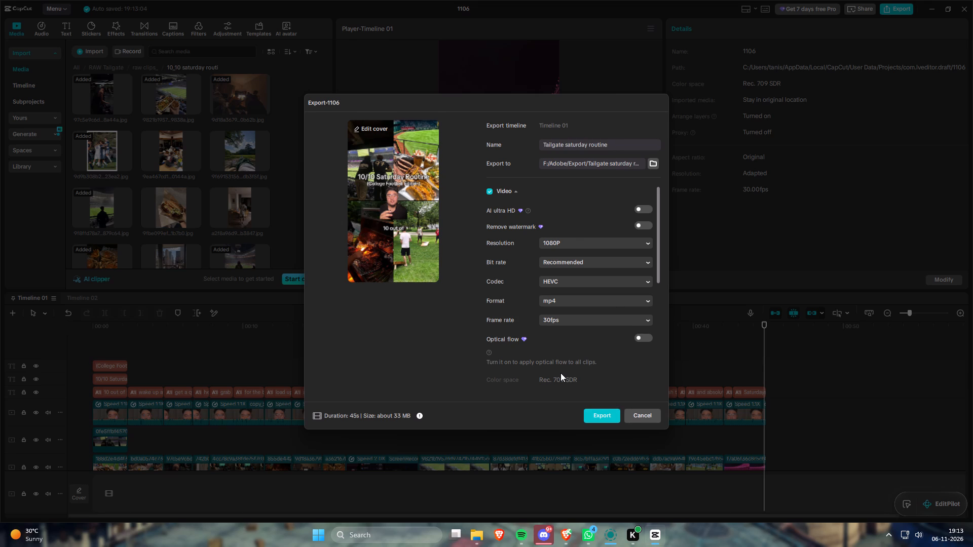
click(637, 403)
Export Timeline 02 as "Tailgate sunday routine", reusing the copied name with the day changed, and close the export window.
click(86, 298)
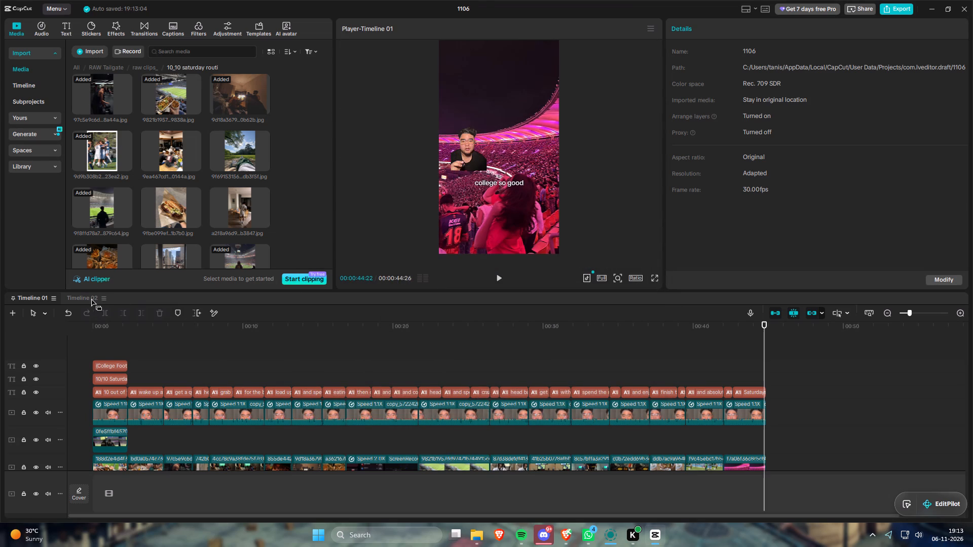
click(885, 8)
click(572, 140)
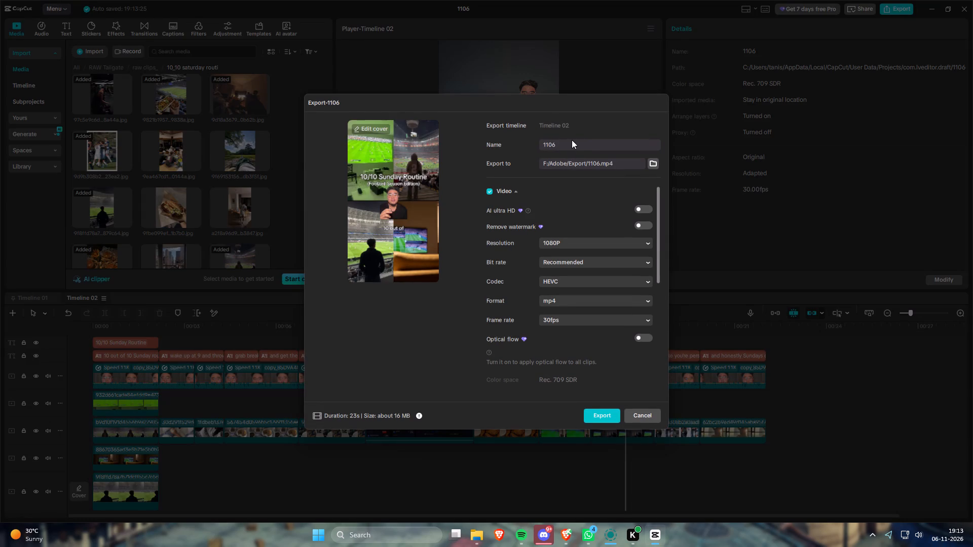
key(ctrl+a)
key(ctrl+v)
key(ctrl+Left)
key(ctrl+BackSpace)
text(sunday)
key(space)
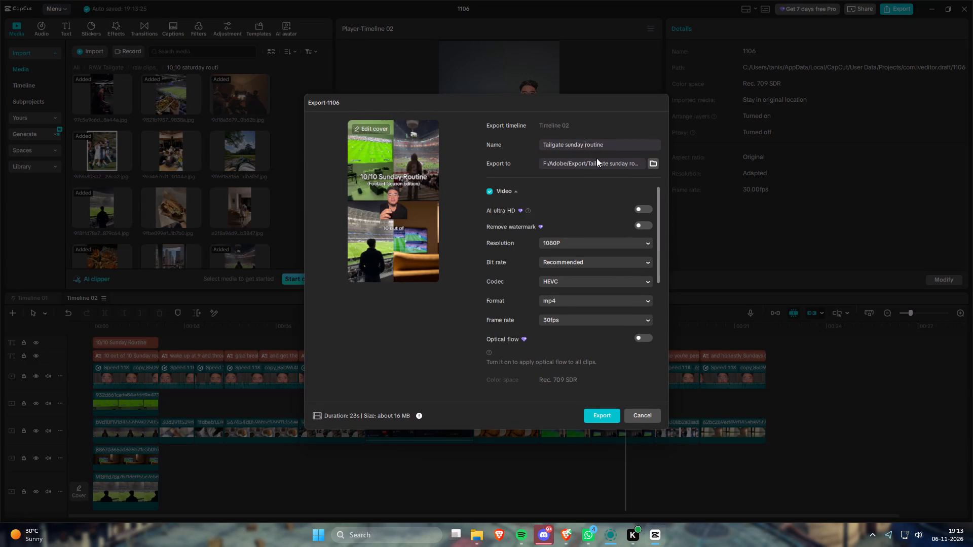
key(Return)
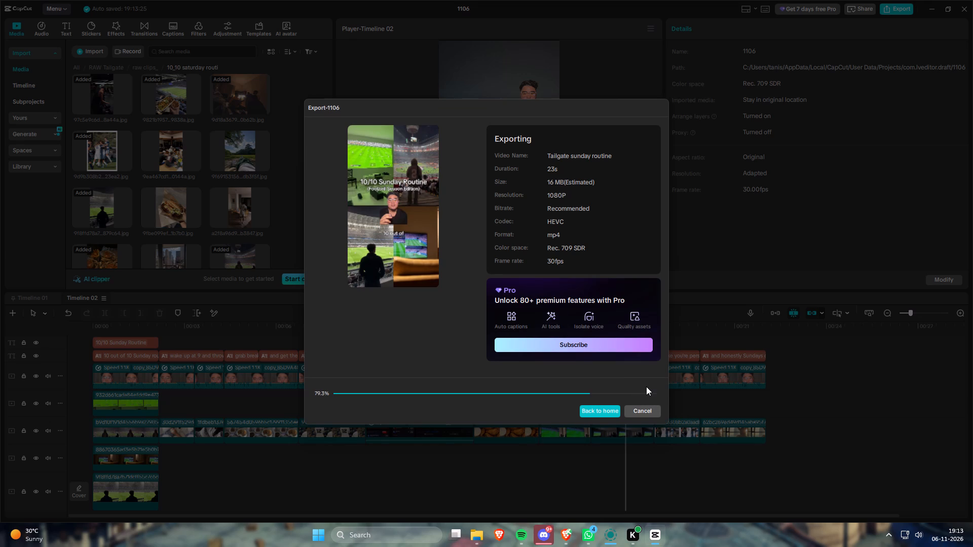
click(643, 409)
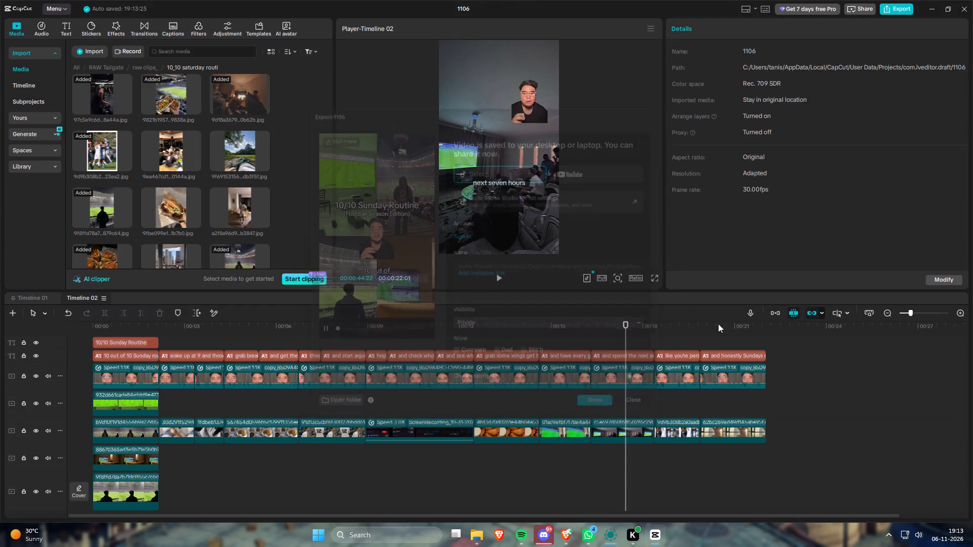
Close the 1106 project.
click(968, 10)
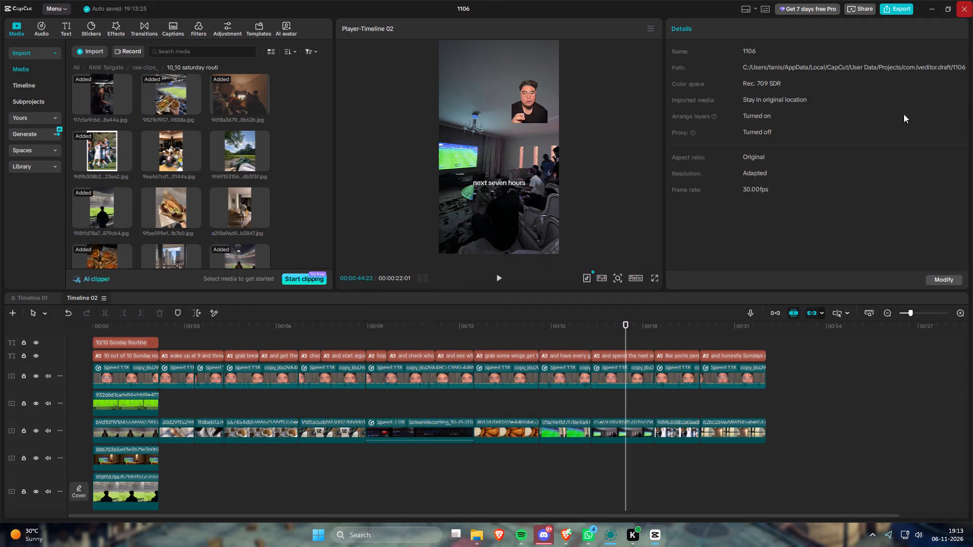
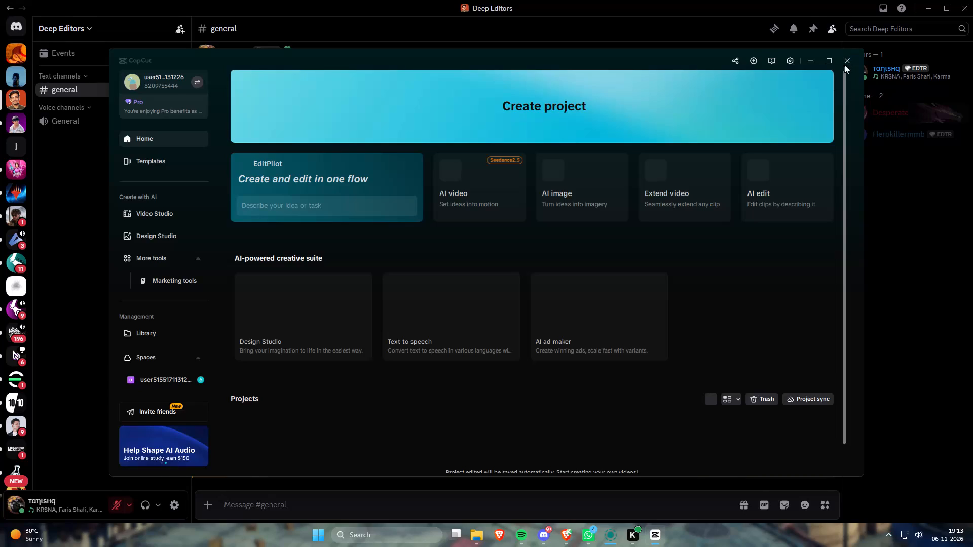
Switch to the Brave browser and close the Drive tabs for 6 NOV 2026 and RAW FOOTAGES, opening the latter's WENDY CH parent folder before closing it.
click(562, 545)
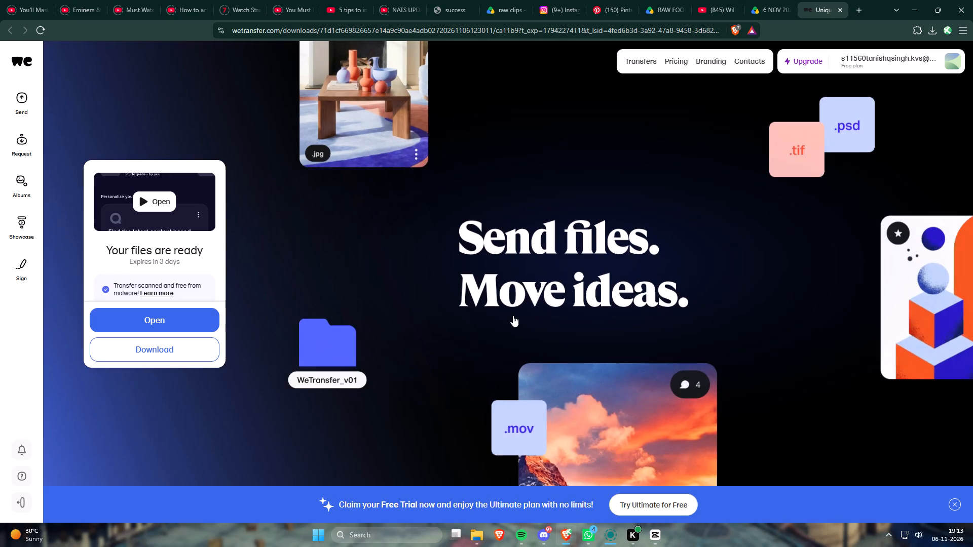
click(782, 0)
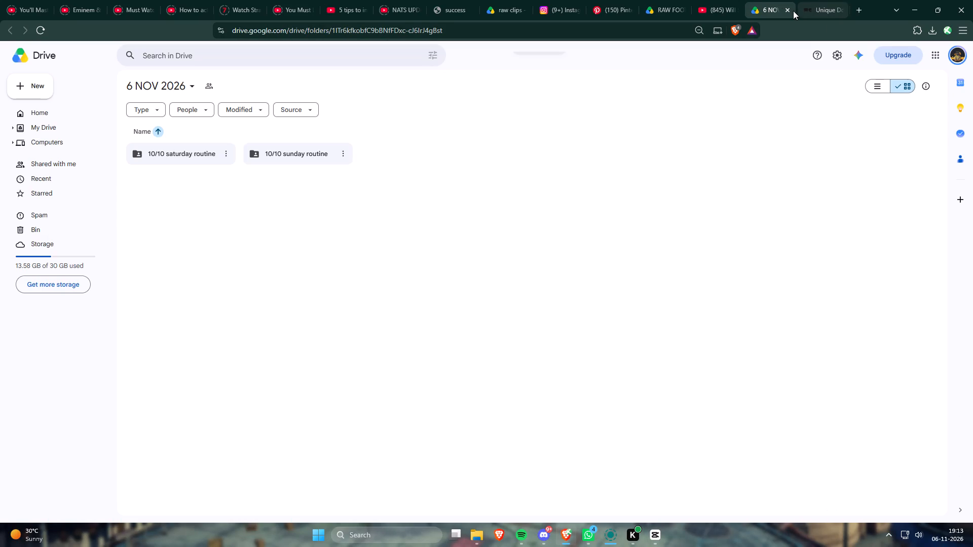
click(787, 12)
click(667, 0)
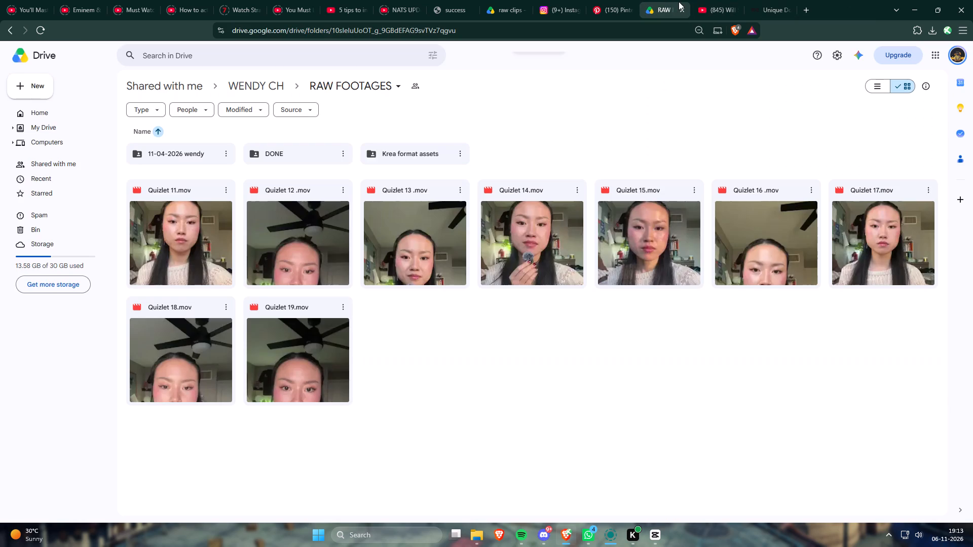
click(273, 87)
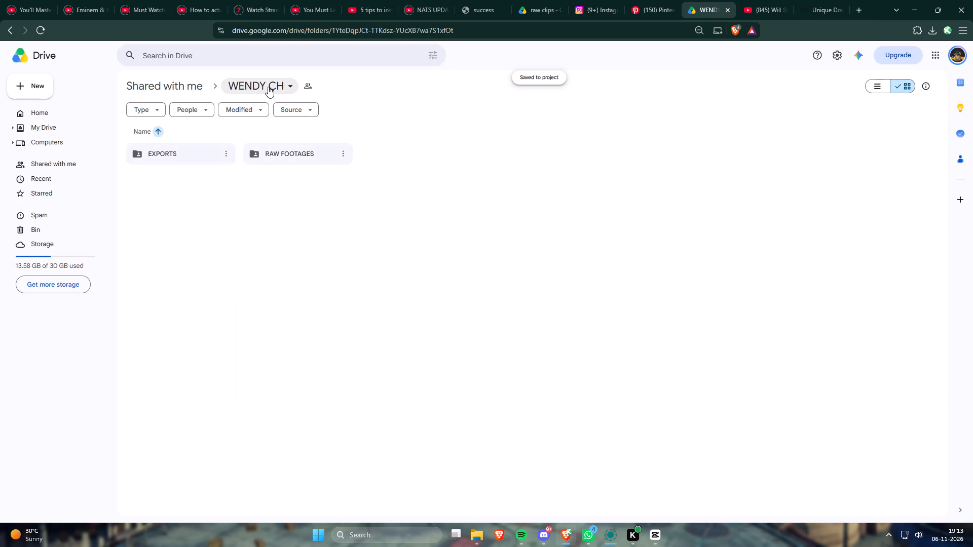
click(729, 13)
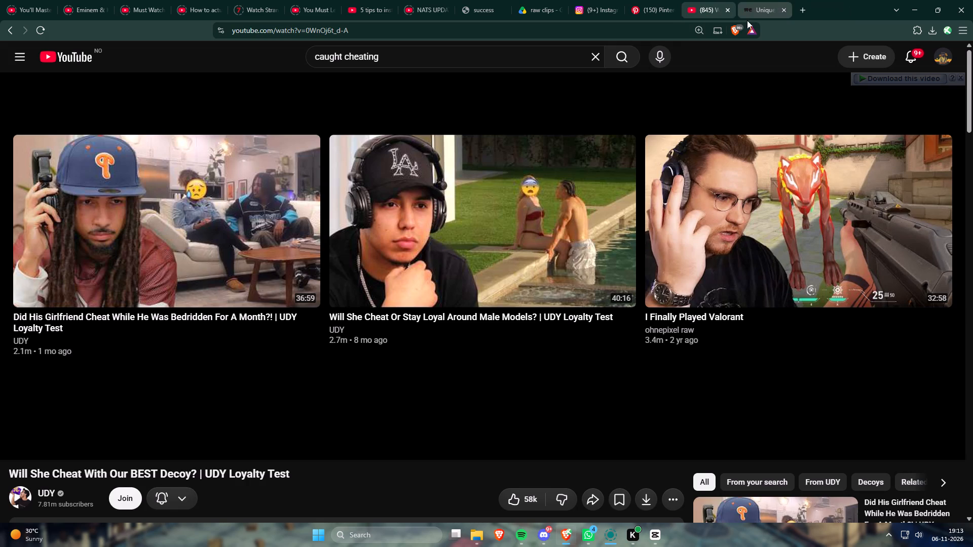
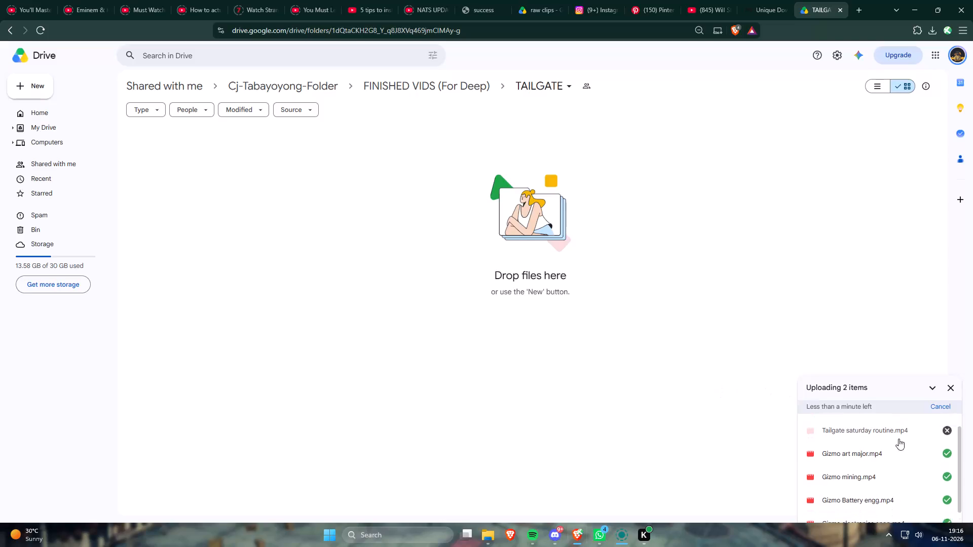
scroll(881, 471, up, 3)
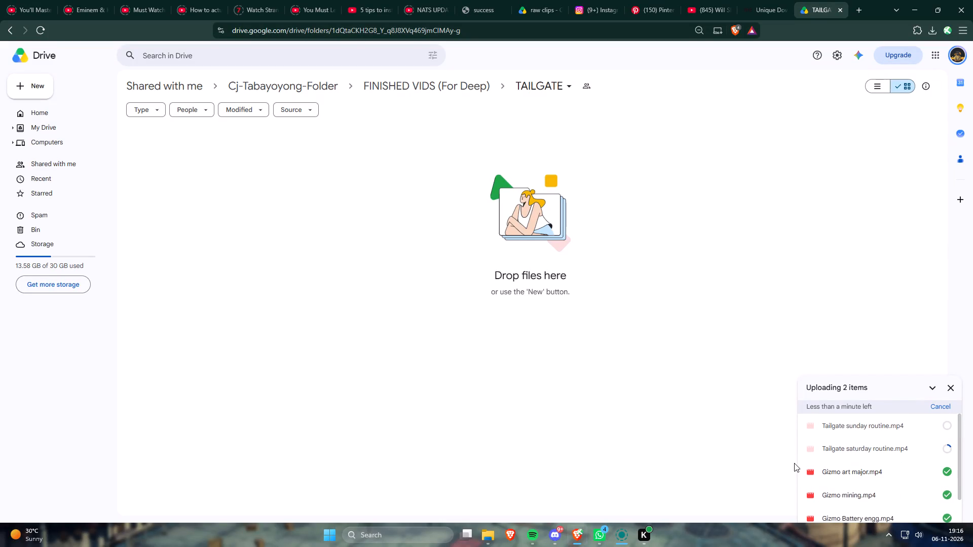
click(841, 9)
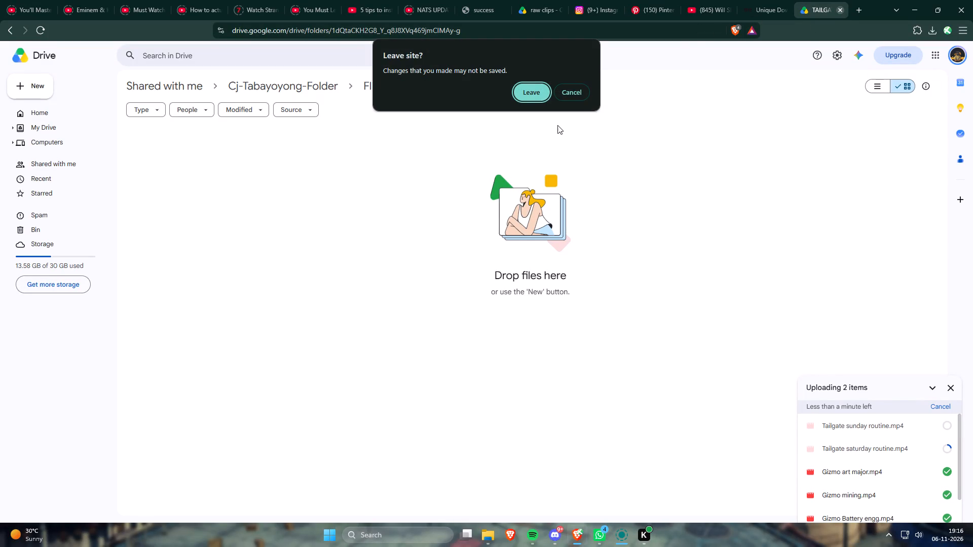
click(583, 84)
Download the quizlet assets from the WeTransfer page, saving the ZIP in the 06-11 folder, and launch CapCut meanwhile.
click(753, 5)
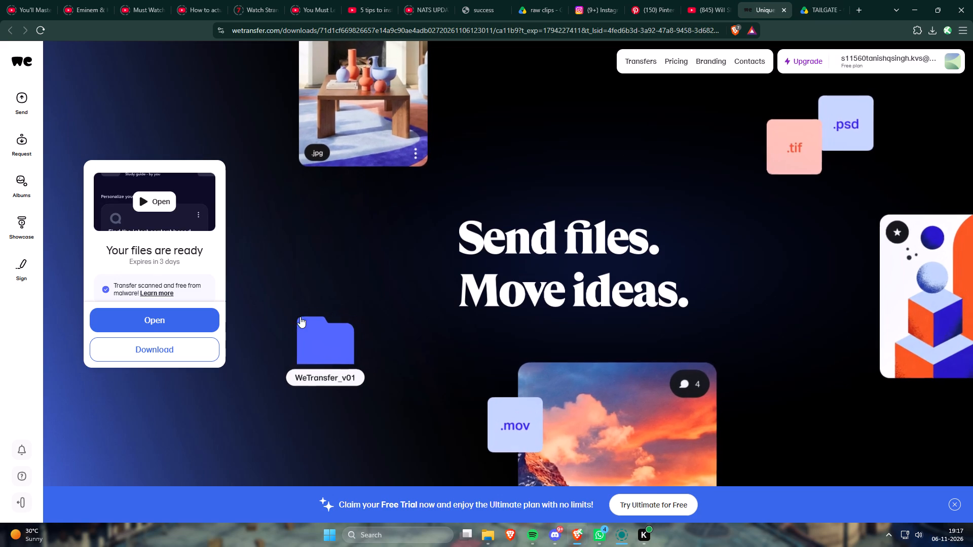
click(170, 354)
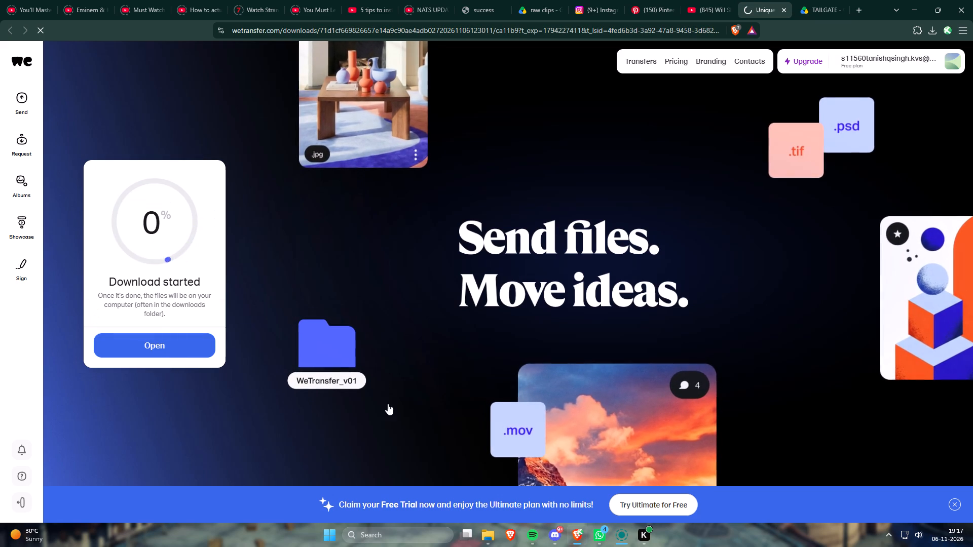
click(325, 537)
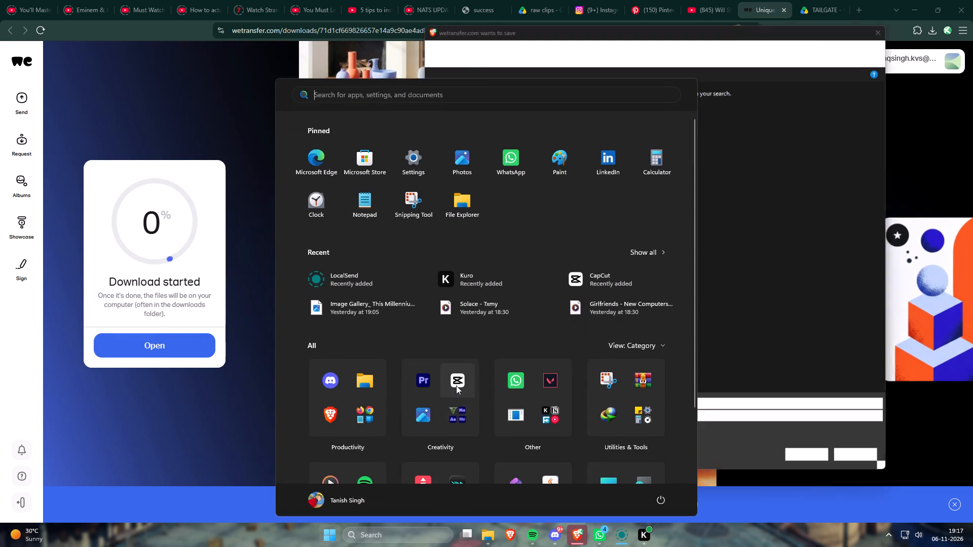
click(457, 385)
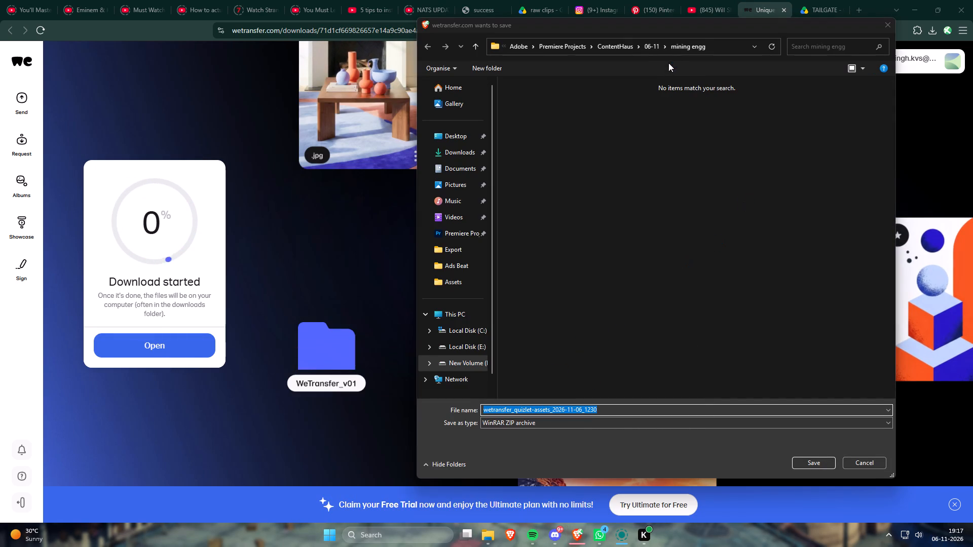
click(651, 48)
click(815, 463)
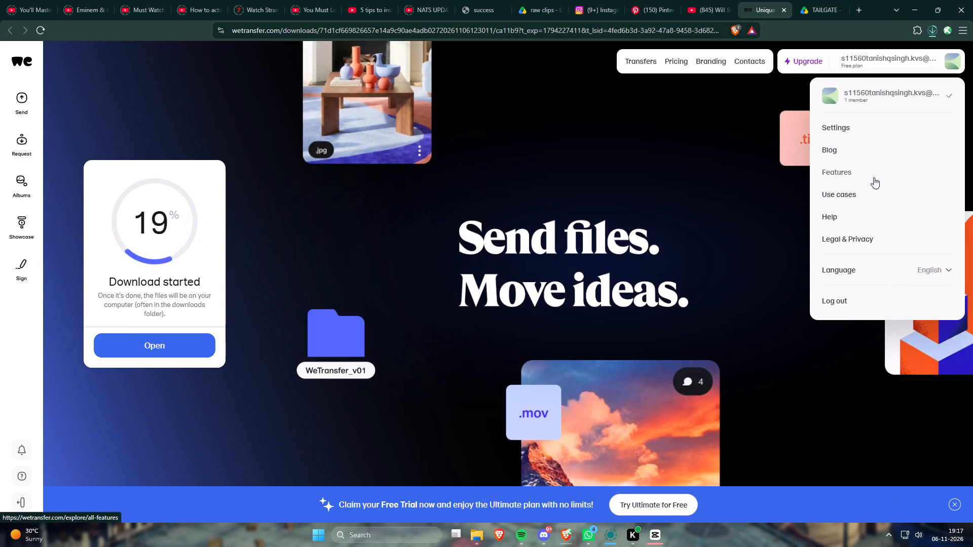
Switch to CapCut, open the quizlet 19 project, place the playhead at the end of the image clips, and dismiss the pop-ups.
click(655, 545)
scroll(378, 371, down, 1)
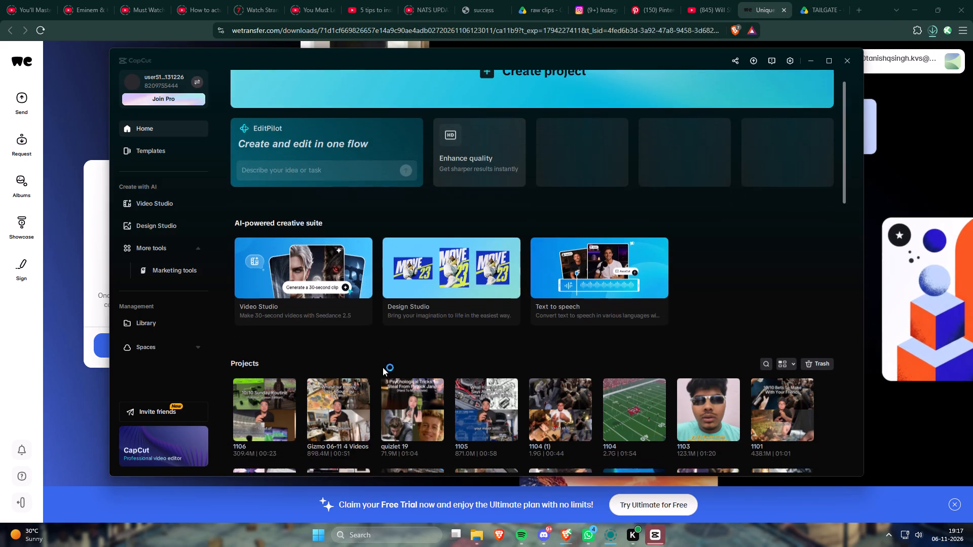
scroll(430, 344, down, 1)
click(423, 370)
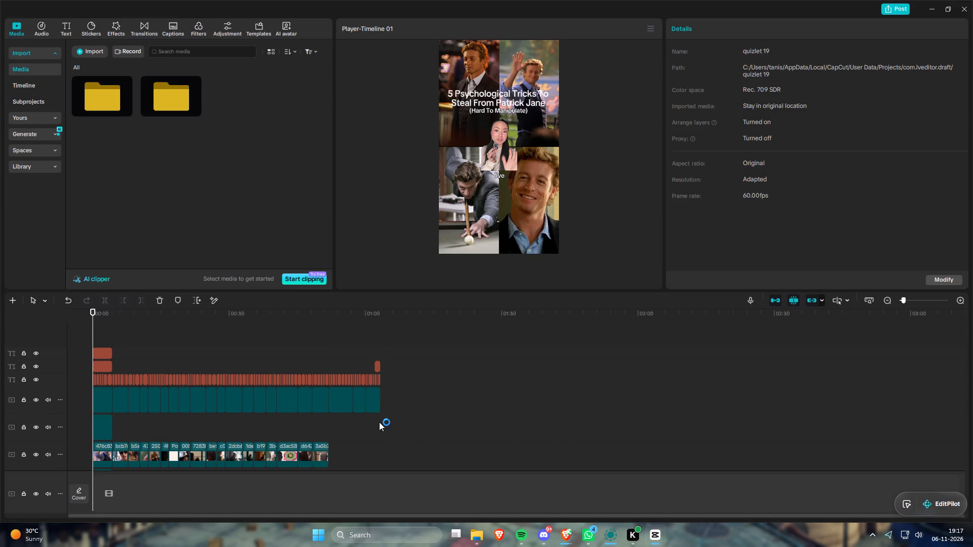
click(329, 312)
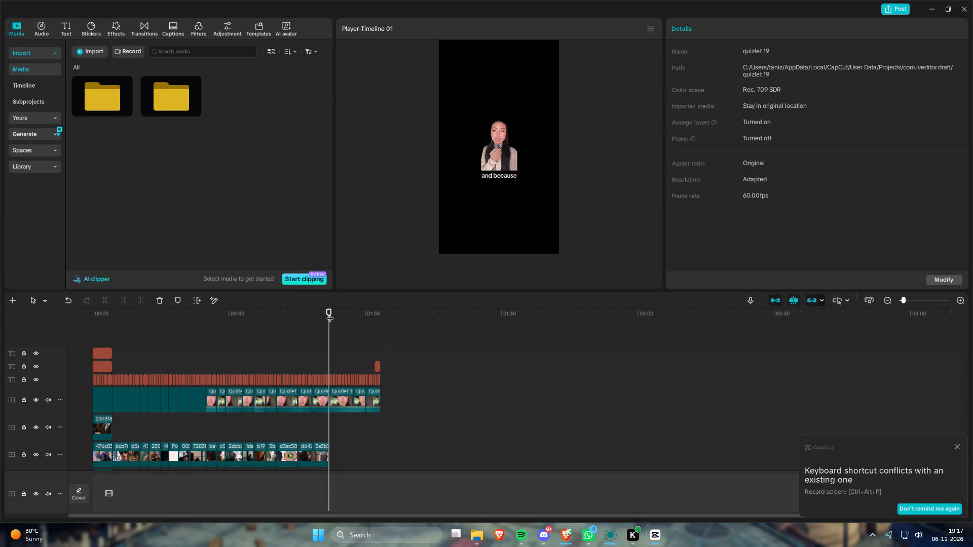
click(330, 313)
click(954, 447)
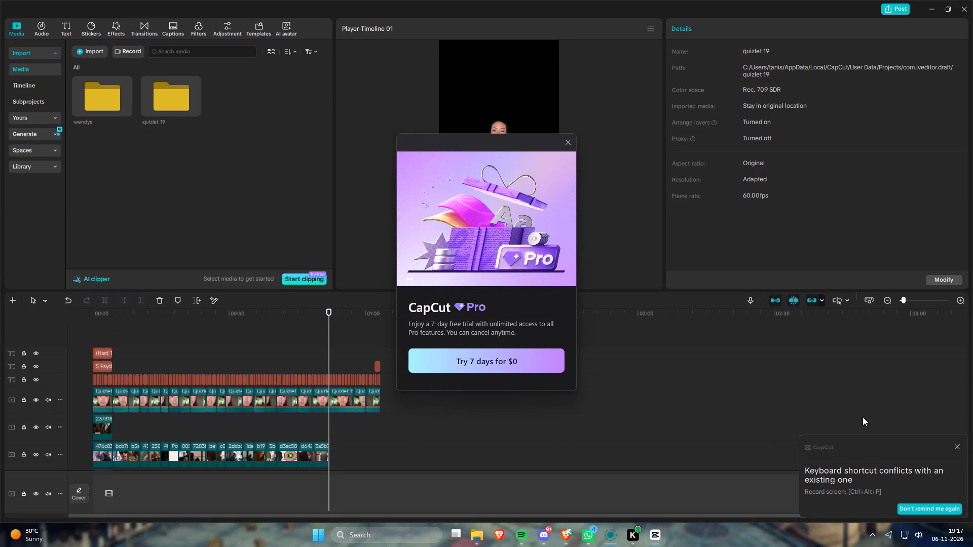
click(565, 143)
click(955, 446)
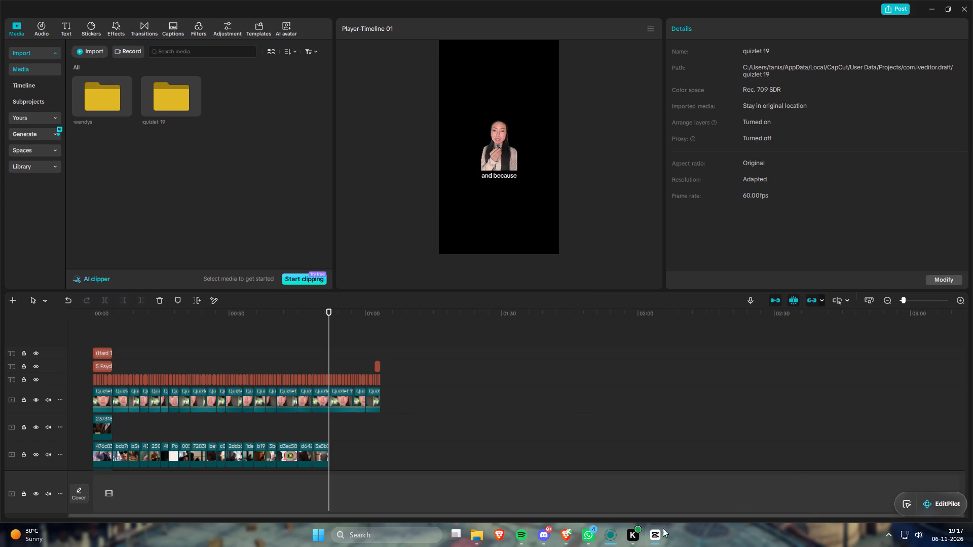
Switch to Brave, show the downloaded quizlet assets ZIP in its folder, inspect its contents, and move it into the quizlet 19 folder.
click(571, 538)
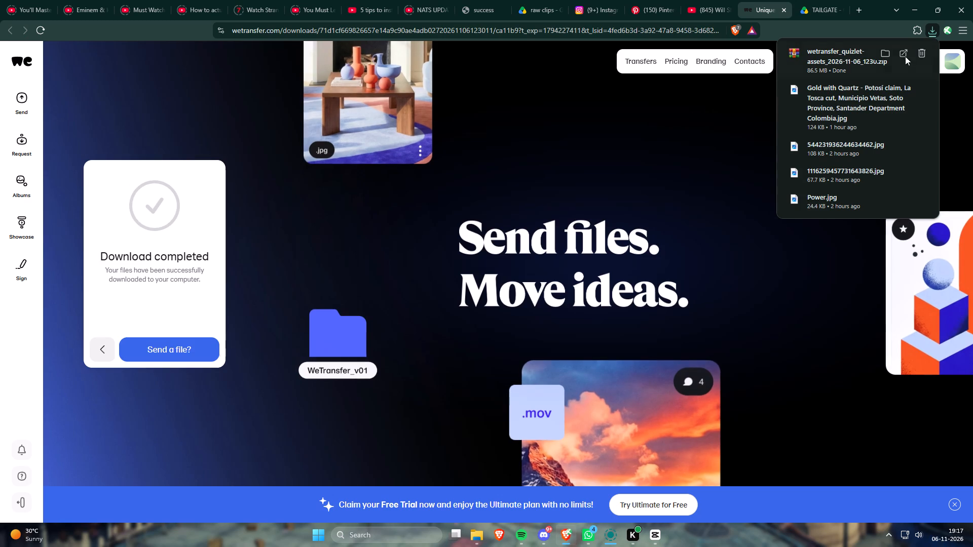
click(886, 53)
double_click(474, 317)
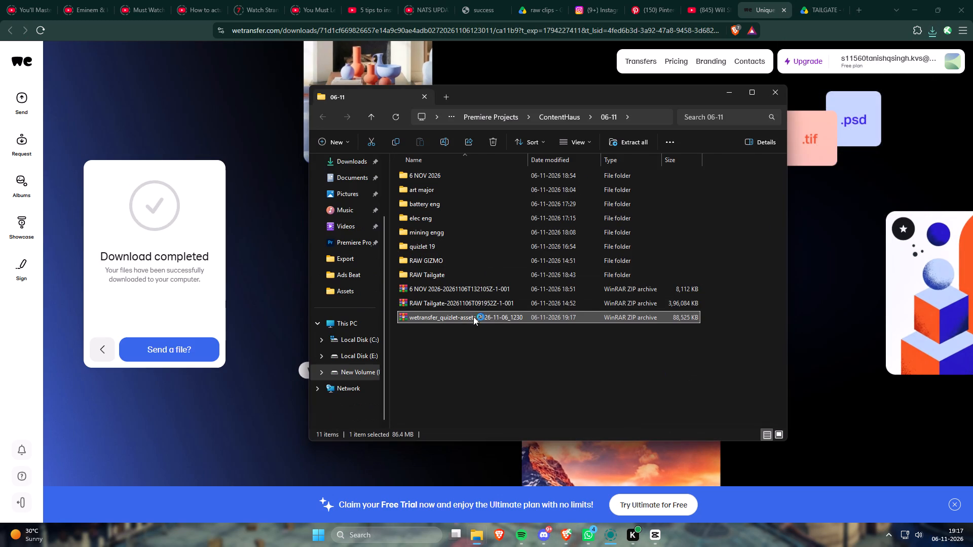
click(504, 109)
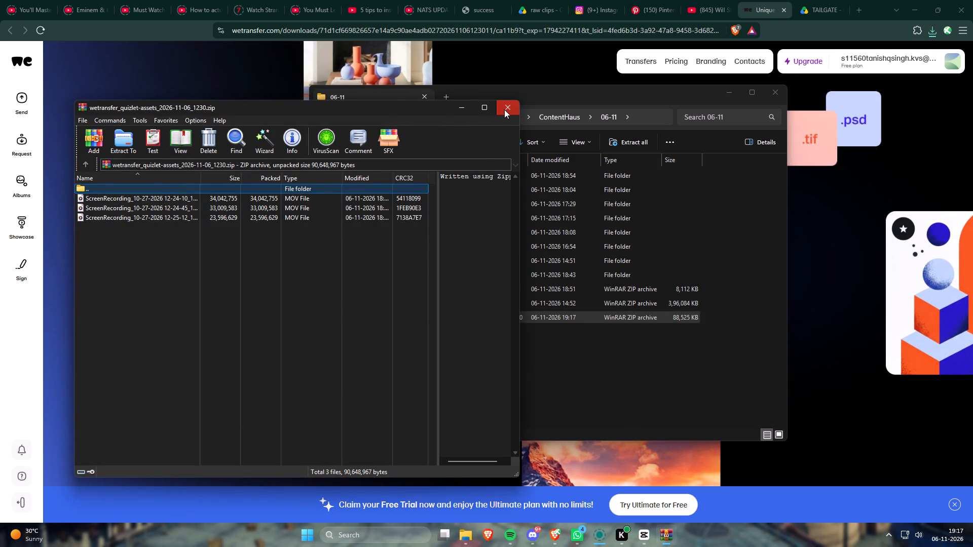
right_click(492, 316)
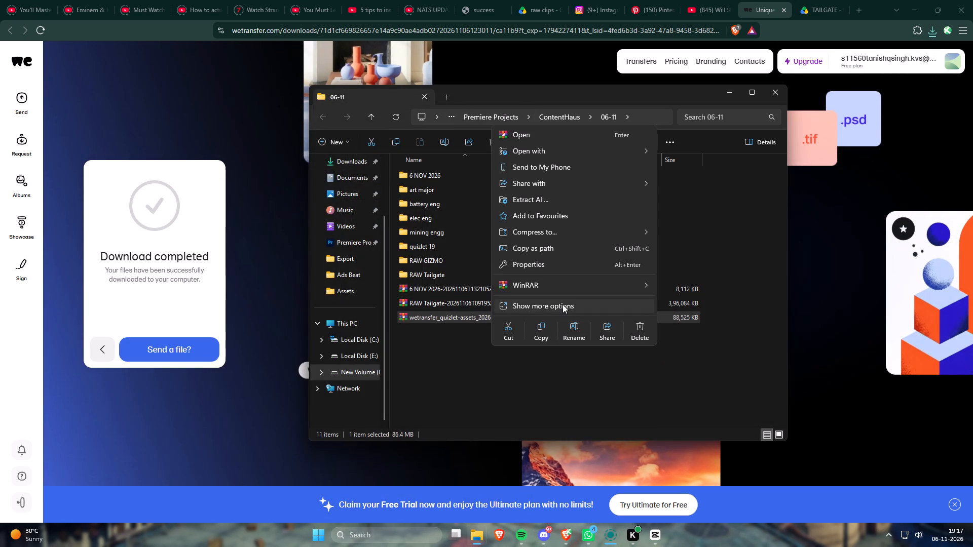
click(563, 304)
drag(463, 318, 478, 321)
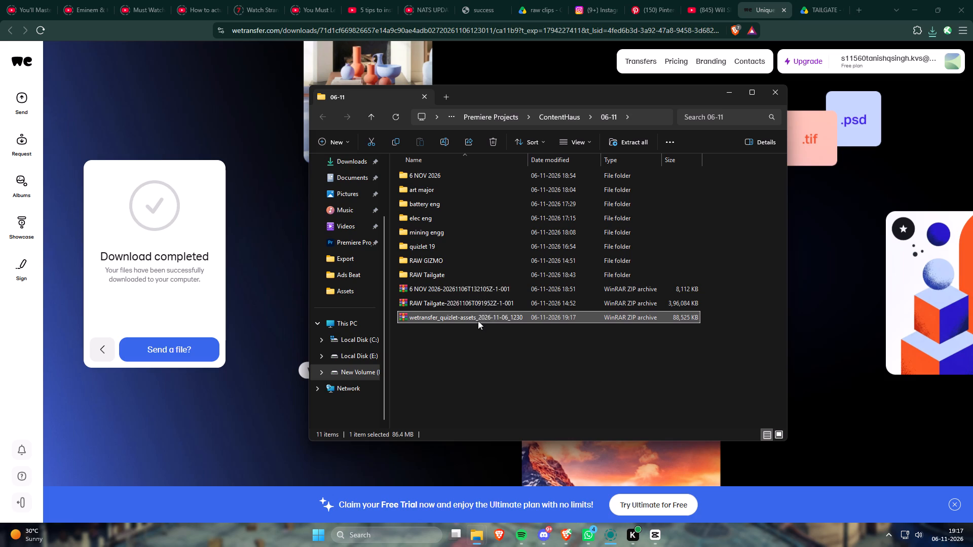
drag(461, 319, 462, 246)
In the quizlet 19 folder, extract the WeTransfer quizlet assets archive with WinRAR into a subfolder of the same name.
double_click(462, 246)
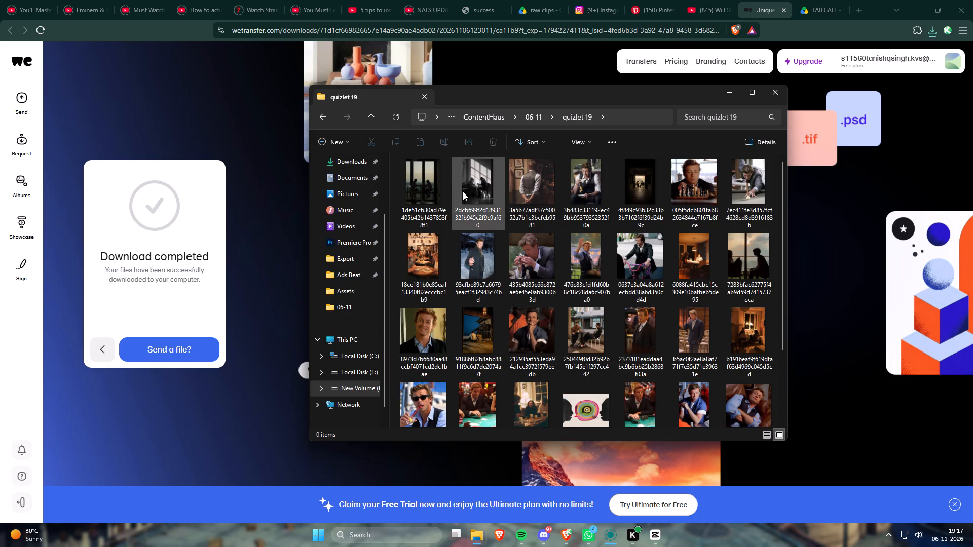
scroll(580, 286, down, 3)
right_click(479, 380)
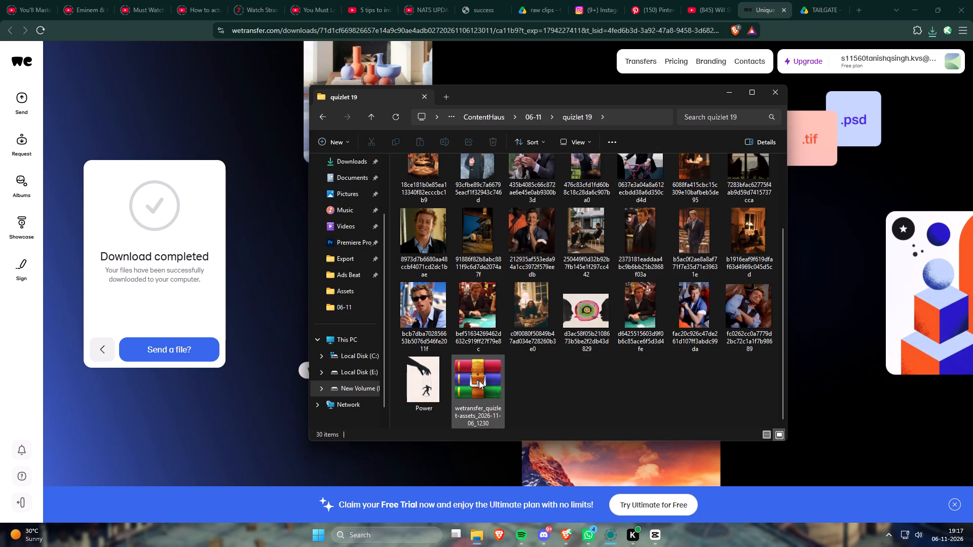
right_click(479, 380)
click(540, 344)
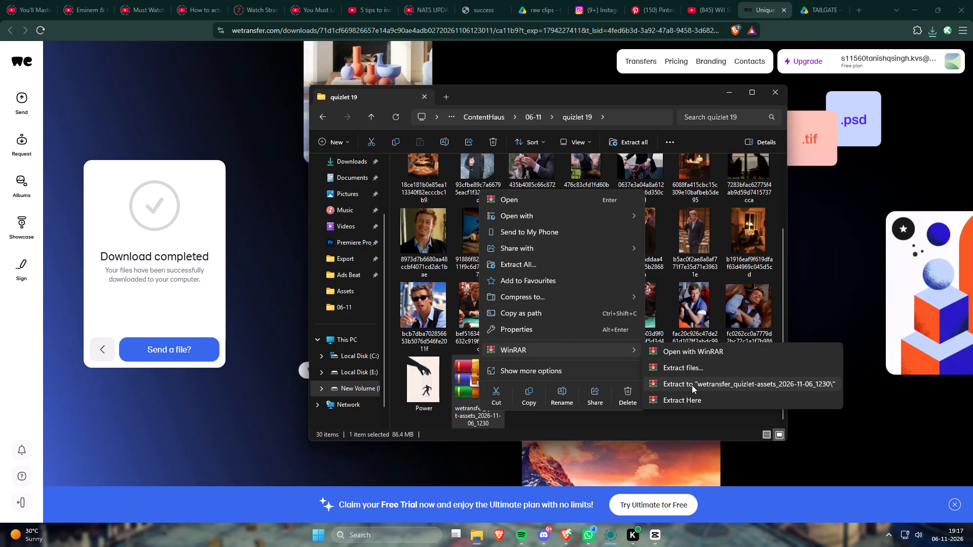
click(692, 385)
double_click(537, 388)
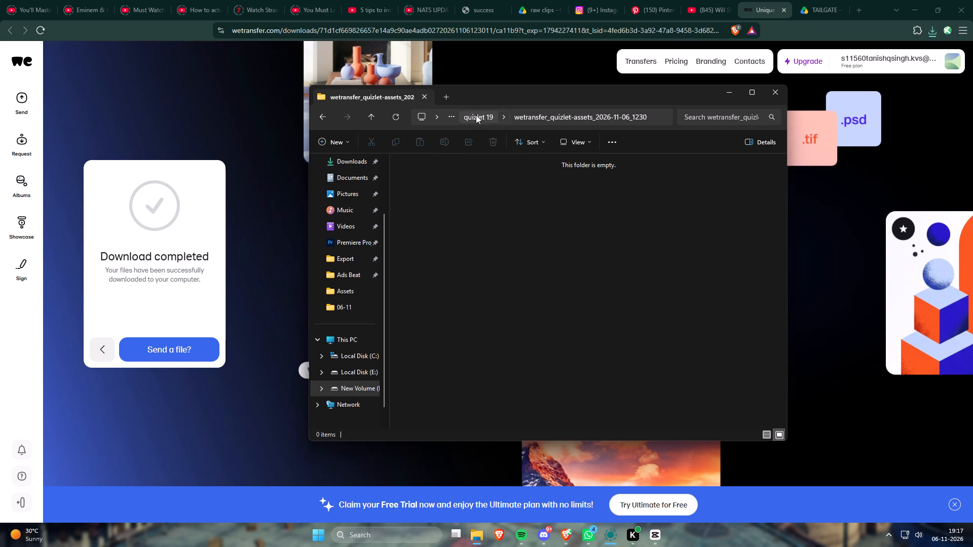
click(476, 119)
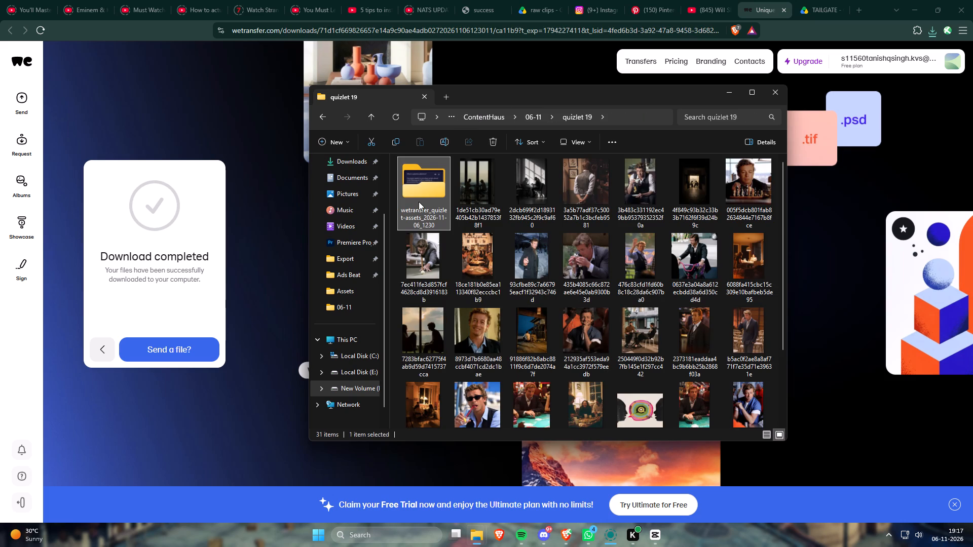
scroll(464, 230, down, 3)
scroll(486, 248, up, 3)
Import the extracted WeTransfer quizlet assets folder into the media library of the quizlet 19 project in CapCut.
click(652, 539)
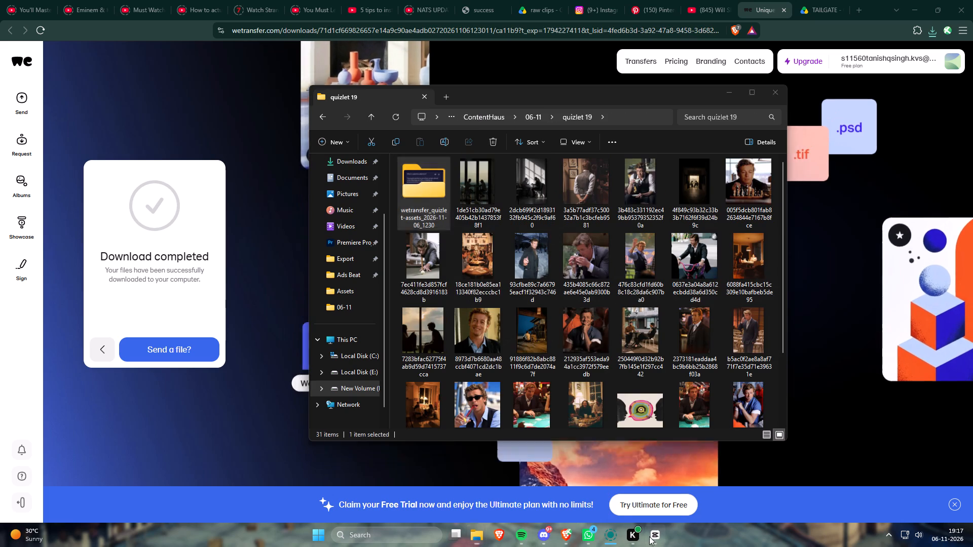
key(alt+Tab)
drag(402, 193, 233, 173)
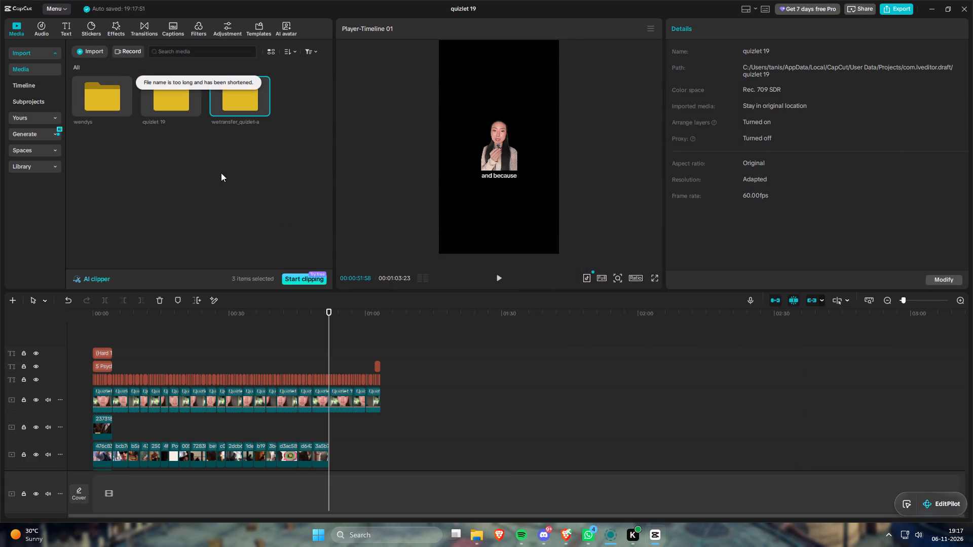
Open the imported quizlet assets folder and preview the 23-second screen recording.
double_click(223, 100)
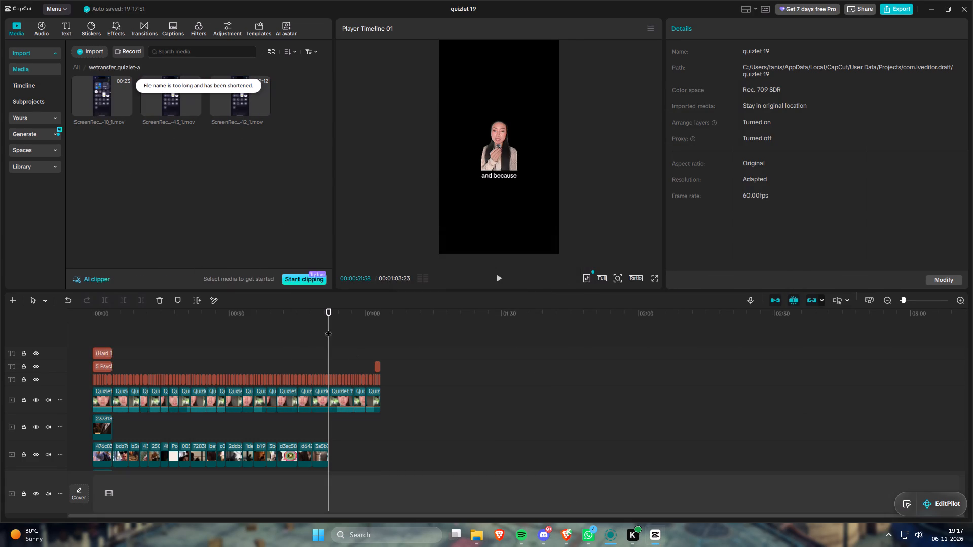
click(100, 101)
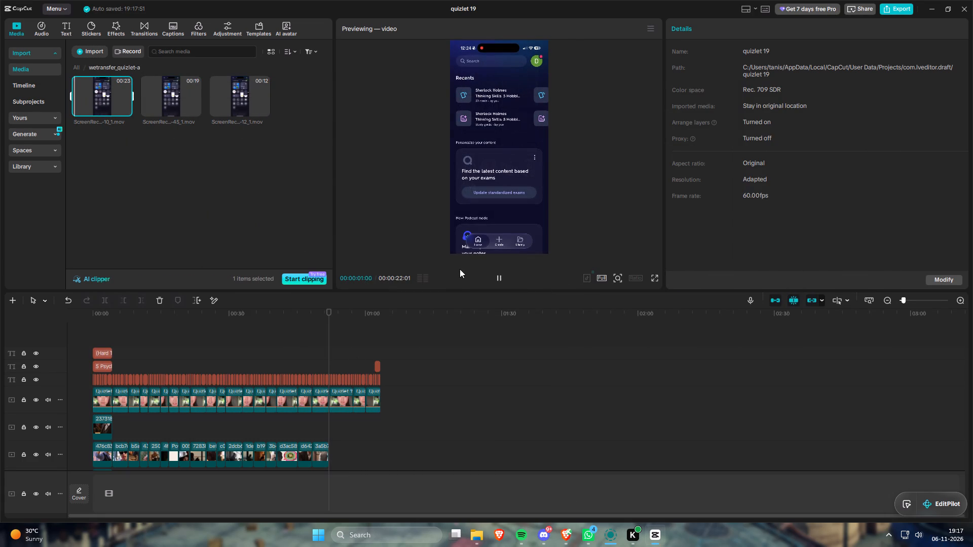
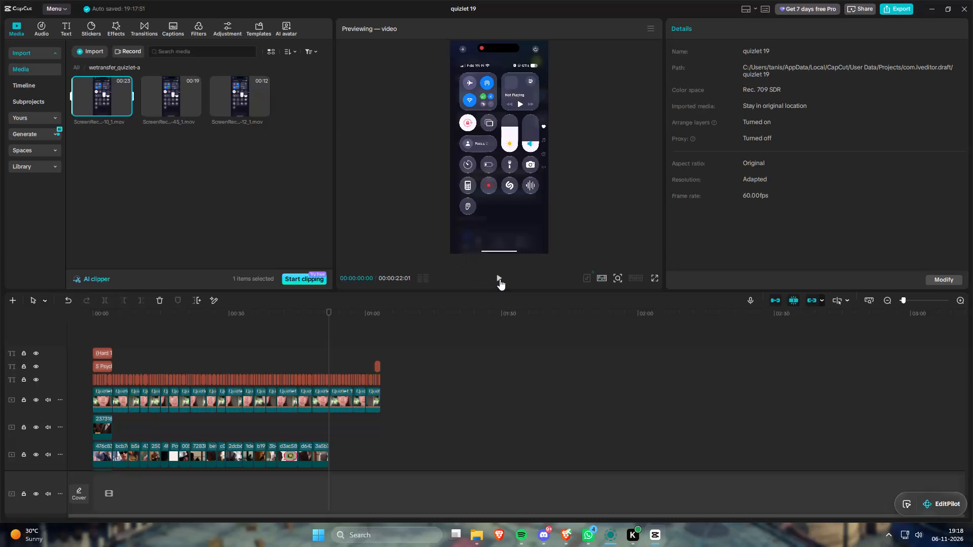
Preview the 23-second, 19-second and 12-second screen recordings in the imported quizlet assets folder to compare their content.
click(500, 279)
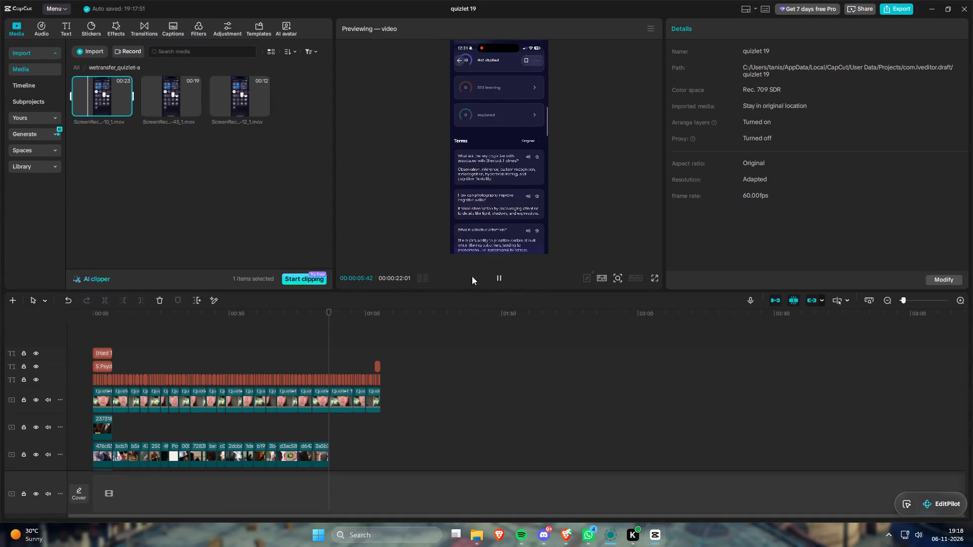
click(180, 94)
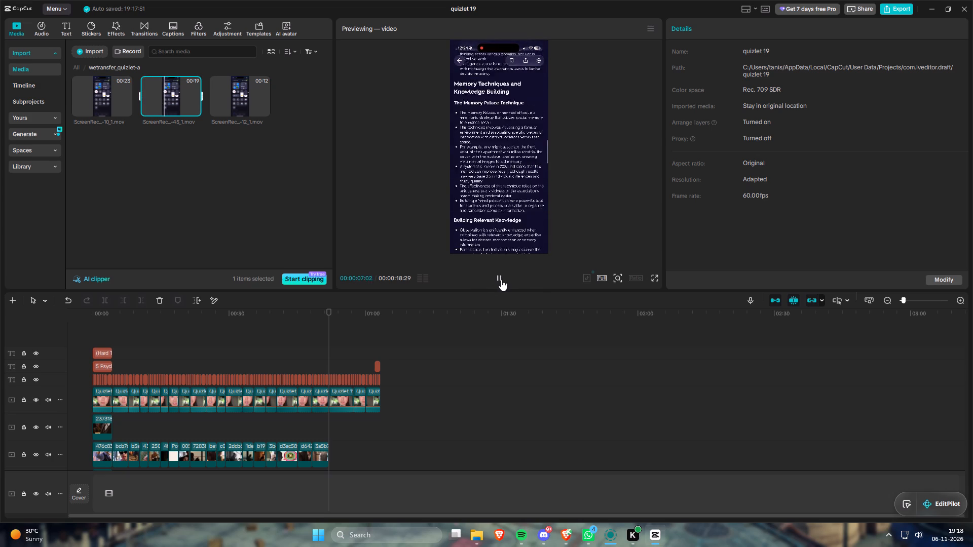
click(223, 97)
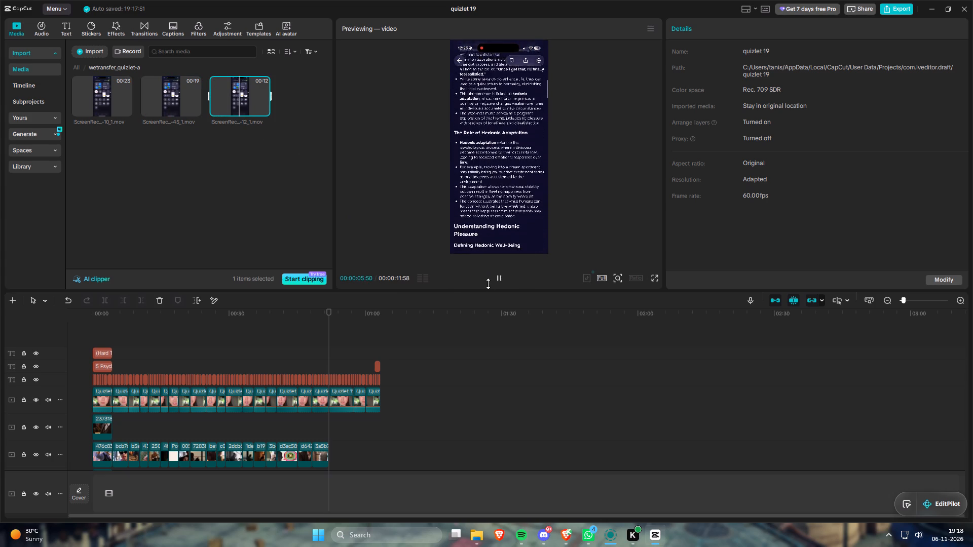
key(space)
click(101, 96)
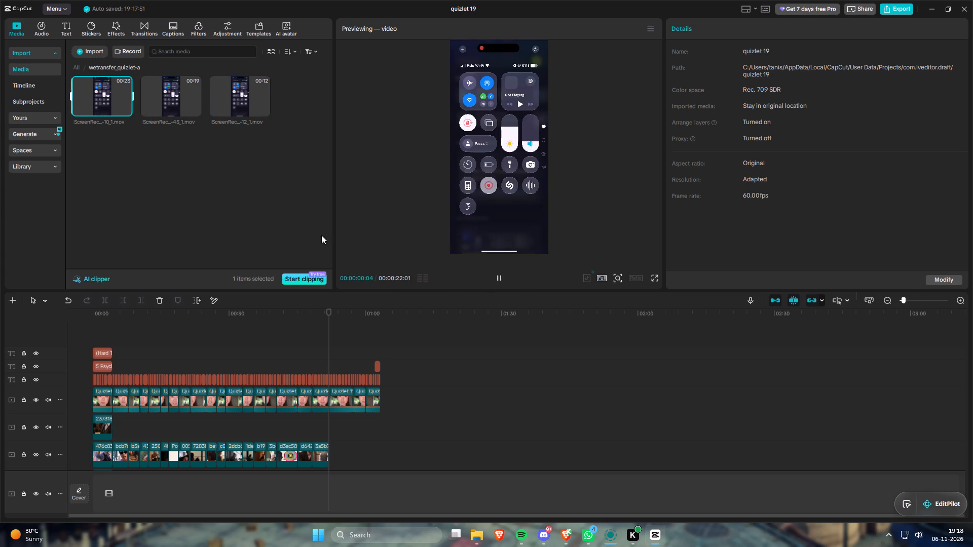
click(500, 278)
click(224, 94)
key(space)
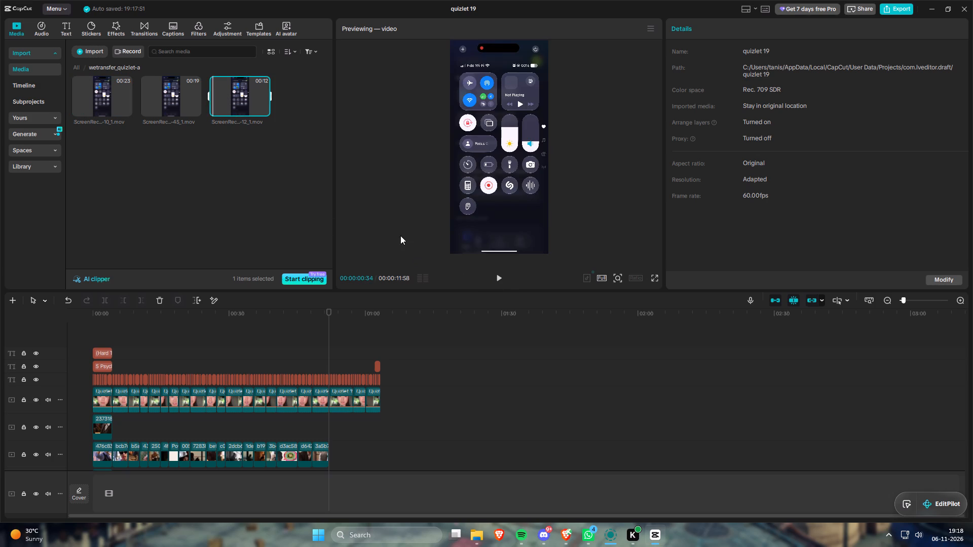
Place the 12-second screen recording on the B-roll track directly after the last image clip, at 00:00:51:58.
drag(244, 111, 331, 456)
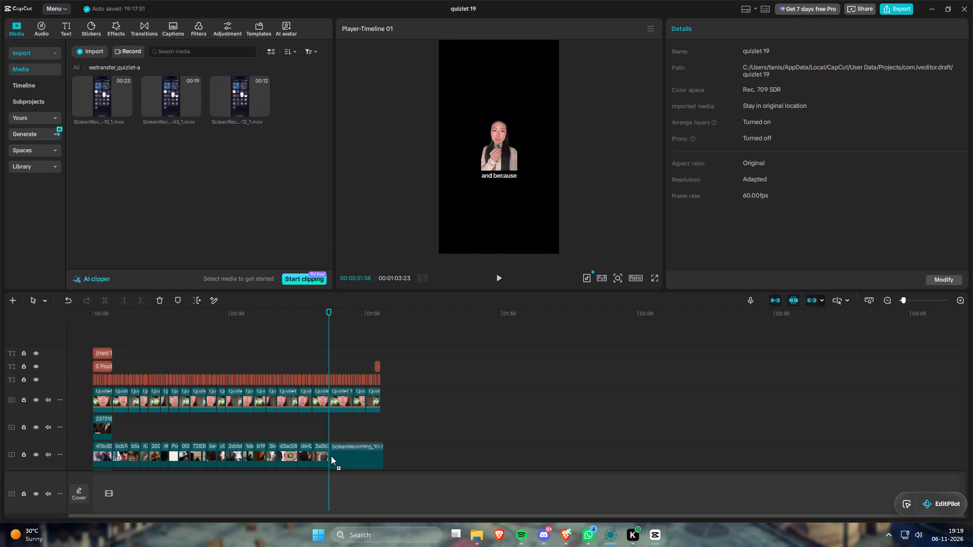
drag(331, 456, 330, 456)
Place the 23-second screen recording on the same B-roll track after the 12-second recording, leaving a small gap between them.
drag(109, 102, 388, 452)
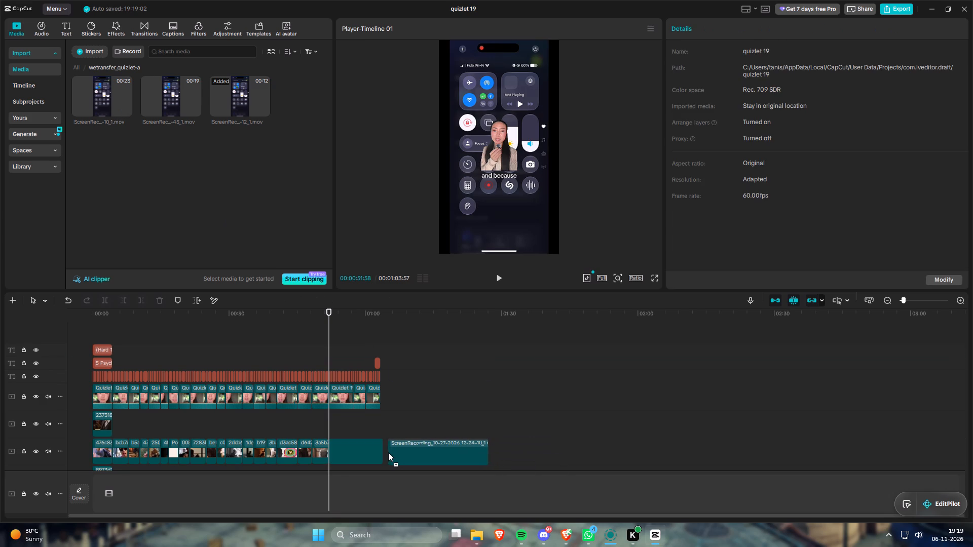
drag(388, 452, 384, 452)
click(560, 369)
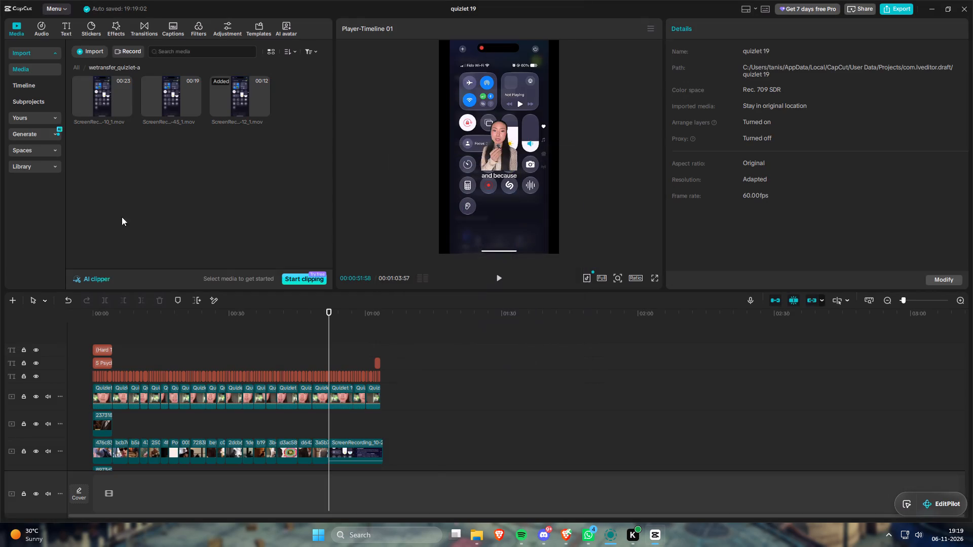
drag(94, 97, 400, 452)
drag(426, 448, 418, 450)
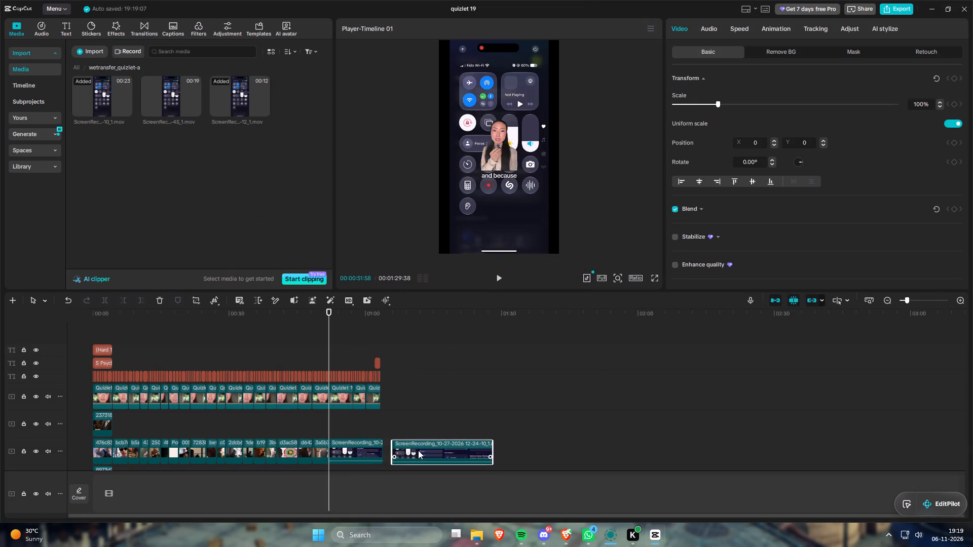
drag(418, 450, 413, 450)
Select both screen recording clips on the timeline and set their scale to 125%.
drag(422, 405, 477, 416)
ctrl+scroll(400, 441, up, 5)
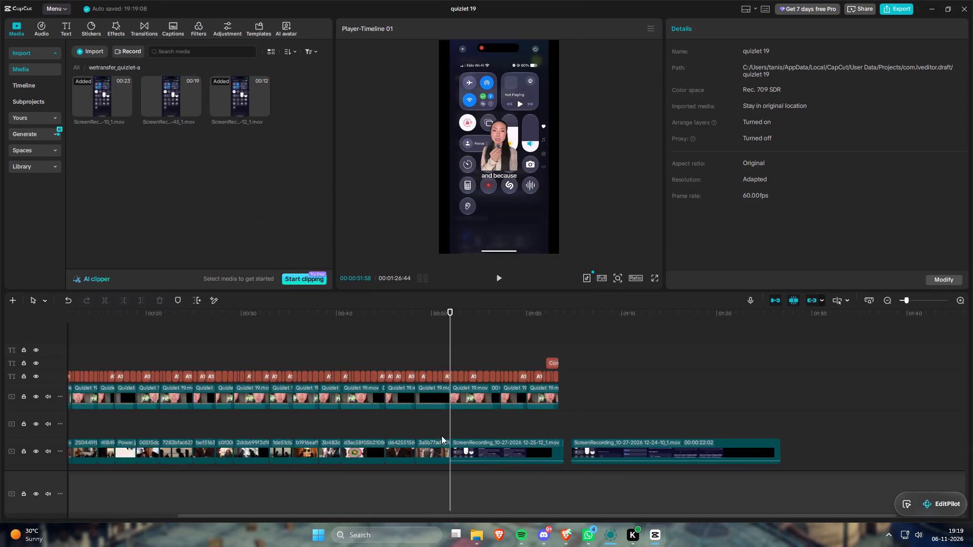
ctrl+scroll(441, 436, up, 20)
ctrl+scroll(441, 436, up, 1)
ctrl+scroll(545, 438, up, 3)
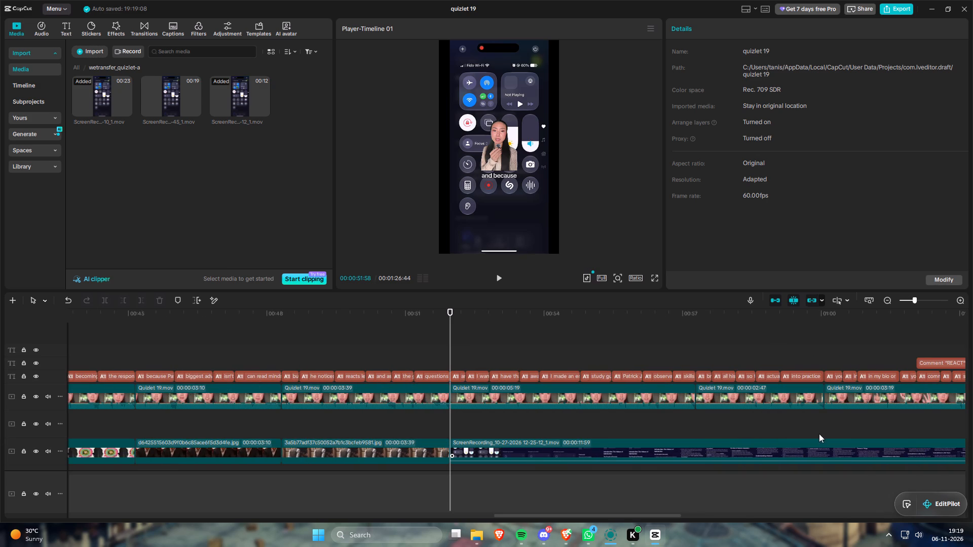
scroll(849, 439, down, 2)
scroll(849, 439, up, 2)
alt+scroll(849, 439, down, 4)
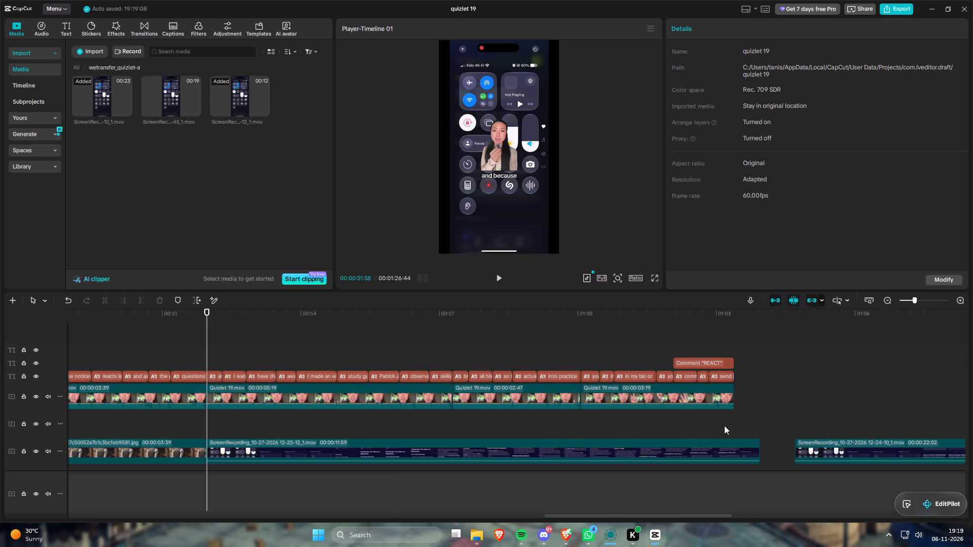
drag(724, 425, 844, 454)
drag(915, 103, 924, 107)
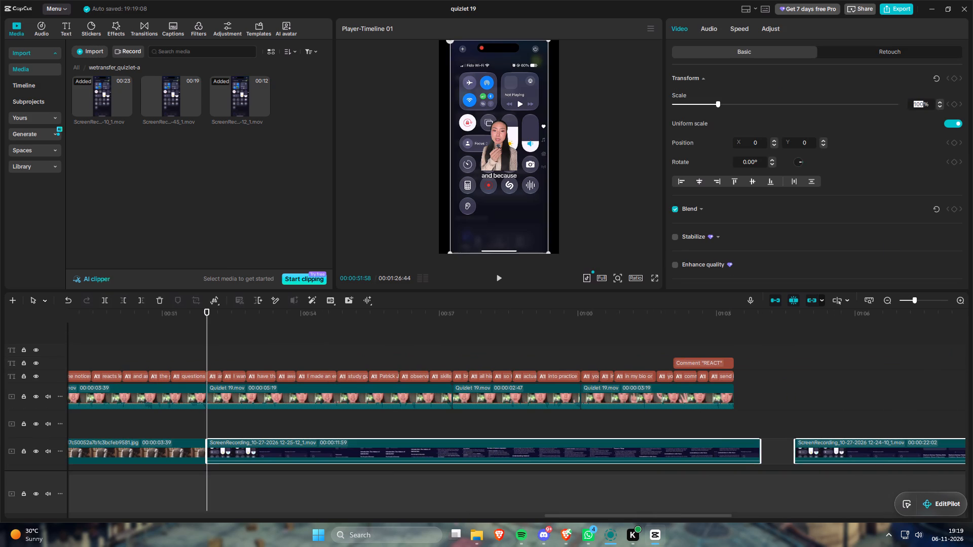
text(125)
key(Return)
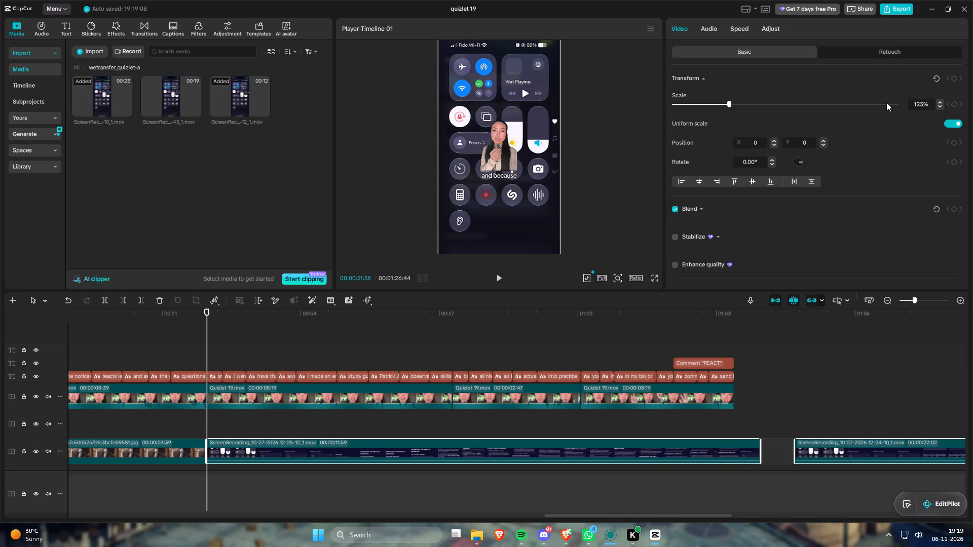
drag(318, 411, 350, 421)
Trim the start of the first screen recording up to 00:00:54:02 and move the clip back against the last image.
drag(254, 311, 294, 317)
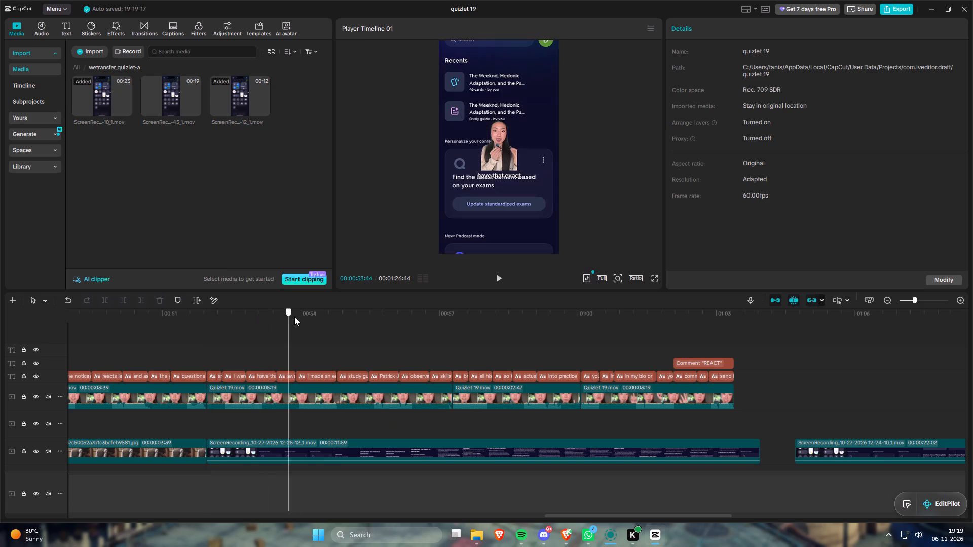
drag(294, 317, 290, 318)
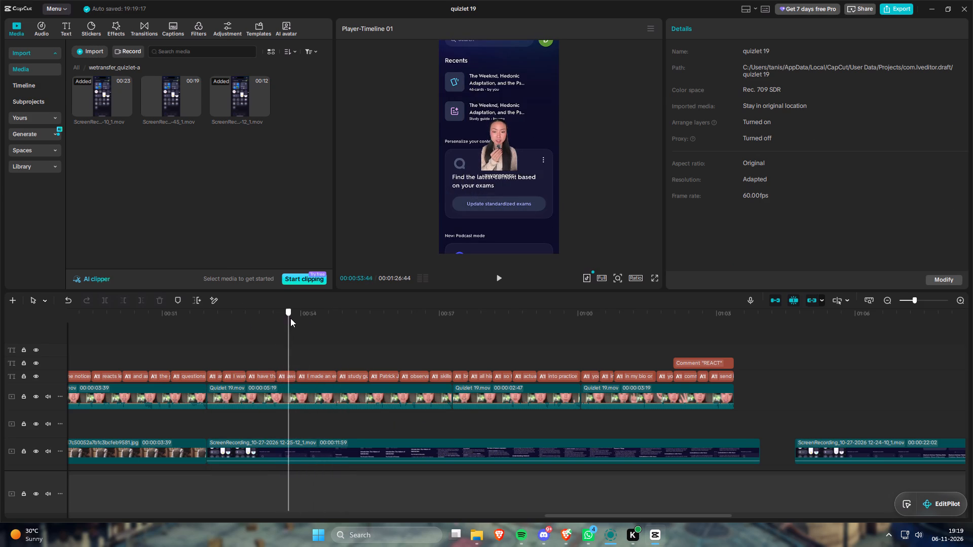
drag(290, 318, 292, 318)
click(306, 313)
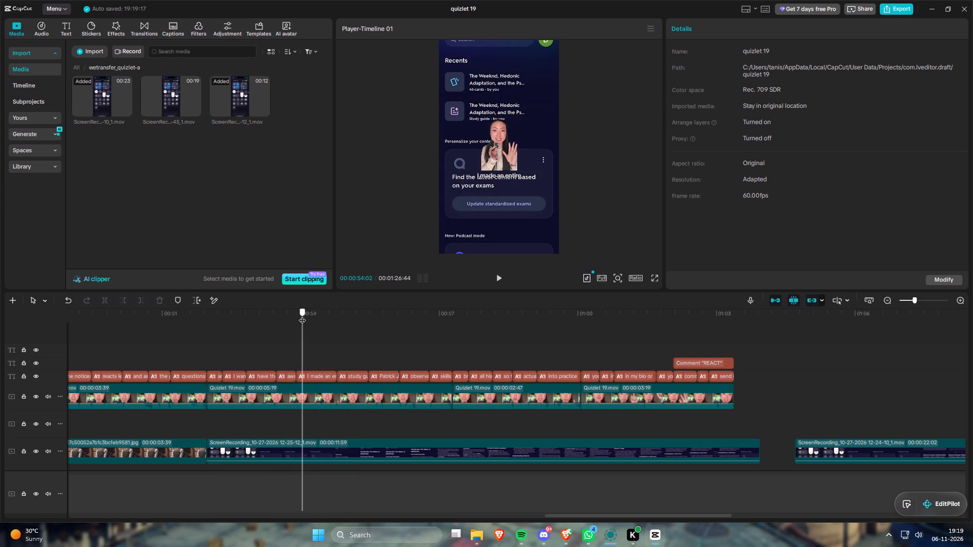
click(323, 450)
key(q)
drag(329, 448, 237, 450)
Trim the end of the first screen recording at 00:01:00:04, where the last talking-head clip begins.
drag(213, 315, 343, 346)
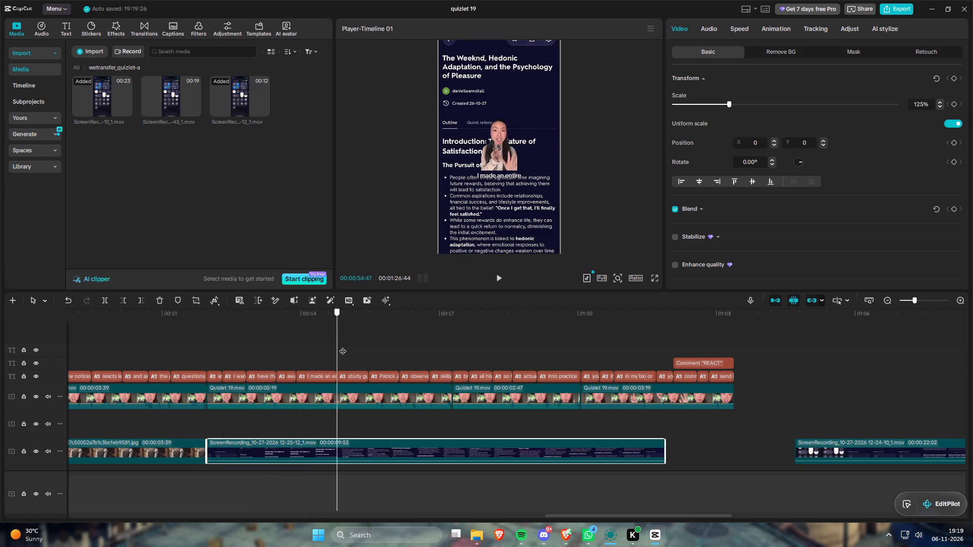
drag(343, 346, 553, 386)
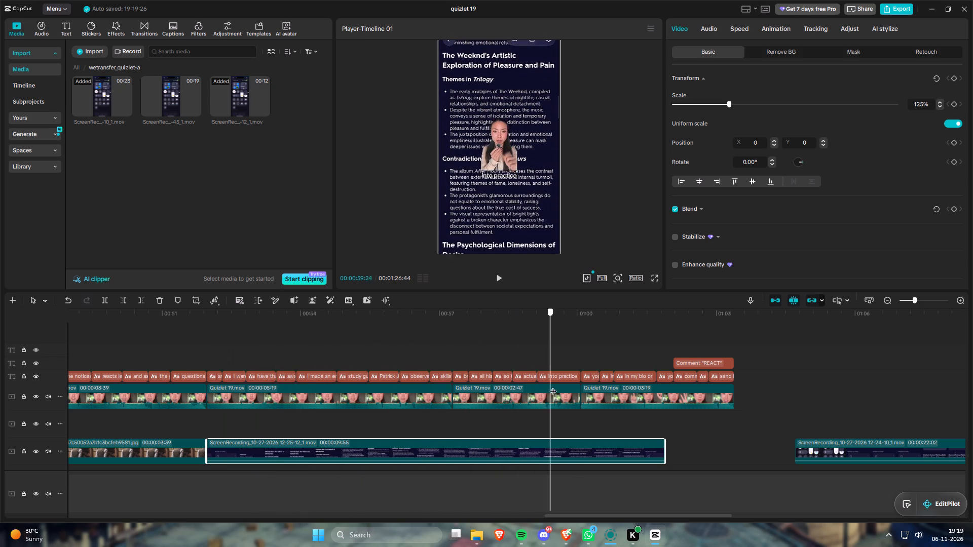
drag(553, 386, 580, 392)
key(w)
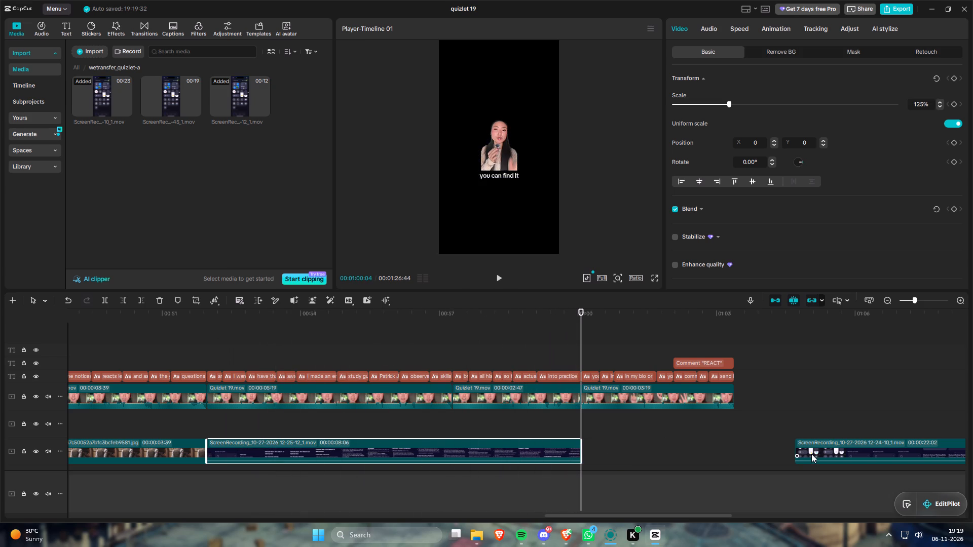
Move the second screen recording to start directly after the first one on the same B-roll track.
drag(818, 450, 604, 465)
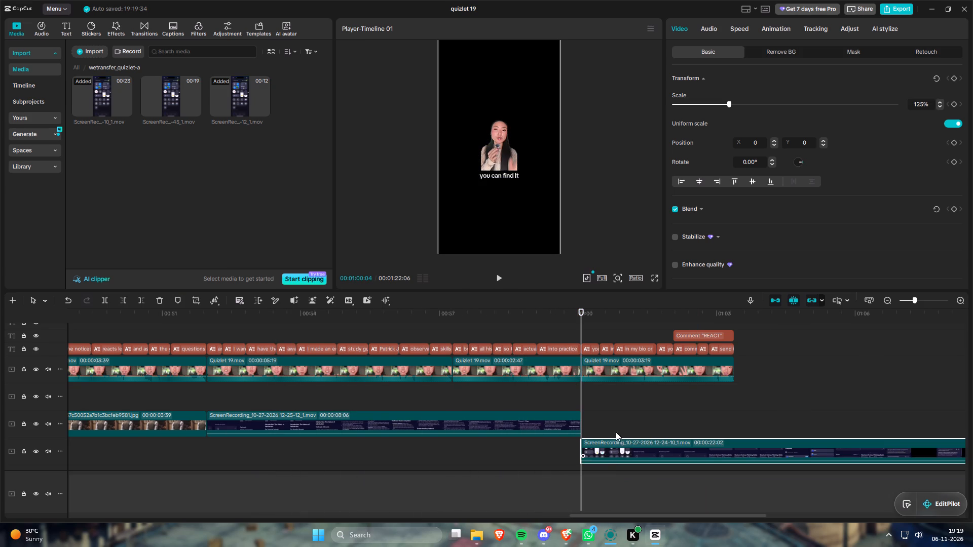
drag(620, 449, 619, 433)
Trim the start of the second screen recording up to 00:01:04:02 and close the gap left before it.
drag(597, 321, 685, 339)
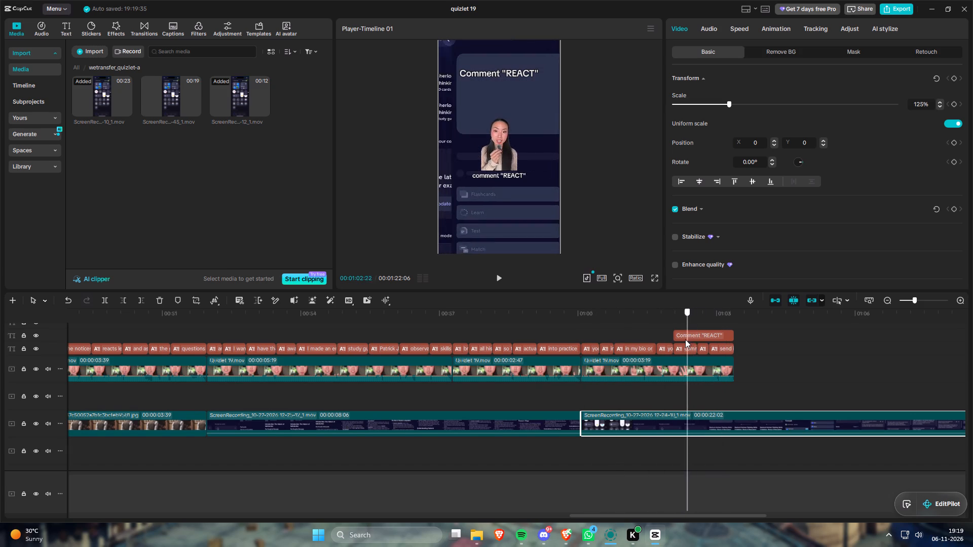
drag(685, 339, 750, 352)
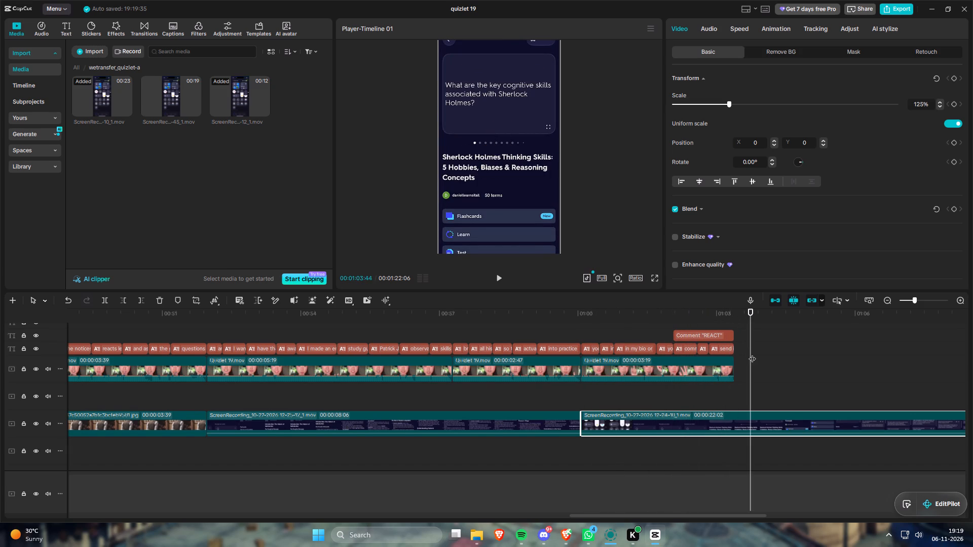
drag(752, 314, 764, 320)
key(q)
right_click(698, 432)
click(727, 436)
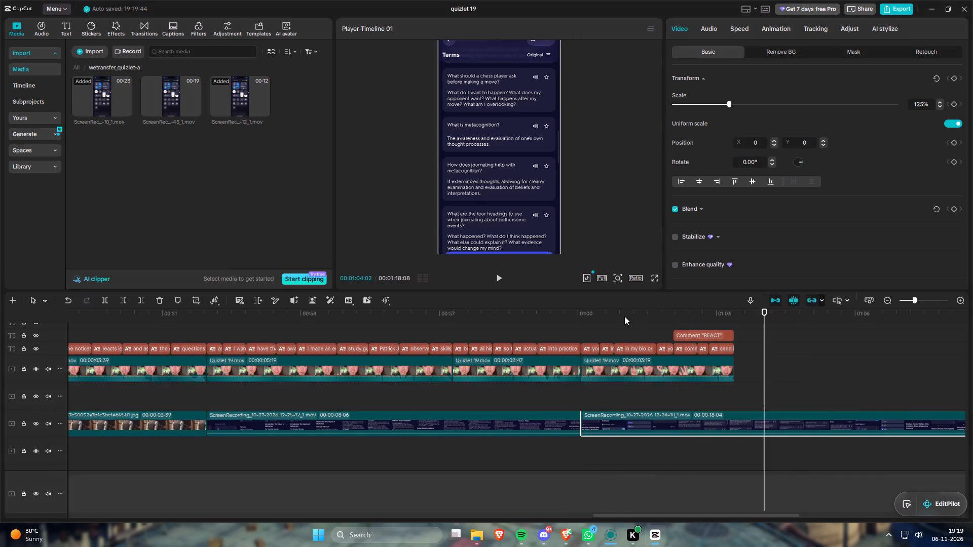
Review both trimmed screen recordings on the timeline through to the end of the talking-head video.
drag(598, 309, 522, 315)
key(space)
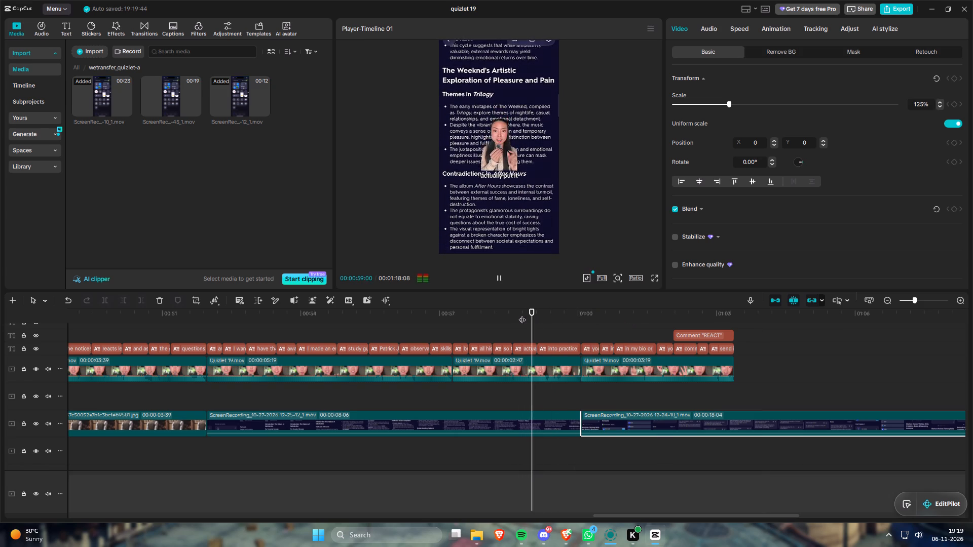
key(space)
drag(283, 318, 482, 344)
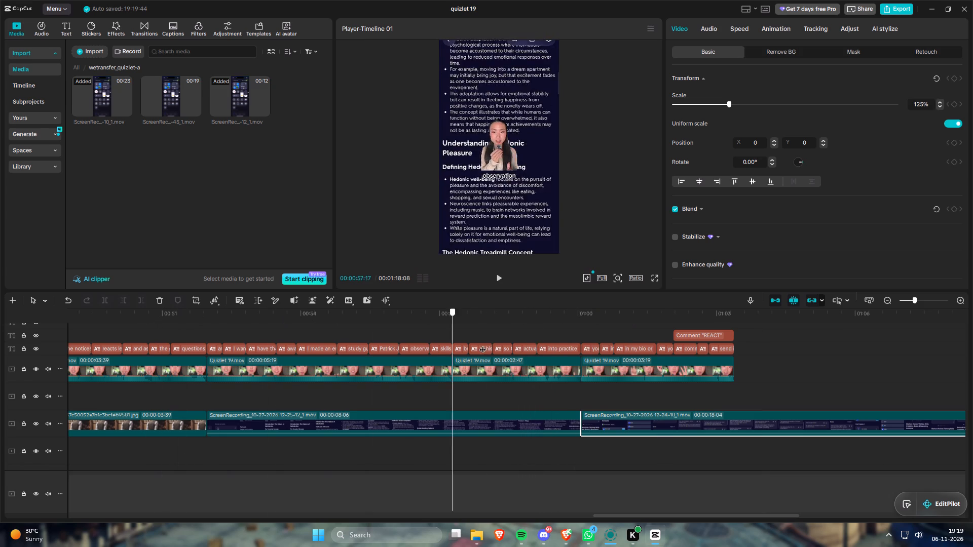
drag(482, 344, 726, 378)
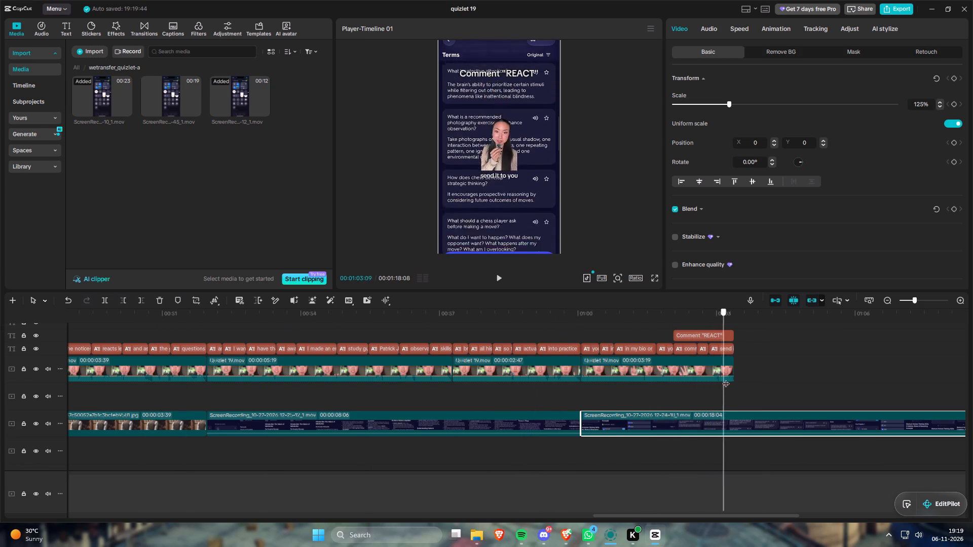
drag(726, 378, 733, 380)
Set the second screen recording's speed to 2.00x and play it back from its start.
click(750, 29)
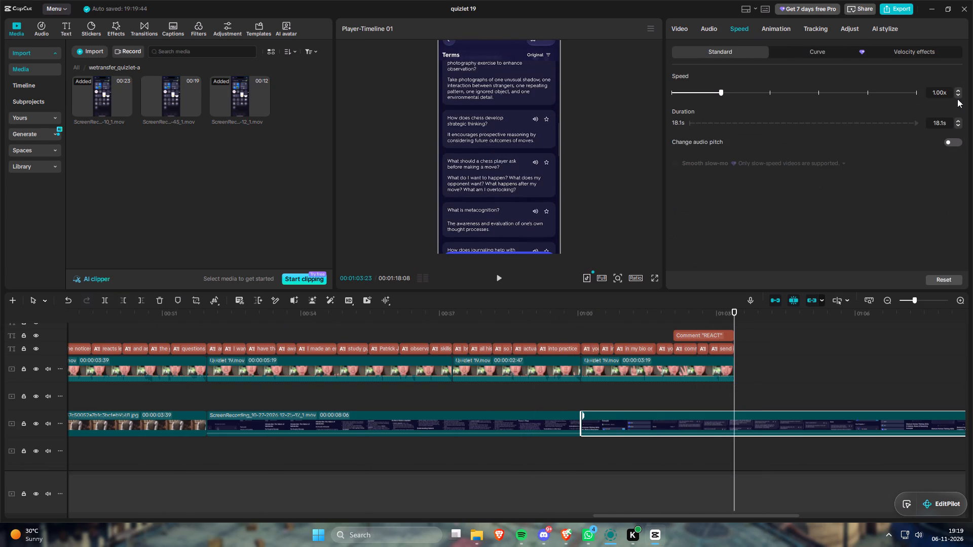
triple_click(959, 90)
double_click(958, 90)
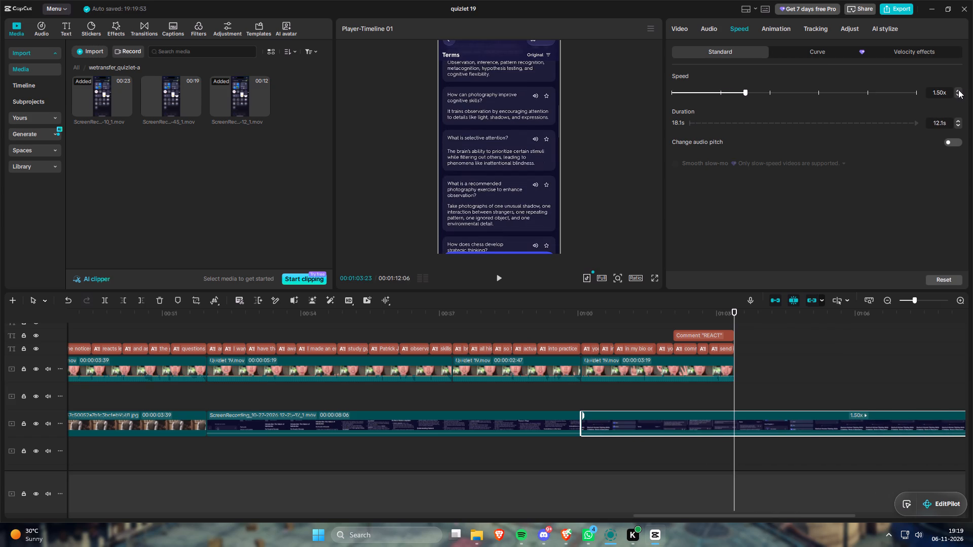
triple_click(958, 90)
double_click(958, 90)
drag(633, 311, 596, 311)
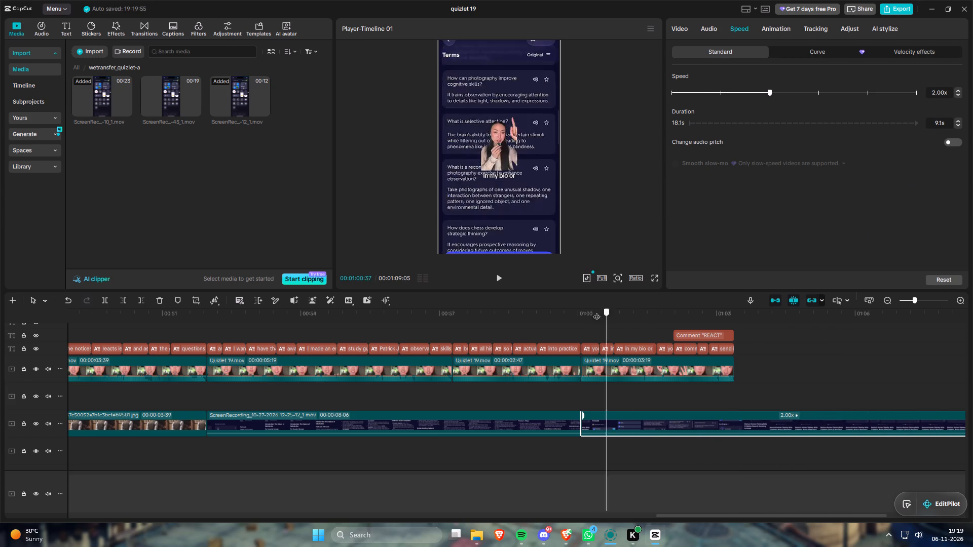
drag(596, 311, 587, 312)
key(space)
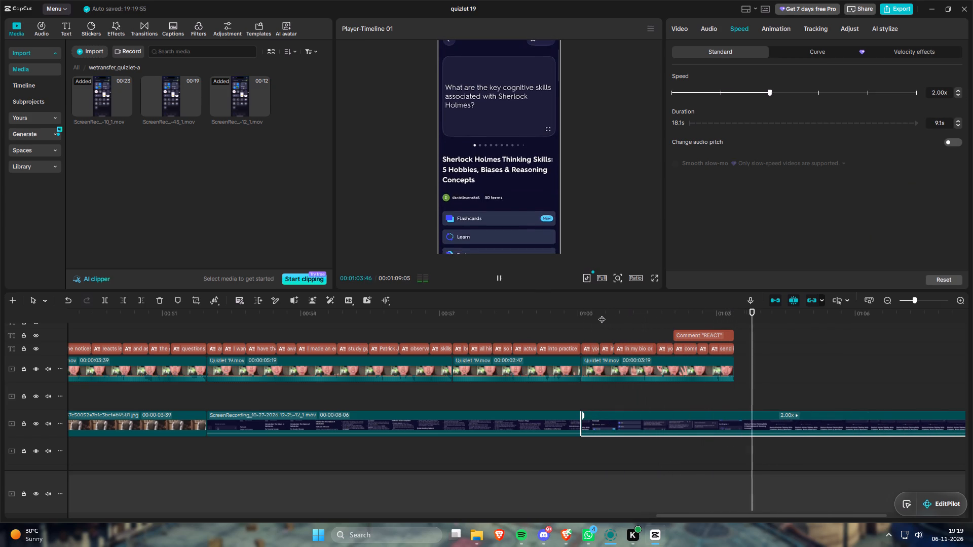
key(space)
Set the second screen recording's speed to 1.50x and play its opening to check the pace.
drag(613, 308, 589, 317)
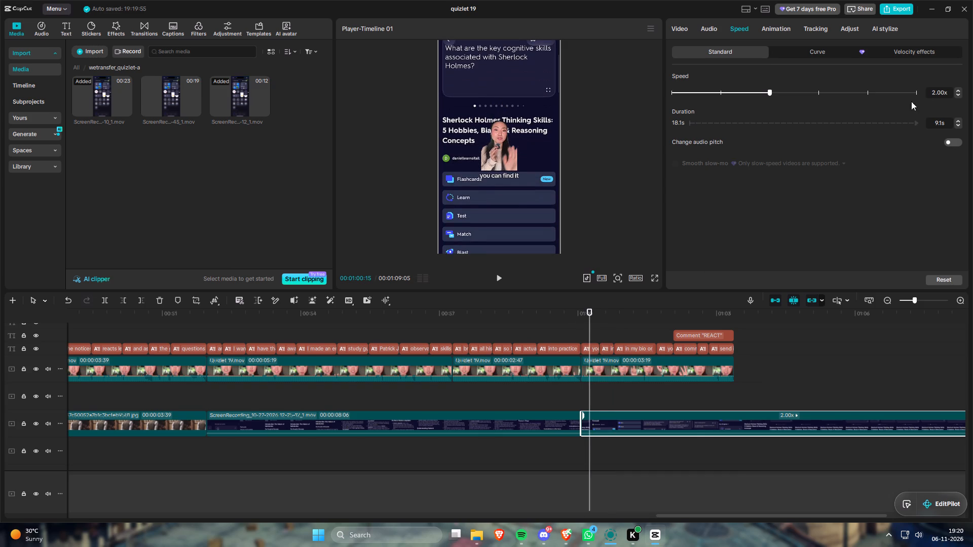
triple_click(958, 96)
double_click(958, 96)
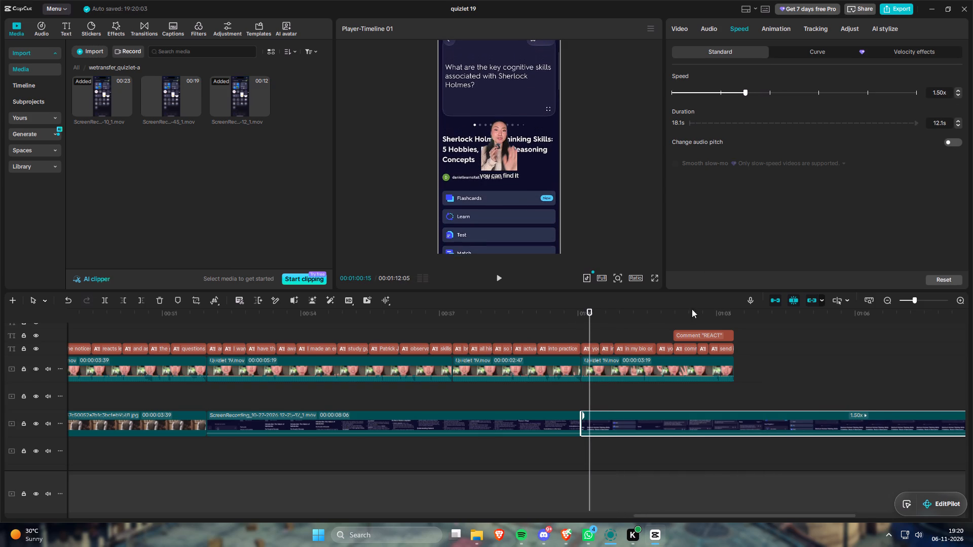
key(space)
key(space)
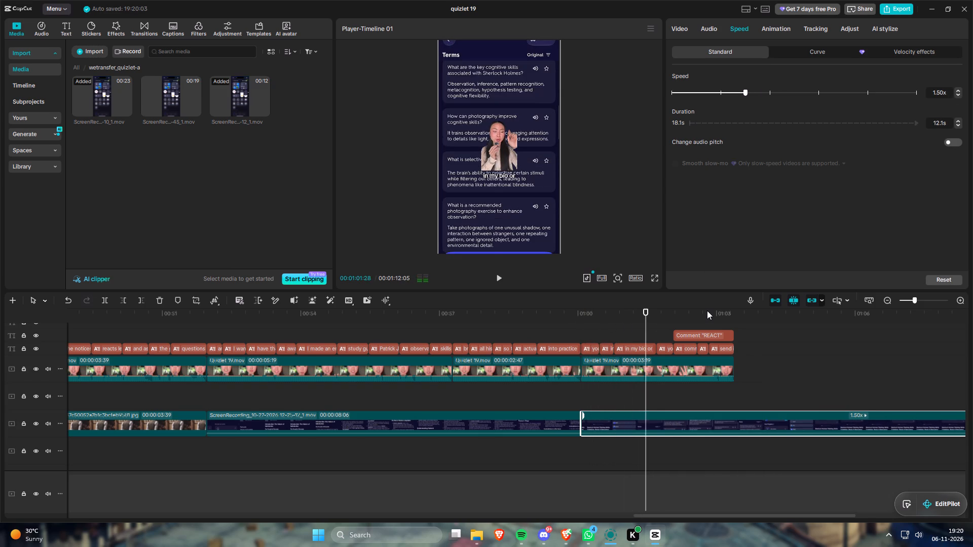
Trim the end of the second screen recording to finish with the talking-head video at 00:01:03:23.
key(Down)
key(Down)
key(Down)
key(Down)
key(Down)
key(Down)
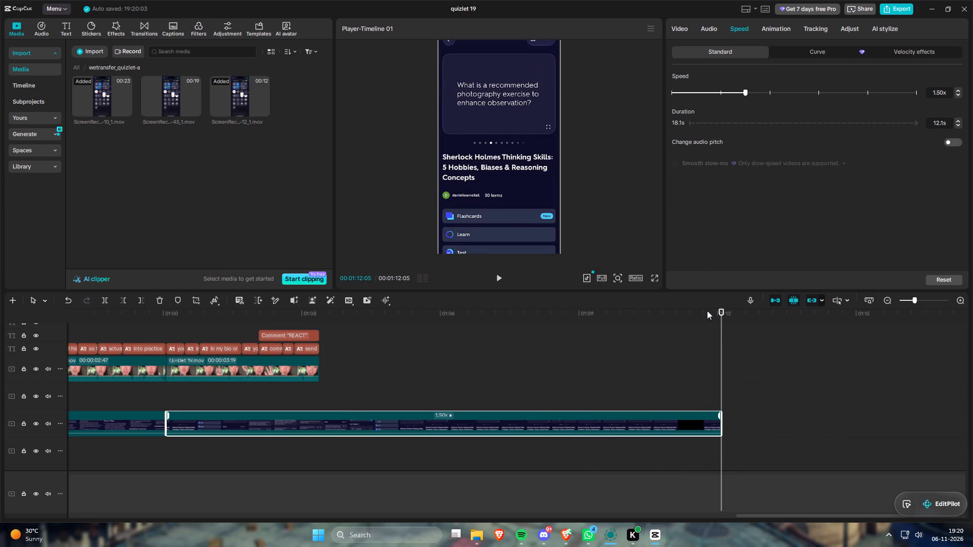
key(Up)
key(w)
drag(739, 424, 778, 436)
Set the X position to 550 for the two talking-head clips spanning about 4 to 10 seconds.
key(shift+z)
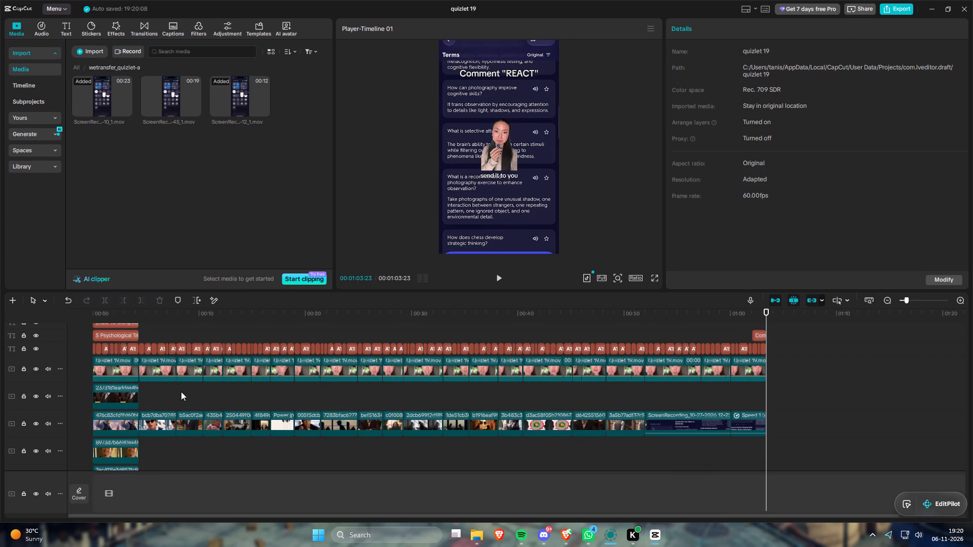
click(147, 311)
drag(161, 394, 172, 385)
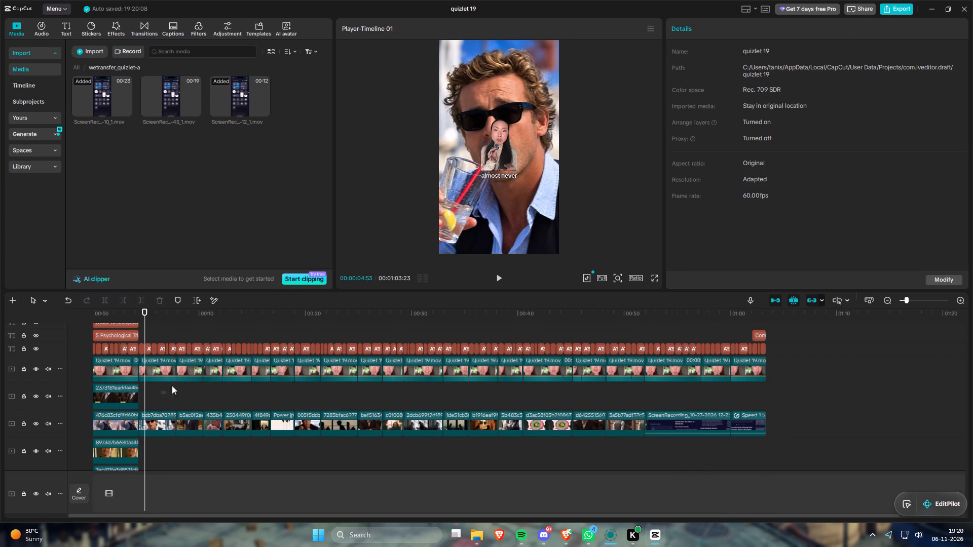
drag(172, 385, 190, 367)
click(753, 144)
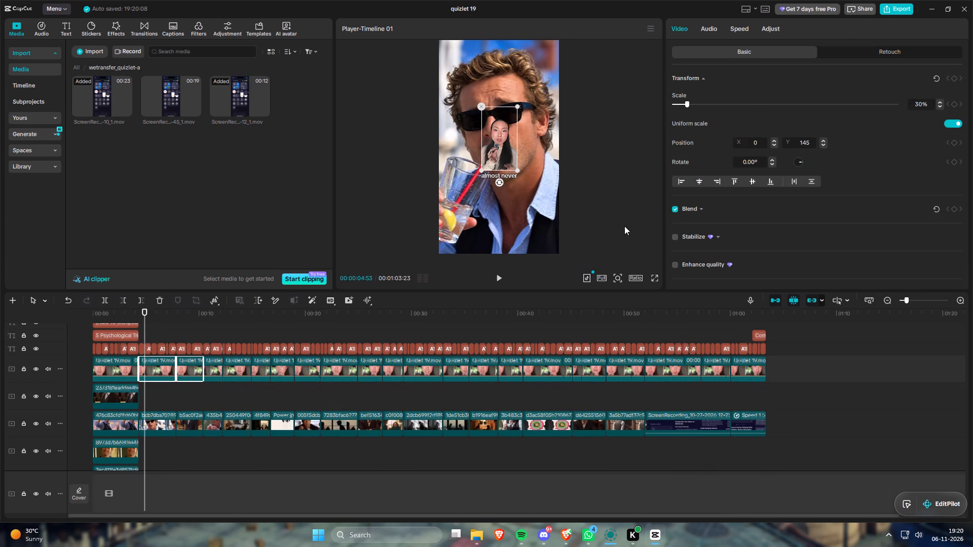
key(5)
key(5)
Set the Y position to 1000 for the three talking-head clips spanning about 8 to 15 seconds.
drag(192, 390, 237, 374)
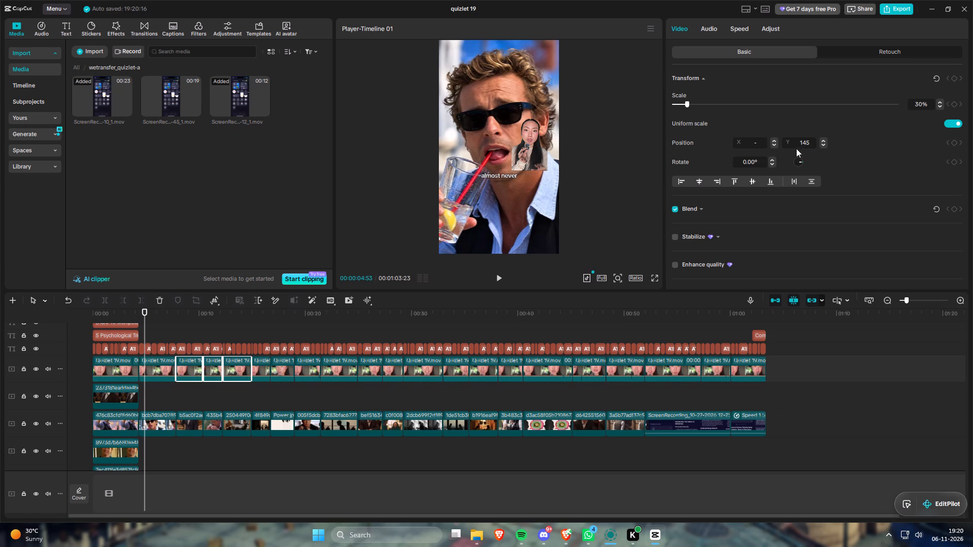
drag(803, 141, 827, 161)
key(0)
key(0)
key(0)
Set the X position to -550 for the two talking-head clips spanning about 12 to 17 seconds.
drag(238, 393, 257, 373)
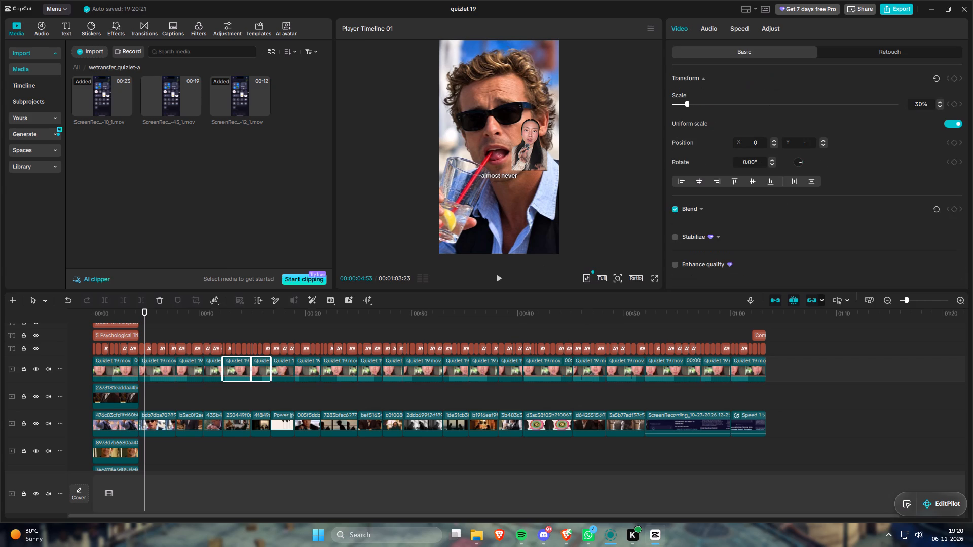
click(749, 140)
text(-55)
key(Return)
Set the X position to 550 for the two talking-head clips spanning about 19 to 25 seconds.
drag(309, 392, 370, 376)
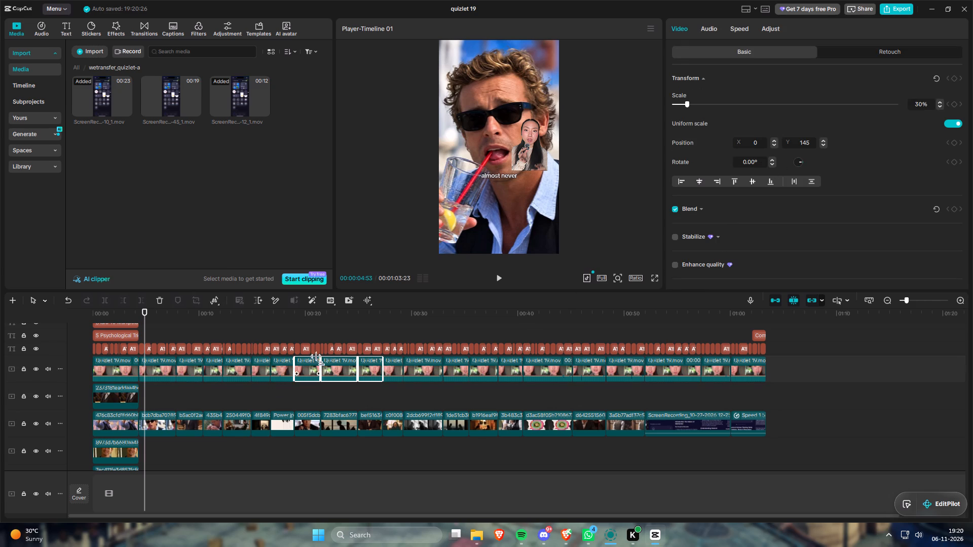
drag(314, 395, 338, 376)
click(747, 138)
key(5)
key(5)
Set the Y position to 1000 for the three talking-head clips spanning about 21 to 29 seconds.
drag(348, 395, 395, 376)
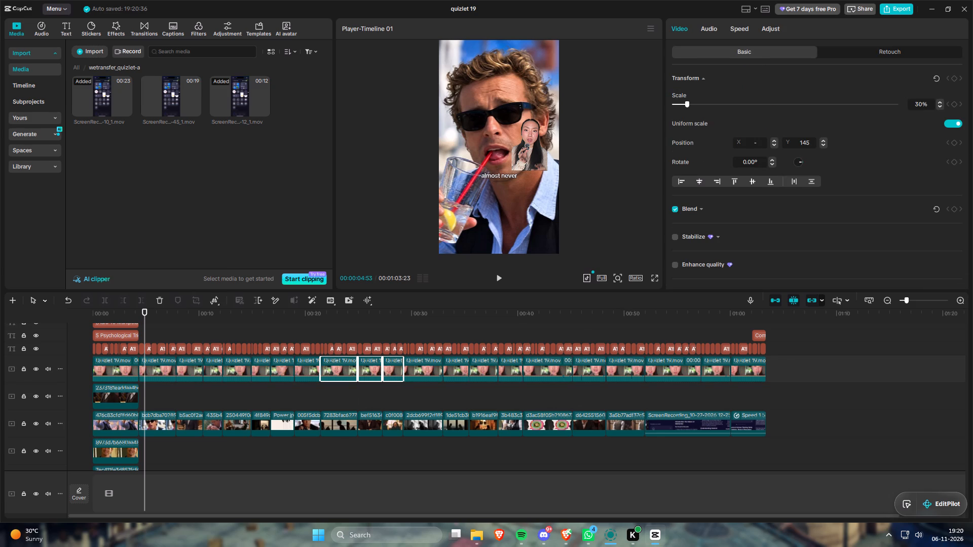
drag(802, 139, 844, 161)
key(0)
key(0)
key(0)
key(Return)
Check the repositioned clips, and set the X position to -550 for the two talking-head clips spanning about 27 to 33 seconds.
drag(157, 315, 211, 327)
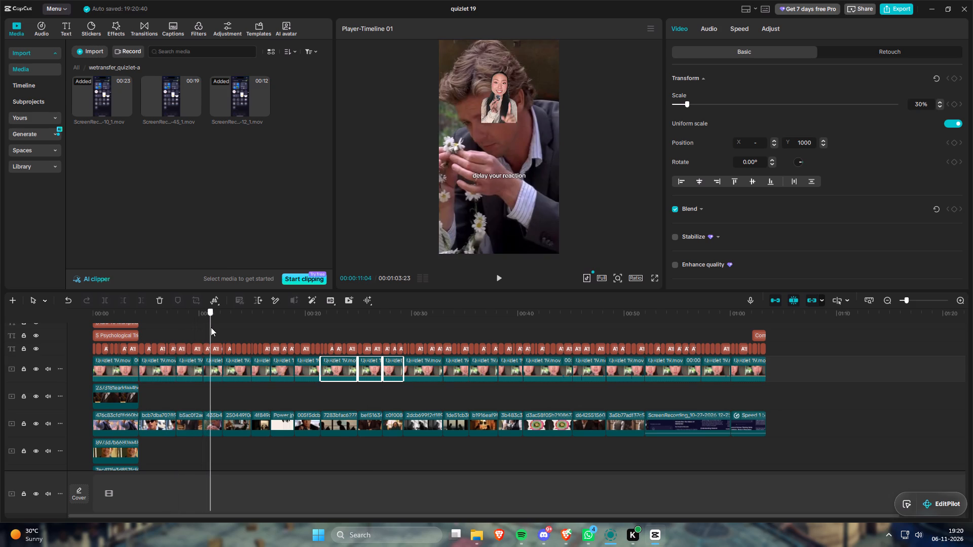
drag(211, 327, 256, 348)
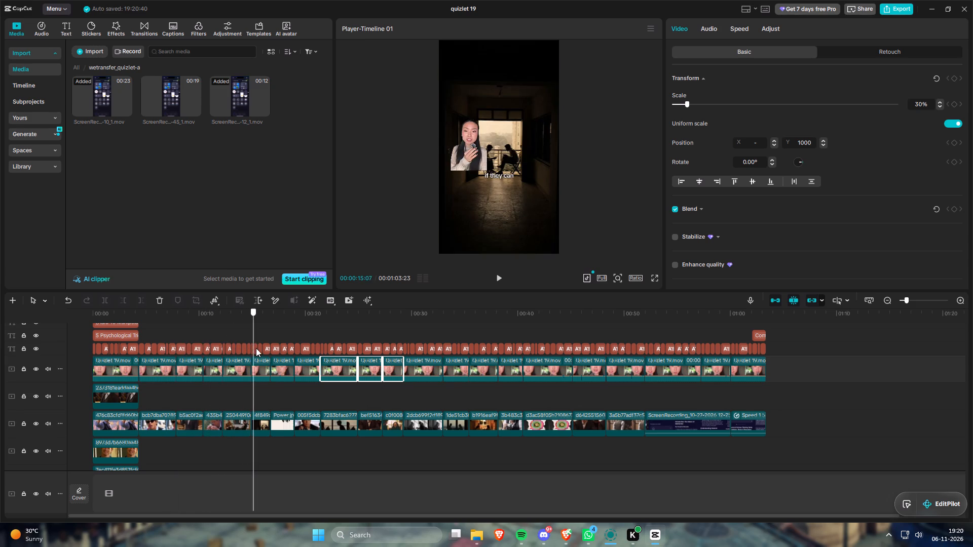
drag(256, 348, 308, 360)
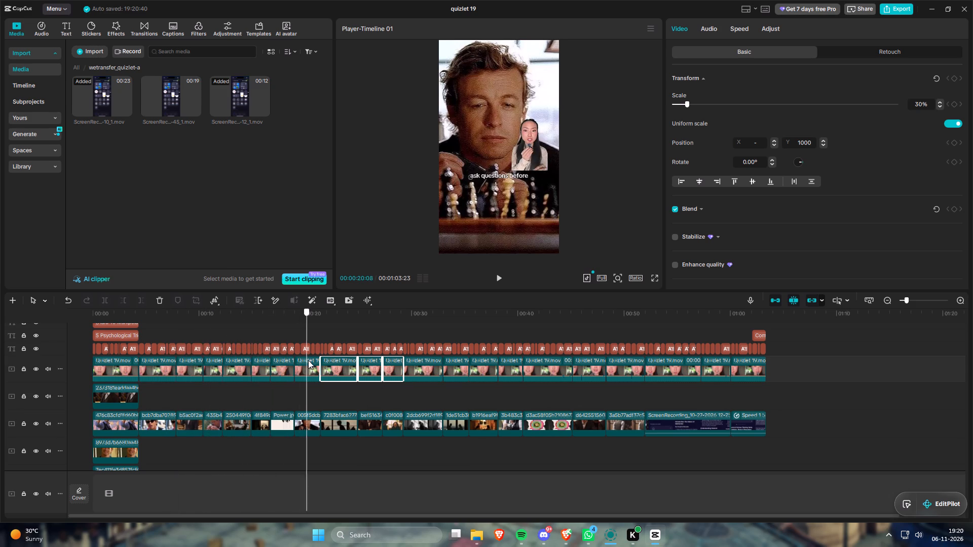
drag(308, 360, 375, 371)
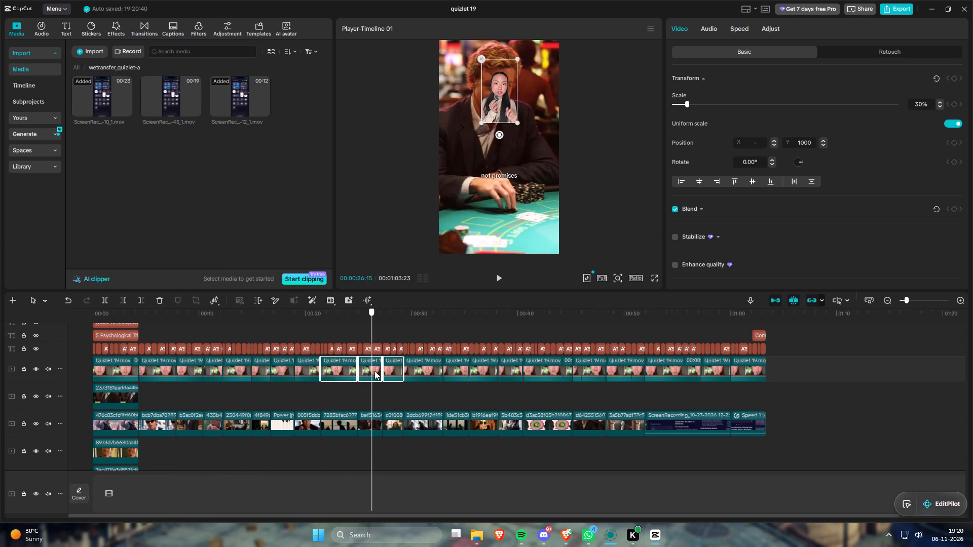
drag(375, 371, 391, 371)
drag(431, 399, 402, 375)
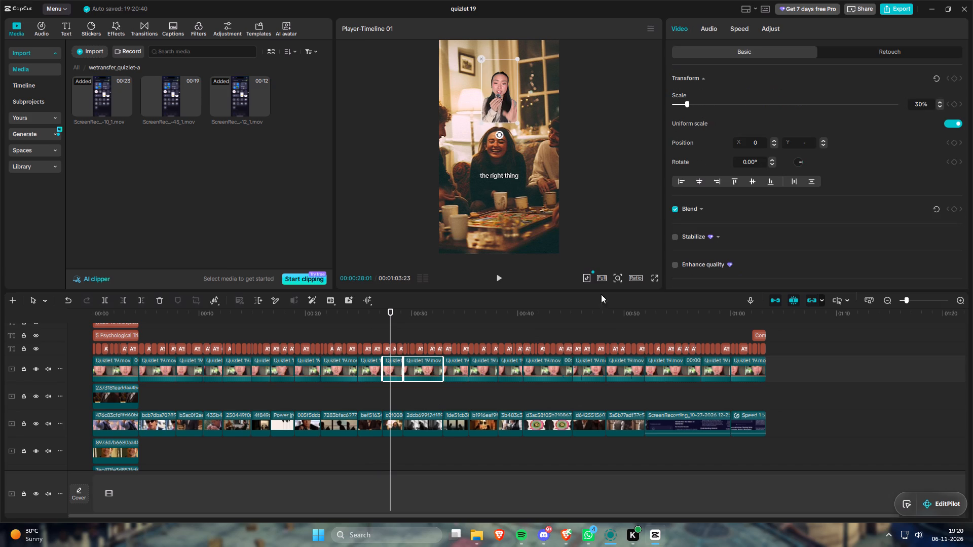
click(752, 140)
key(minus)
key(5)
key(5)
key(Return)
Set the X position to 550 for the two talking-head clips spanning about 35 to 40 seconds.
drag(393, 321, 421, 325)
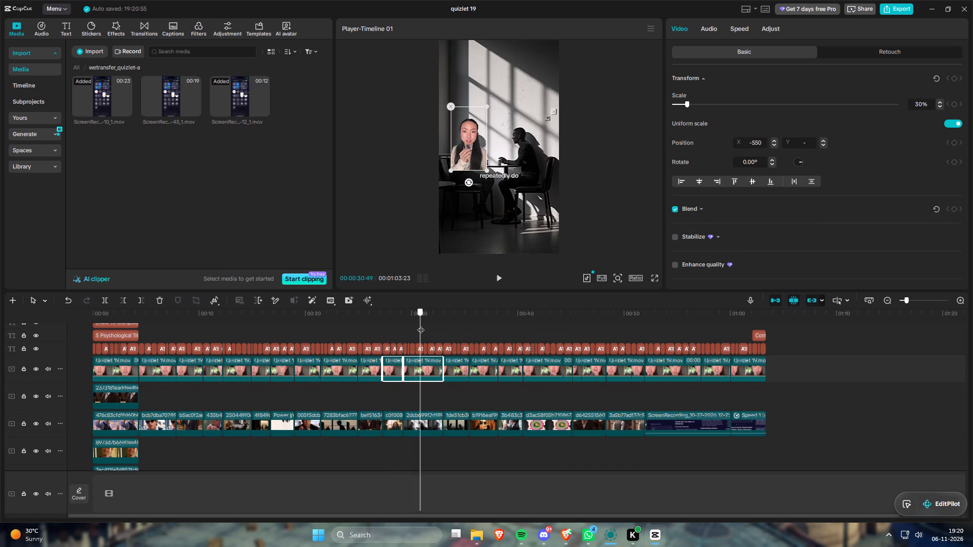
drag(421, 325, 478, 343)
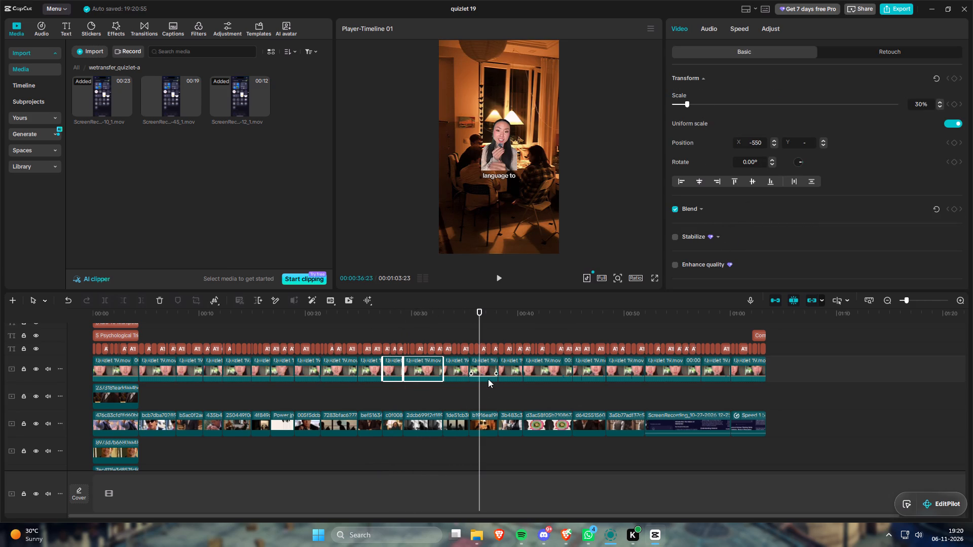
drag(493, 384, 513, 374)
click(750, 144)
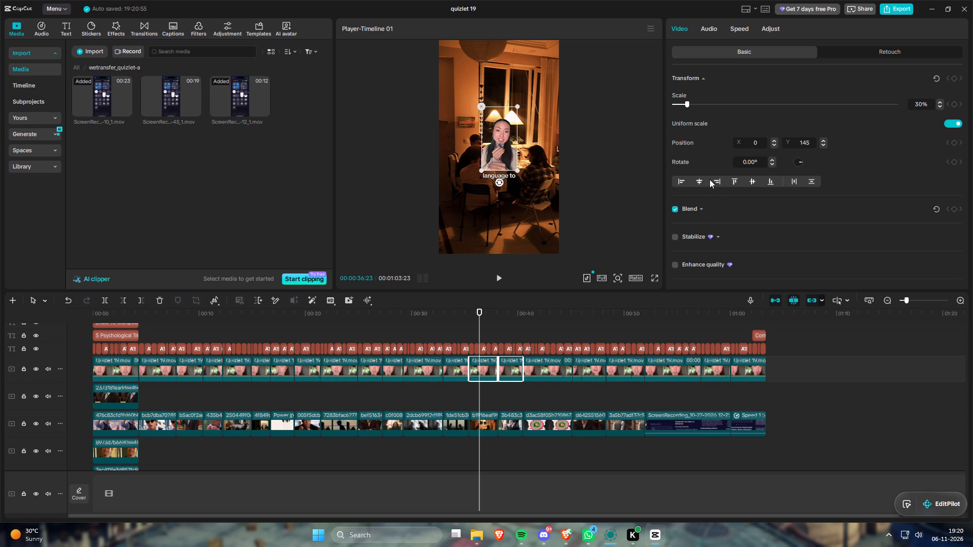
key(5)
key(5)
key(Return)
Set the Y position to 1000 for the three talking-head clips spanning about 38 to 48 seconds.
drag(487, 314, 505, 319)
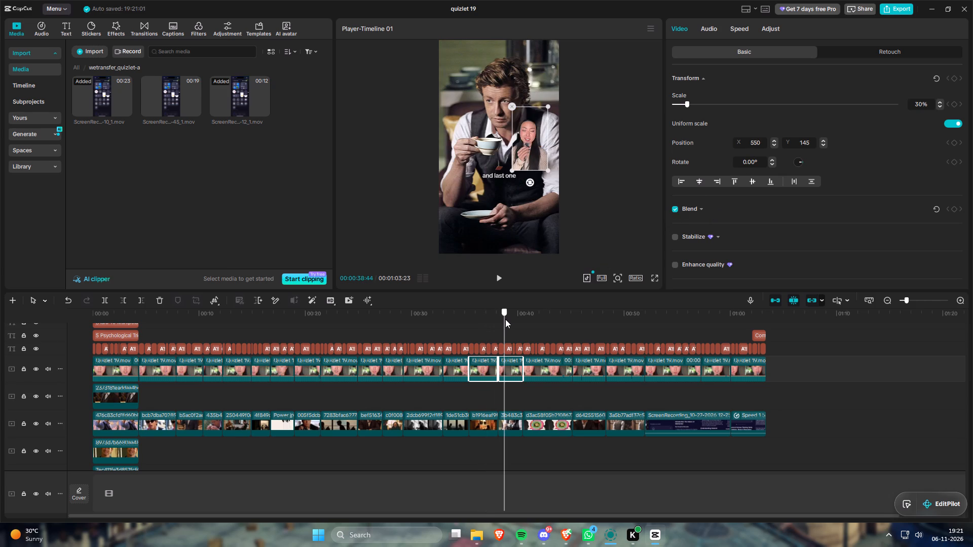
drag(505, 319, 506, 320)
drag(516, 389, 552, 374)
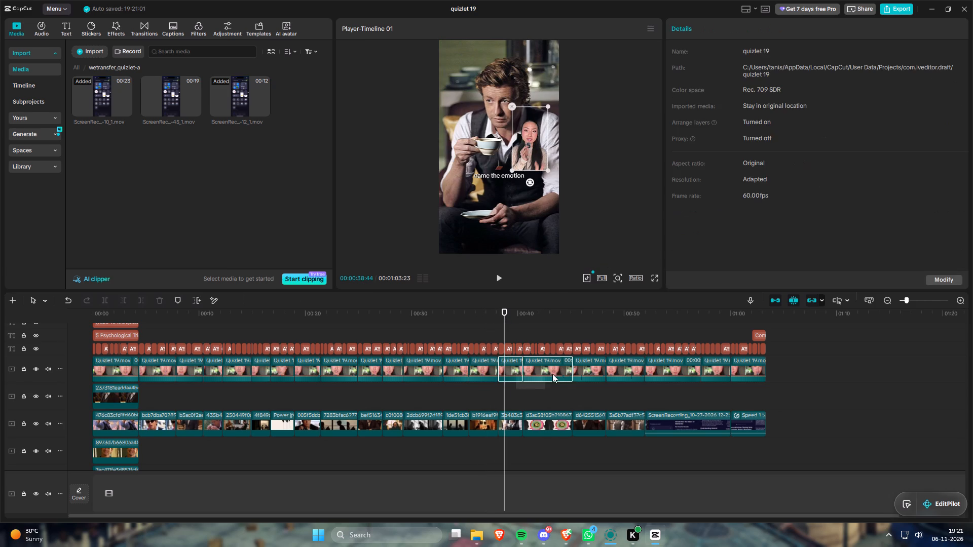
drag(552, 374, 579, 370)
drag(802, 141, 828, 178)
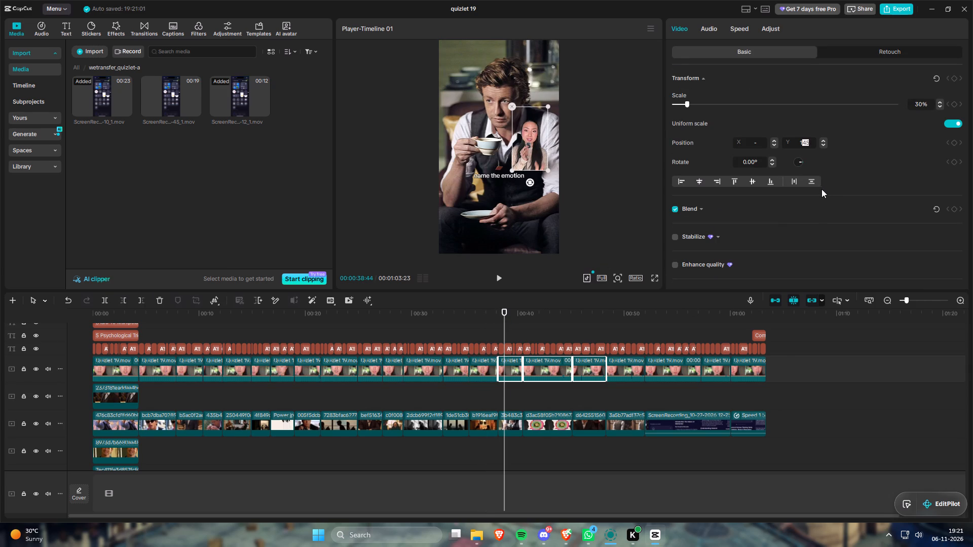
key(0)
key(0)
key(0)
key(Return)
Set the X position to -550 for the two talking-head clips spanning about 45 to 52 seconds.
drag(482, 317, 519, 326)
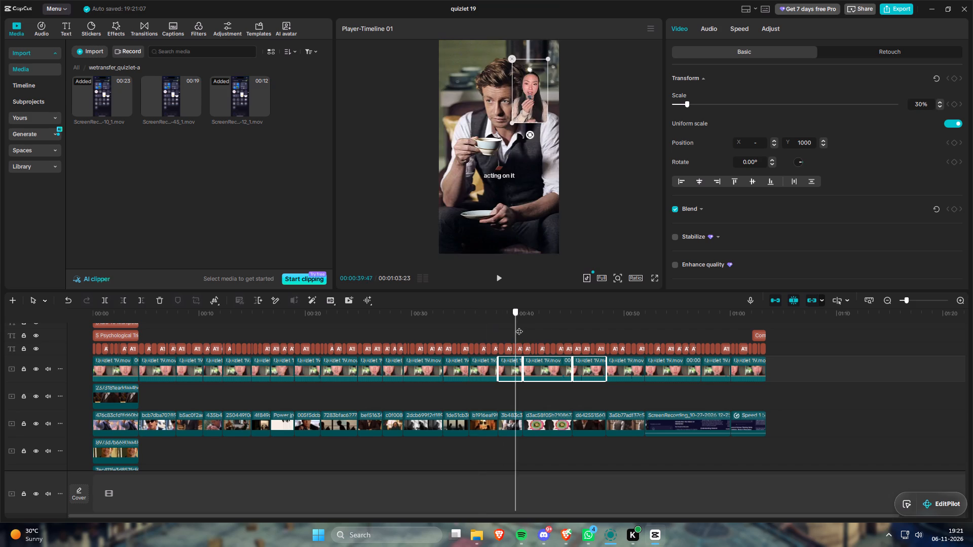
drag(519, 326, 590, 336)
drag(626, 392, 597, 367)
double_click(745, 141)
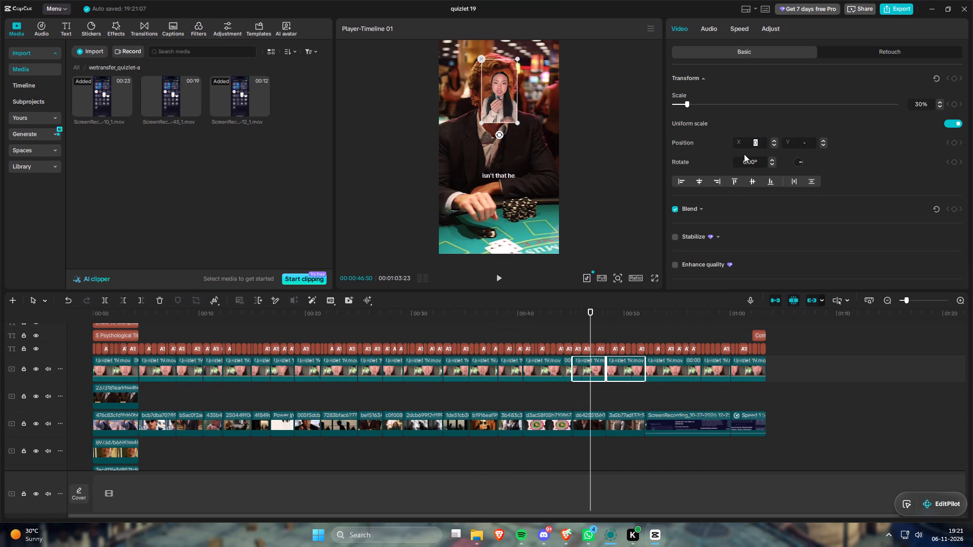
key(minus)
text(55)
key(0)
key(Return)
Review the overlay from about 46 to 54 seconds, and set the X position to 550 for the last talking-head clip.
drag(592, 319, 584, 324)
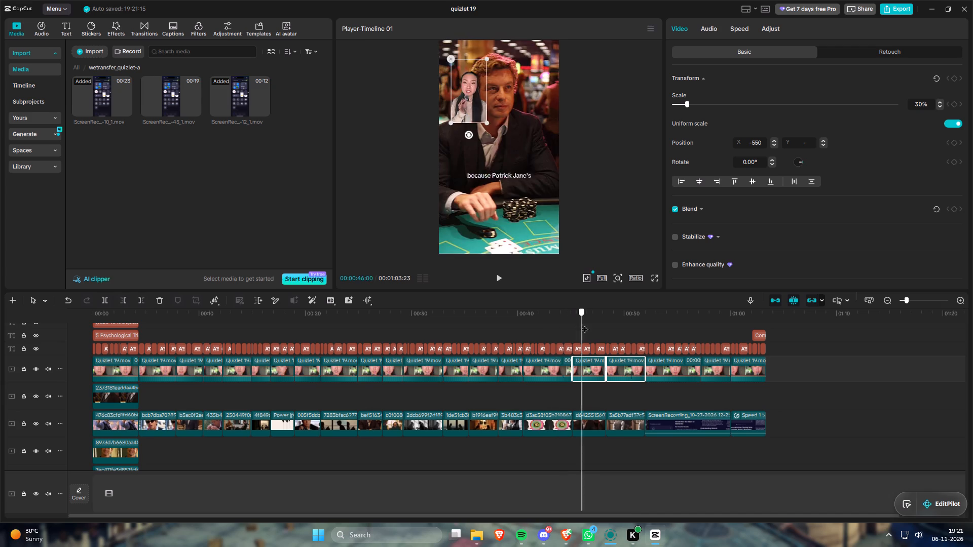
drag(584, 324, 655, 339)
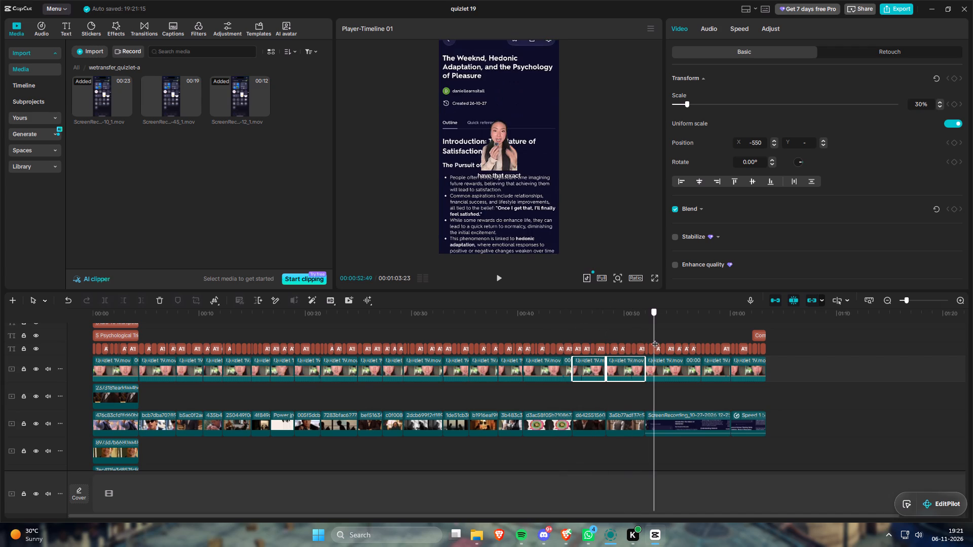
drag(655, 339, 671, 344)
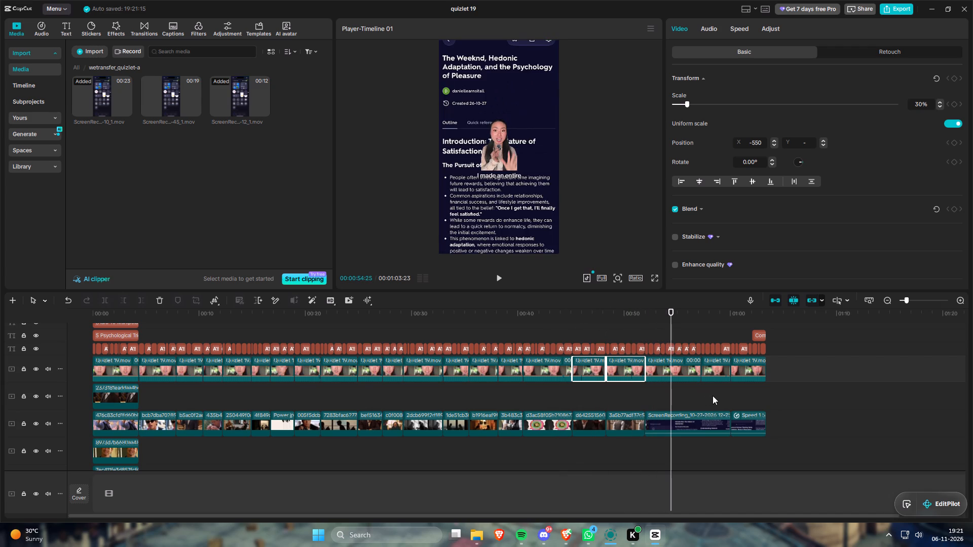
click(744, 364)
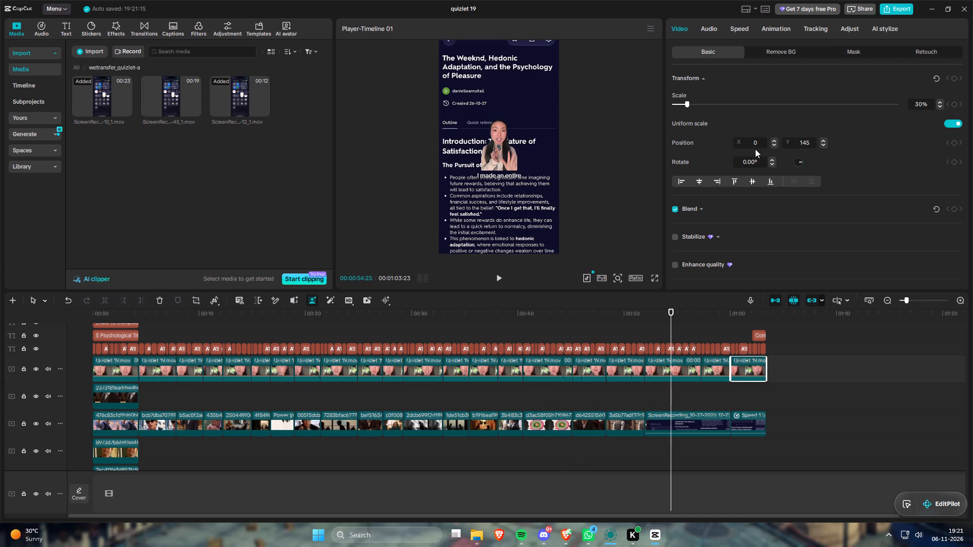
click(753, 142)
key(5)
key(5)
drag(819, 370, 851, 390)
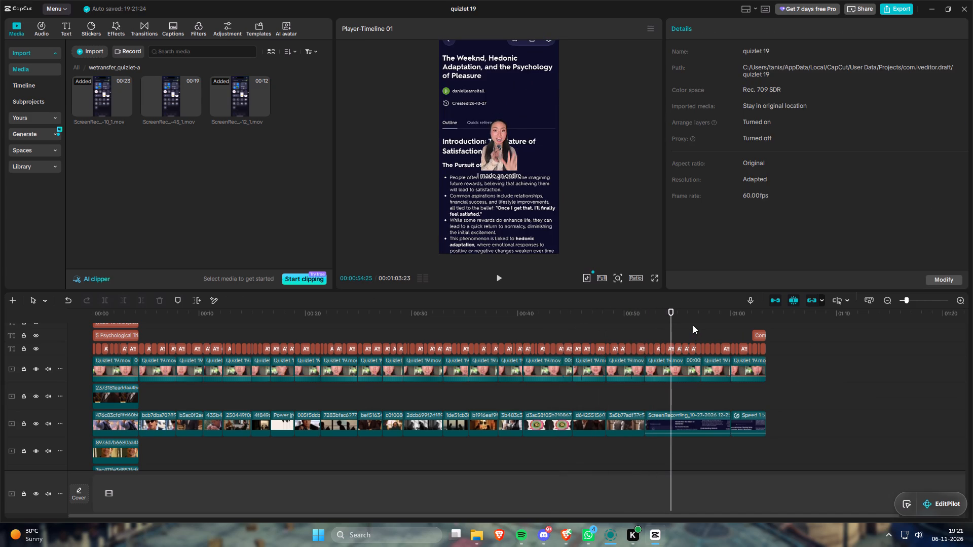
Play back the closing seconds of the timeline to check the overlay's placement over the screen recording and the Comment "REACT" text.
drag(685, 314, 755, 322)
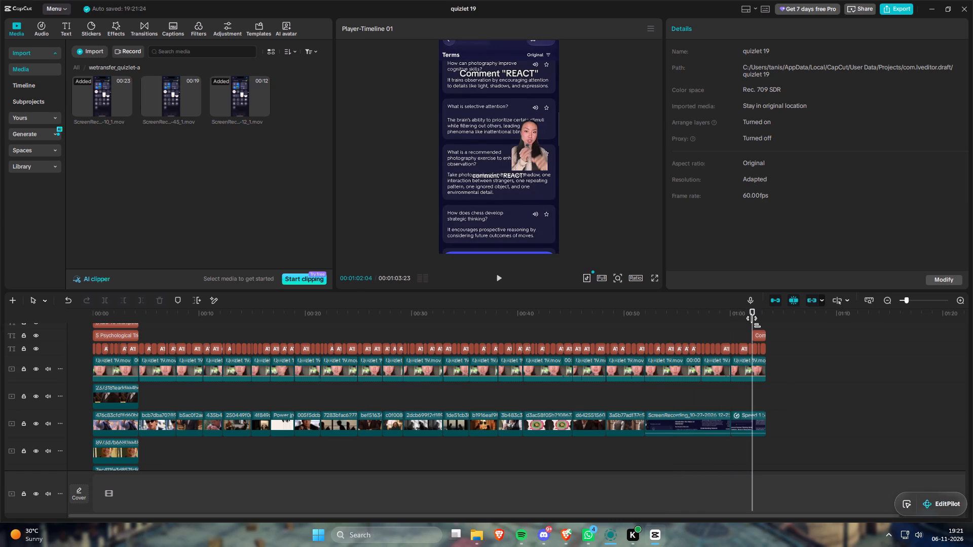
drag(820, 356, 849, 368)
click(721, 317)
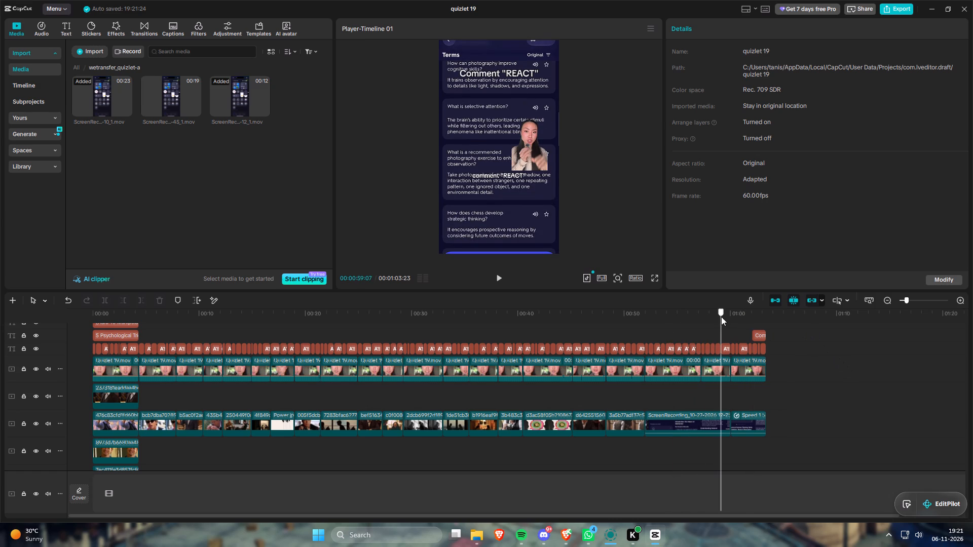
key(space)
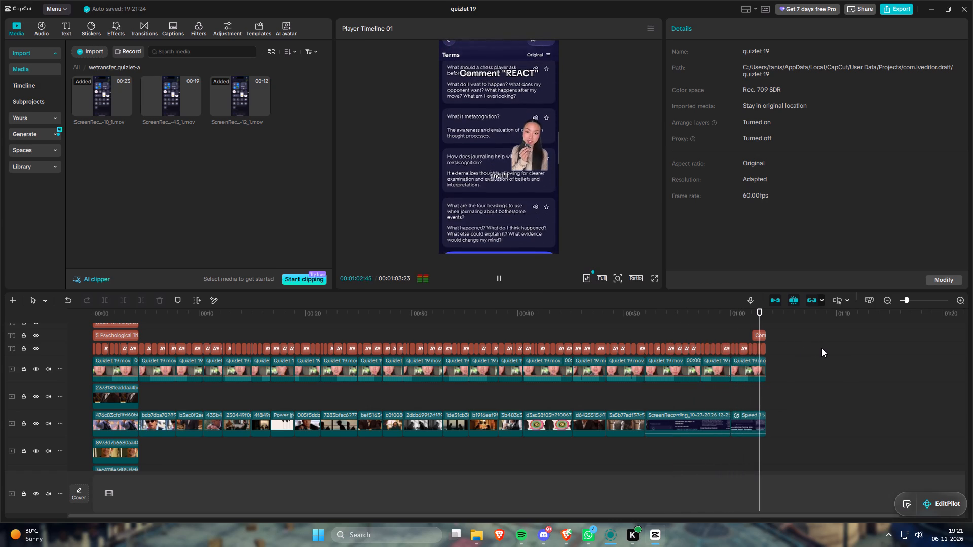
key(space)
drag(801, 358, 820, 374)
key(space)
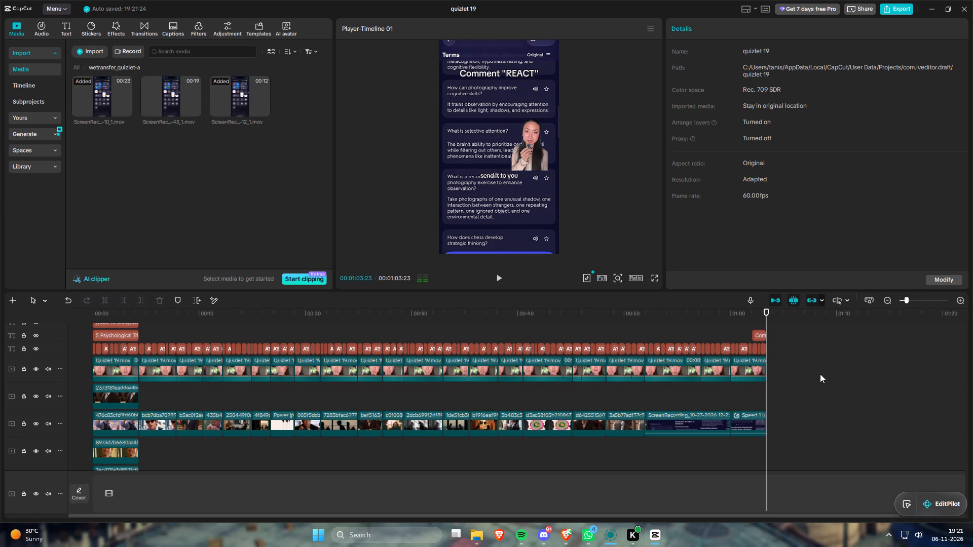
Export the video as "Quizlet 19" in 1080P, HEVC, mp4 at 60fps.
click(898, 3)
click(895, 7)
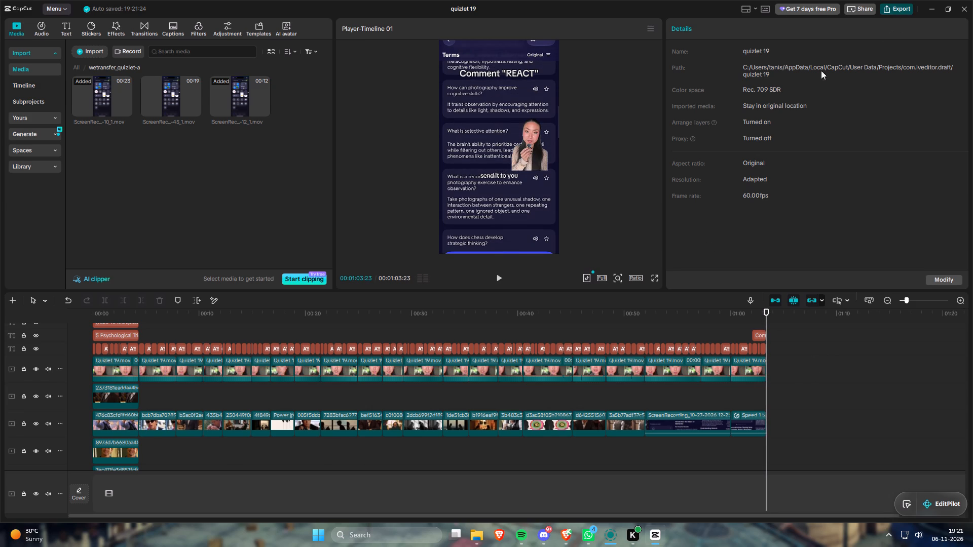
click(580, 144)
click(545, 146)
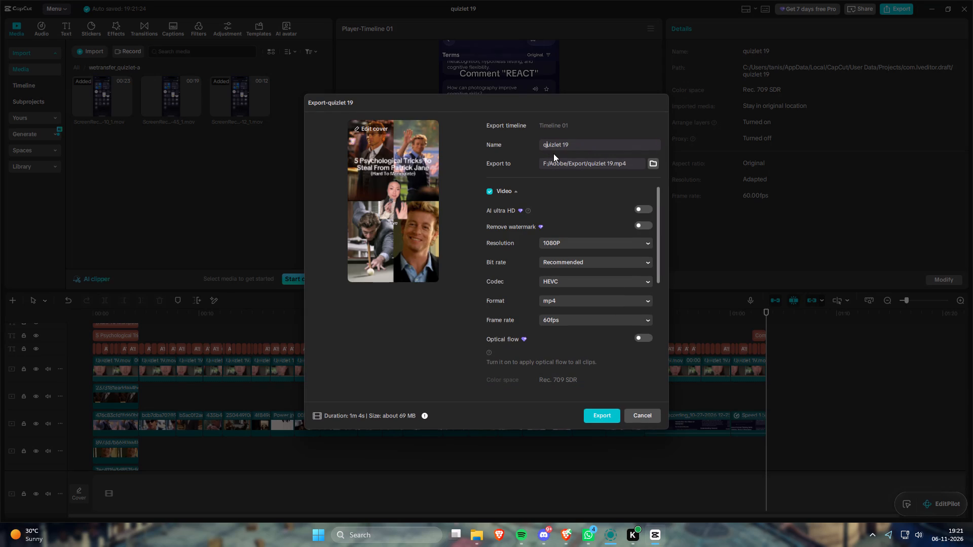
key(BackSpace)
key(shift+q)
key(BackSpace)
key(q)
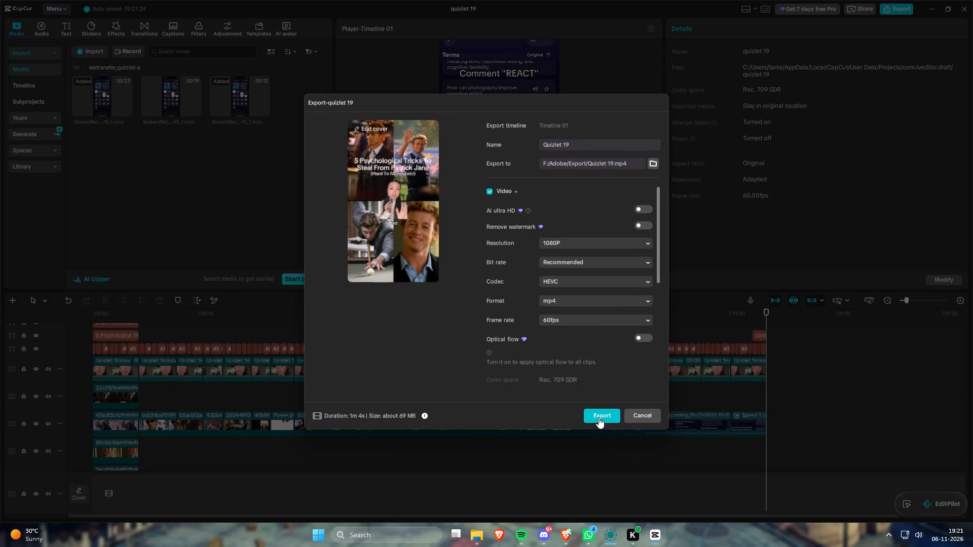
click(598, 417)
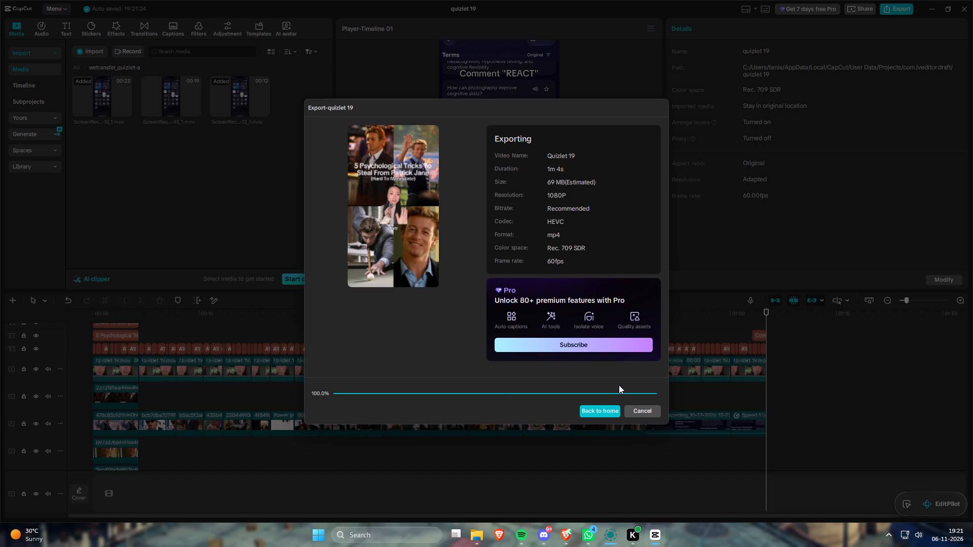
Dismiss the export window, close the quizlet 19 project, and quit CapCut.
click(647, 404)
click(967, 5)
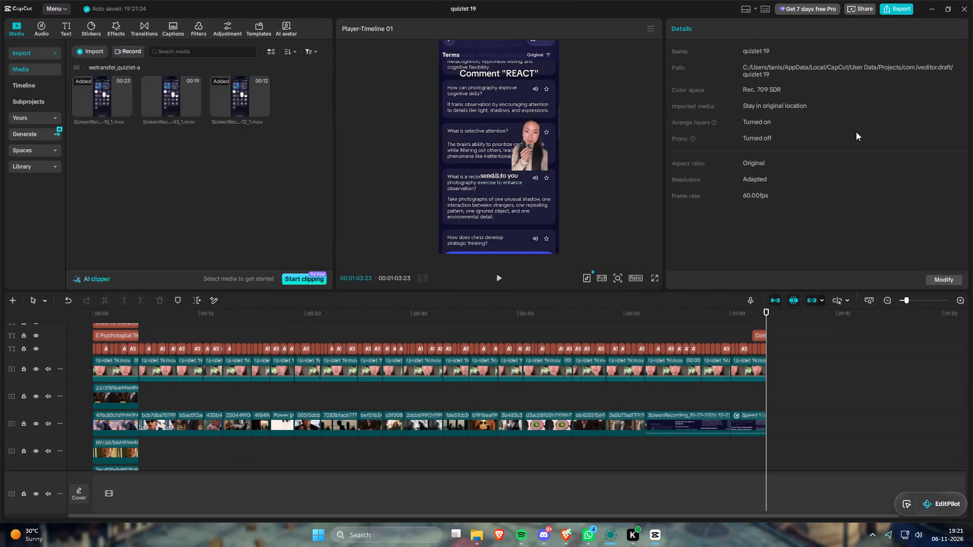
click(848, 60)
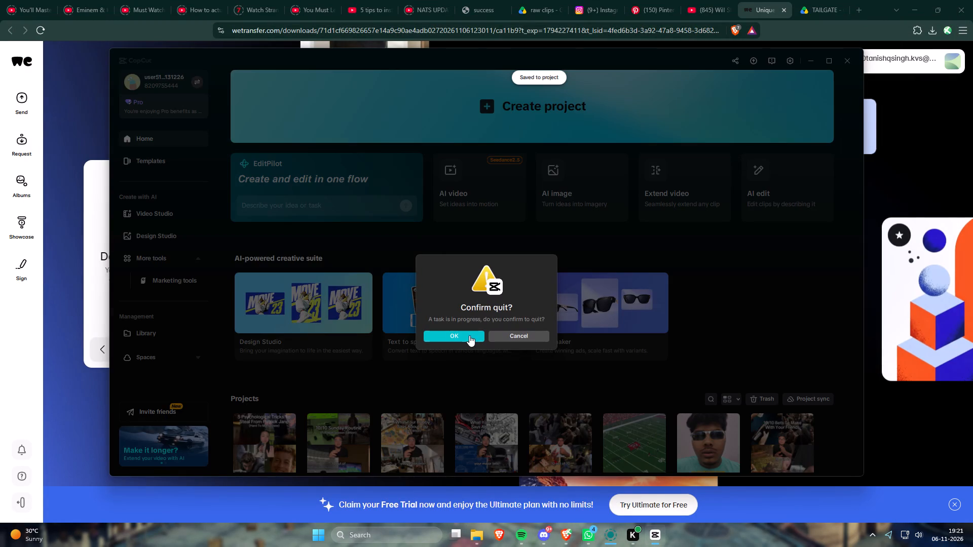
click(473, 339)
Switch to Google Drive in the browser and go up from TAILGATE to the FINISHED VIDS (For Deep) folder.
click(843, 0)
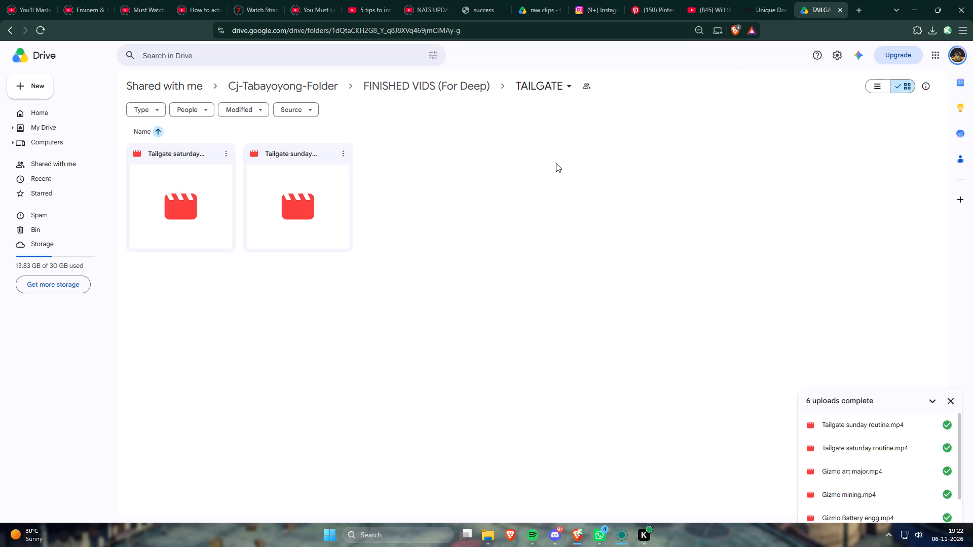
click(438, 86)
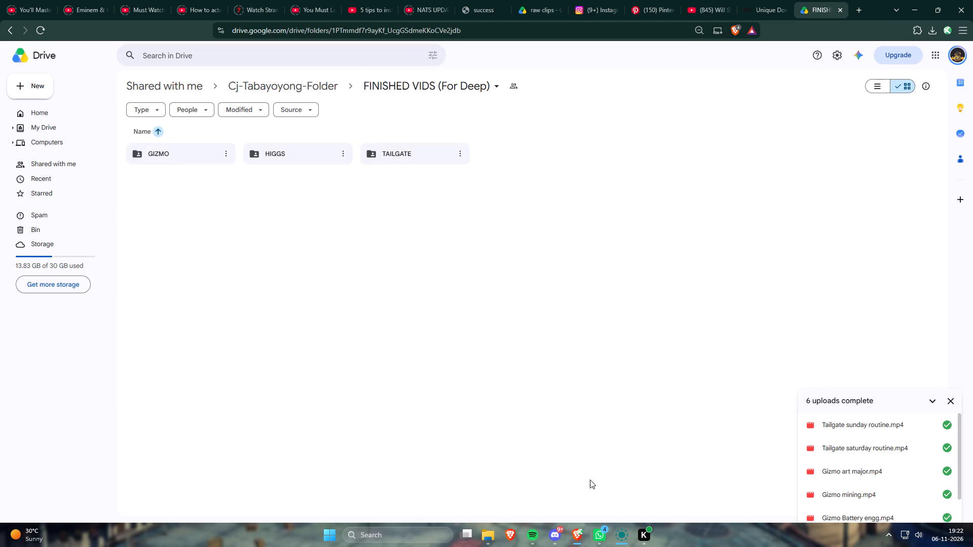